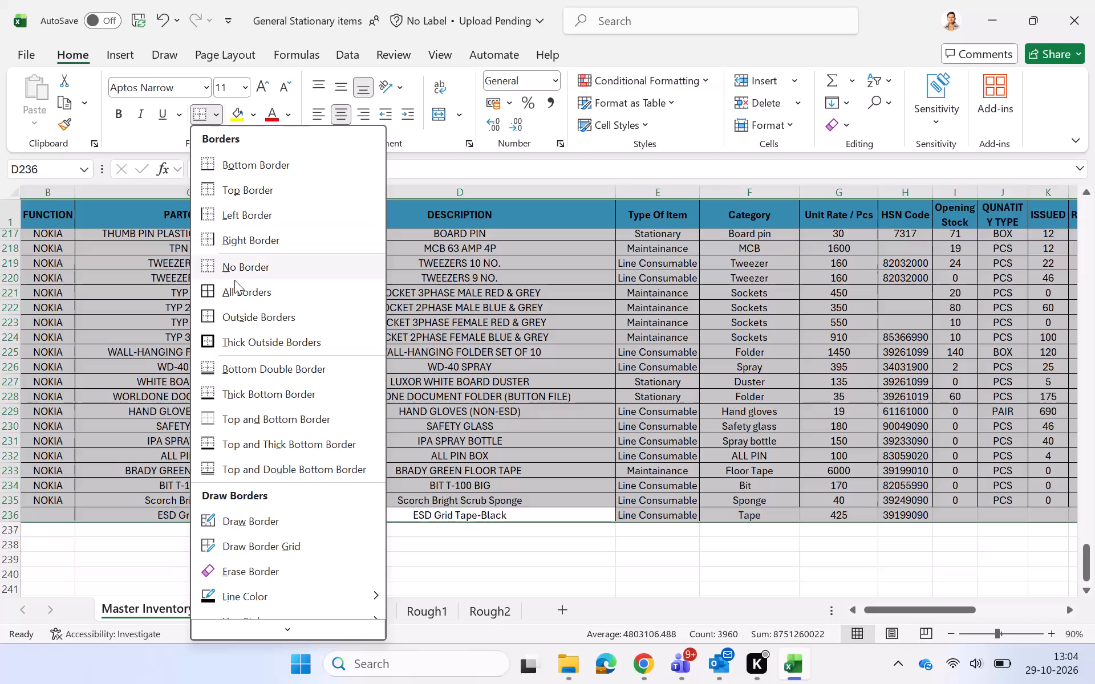
# Apply all borders to the selected inventory rows in Master Inventory, down to row 236.
pyautogui.click(233, 287)
pyautogui.hscroll(-3, 589, 500)
pyautogui.click(540, 549)
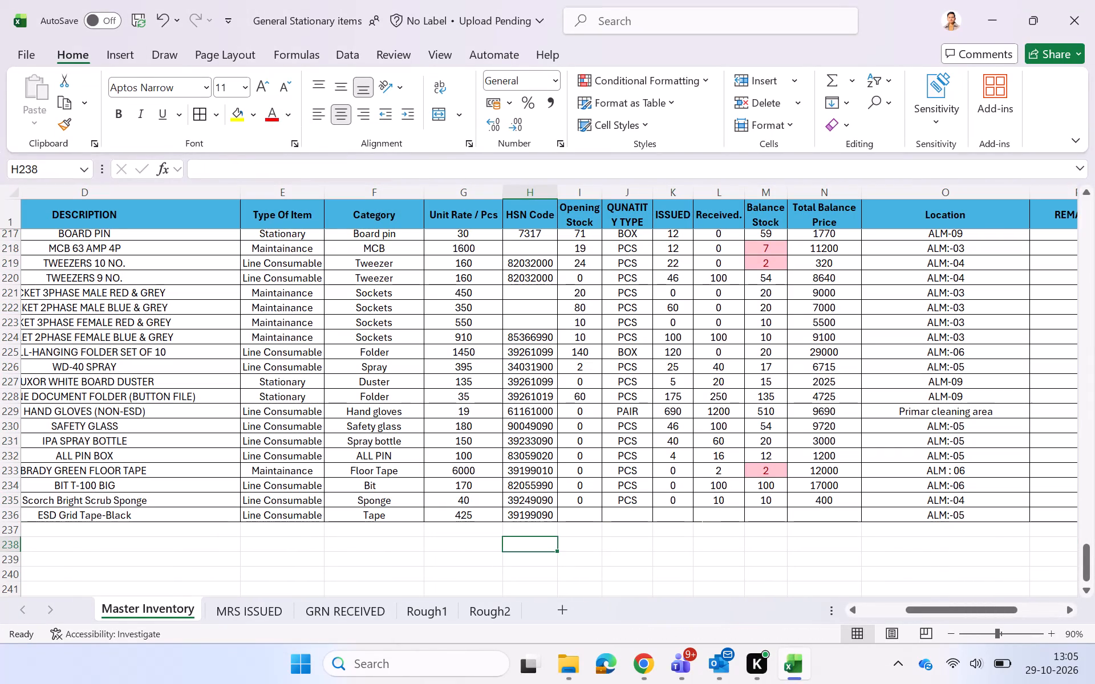
# Fill the Scorch Bright Scrub row's cells from Opening Stock through Total Balance Price down into the ESD Grid Tape row.
pyautogui.click(587, 500)
pyautogui.hotkey('shift', 'Right')
pyautogui.hotkey('shift', 'Right')
pyautogui.hotkey('shift', 'Right')
pyautogui.hotkey('shift', 'Right')
pyautogui.hotkey('shift', 'Right')
pyautogui.hotkey('shift', 'Right')
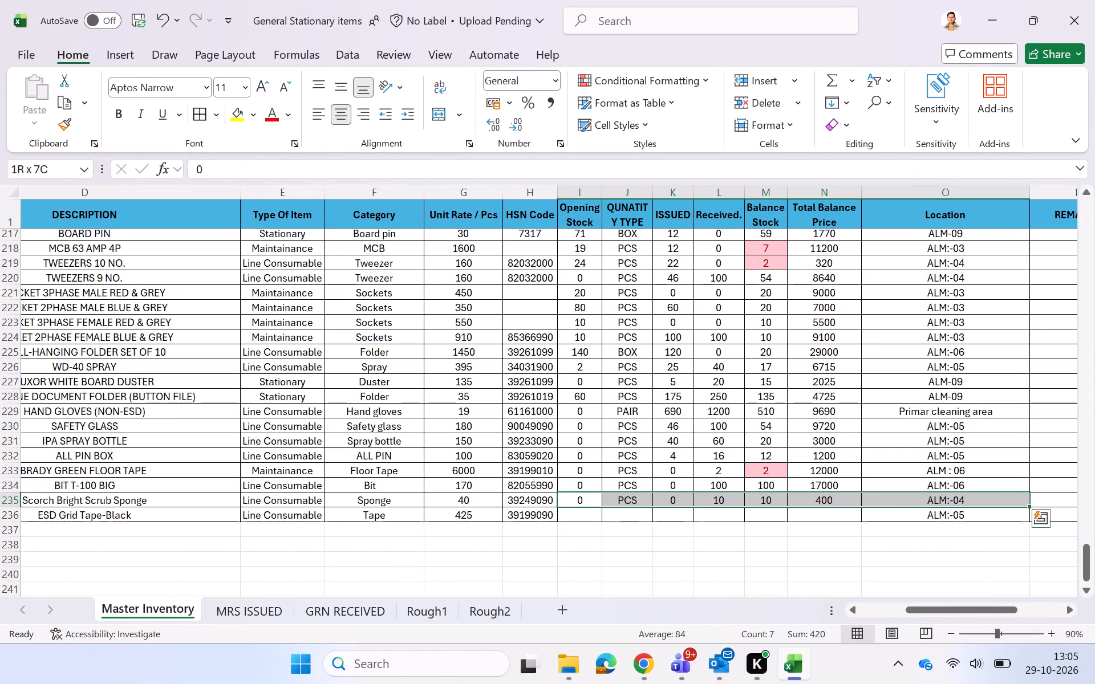
pyautogui.hotkey('shift', 'Left')
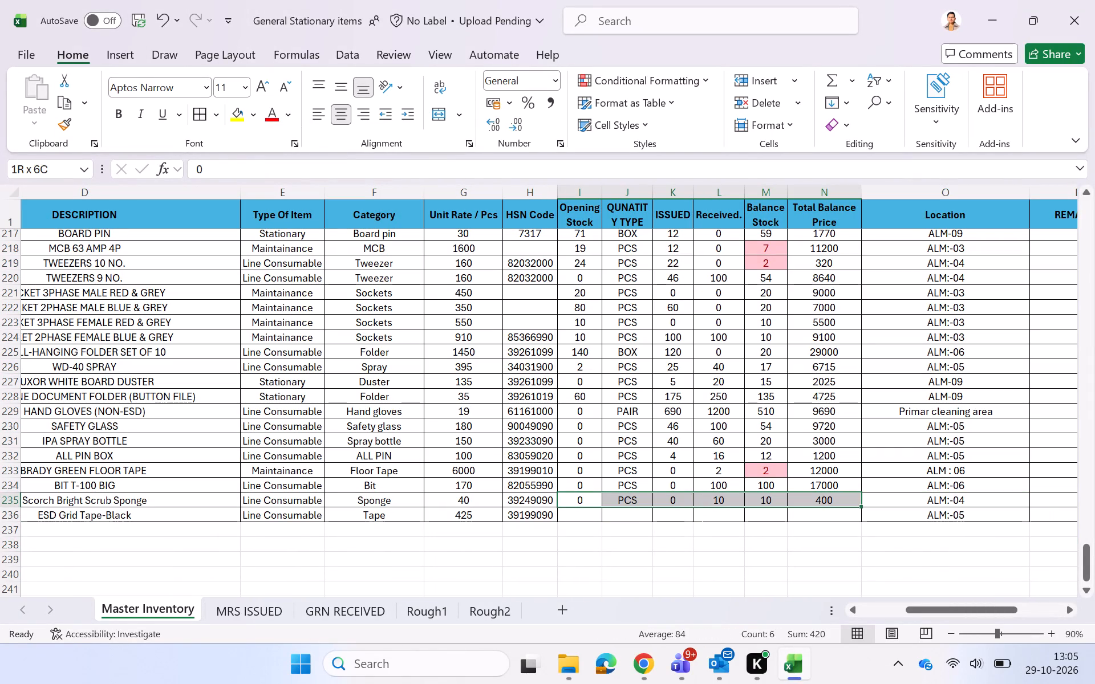
pyautogui.doubleClick(858, 504)
pyautogui.doubleClick(756, 567)
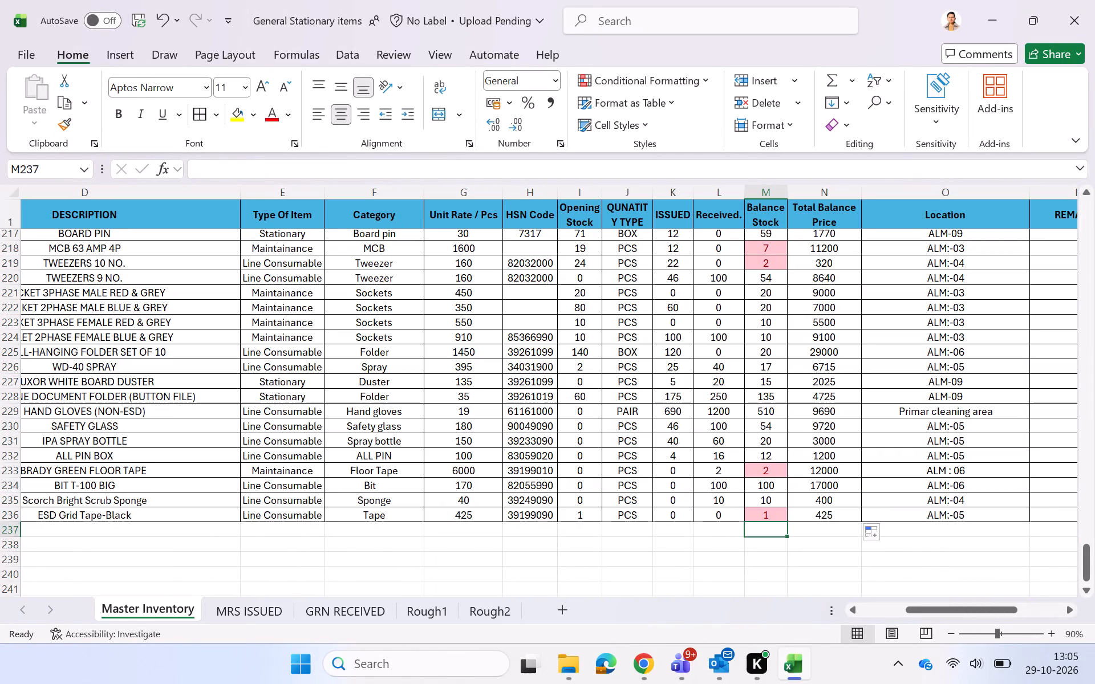
# Set the Opening Stock of the ESD Grid Tape row to 0.
pyautogui.click(581, 523)
pyautogui.press('Up')
pyautogui.press('0')
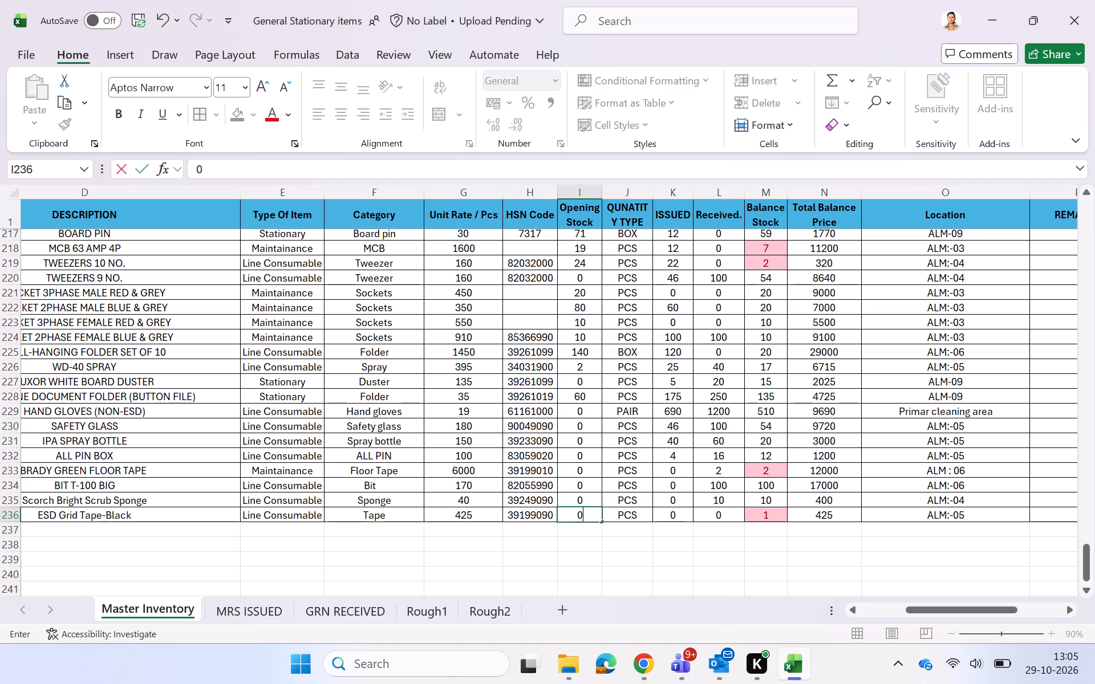
pyautogui.press('Down')
pyautogui.press('Up')
# Copy the ESD Grid Tape partcode and description from Master Inventory into Details and DESCRIPTION in row 419 of GRN RECEIVED.
pyautogui.press('Left')
pyautogui.press('Left')
pyautogui.press('Left')
pyautogui.press('Left')
pyautogui.press('Left')
pyautogui.press('Left')
pyautogui.press('Left')
pyautogui.press('Left')
pyautogui.press('Left')
pyautogui.press('Left')
pyautogui.press('Left')
pyautogui.press('Left')
pyautogui.press('Right')
pyautogui.press('Right')
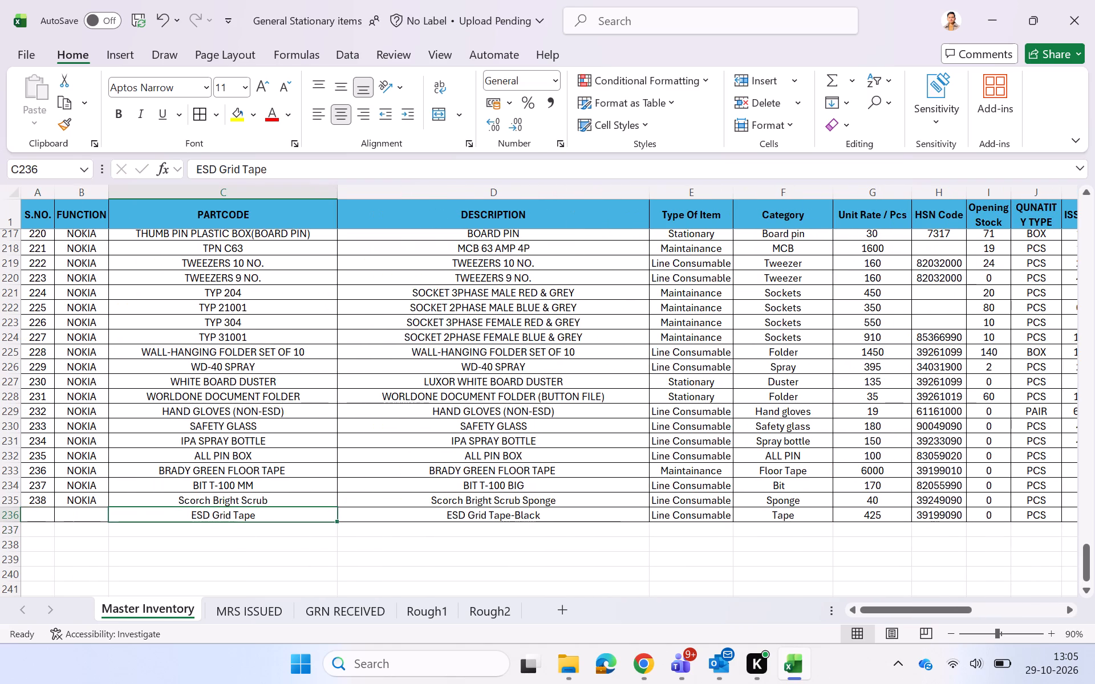
pyautogui.hotkey('shift', 'Right')
pyautogui.hotkey('ctrl', 'c')
pyautogui.hotkey('ctrl', 'pagedown')
pyautogui.hotkey('ctrl', 'pagedown')
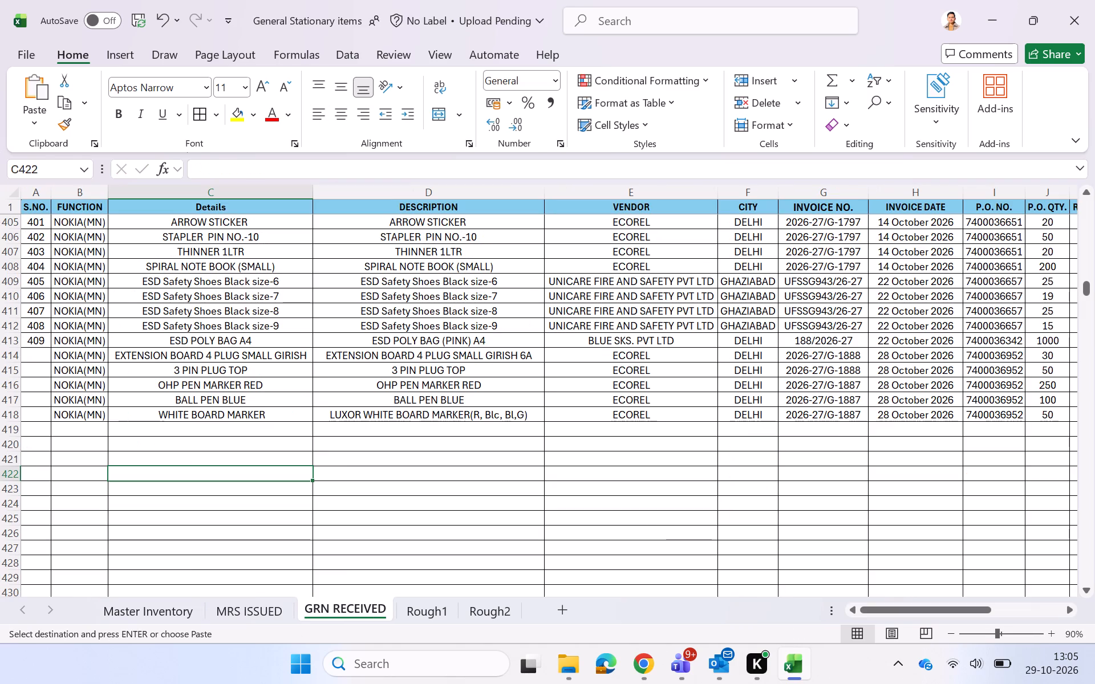
pyautogui.press('Up')
pyautogui.press('Up')
pyautogui.press('Up')
pyautogui.hotkey('ctrl', 'v')
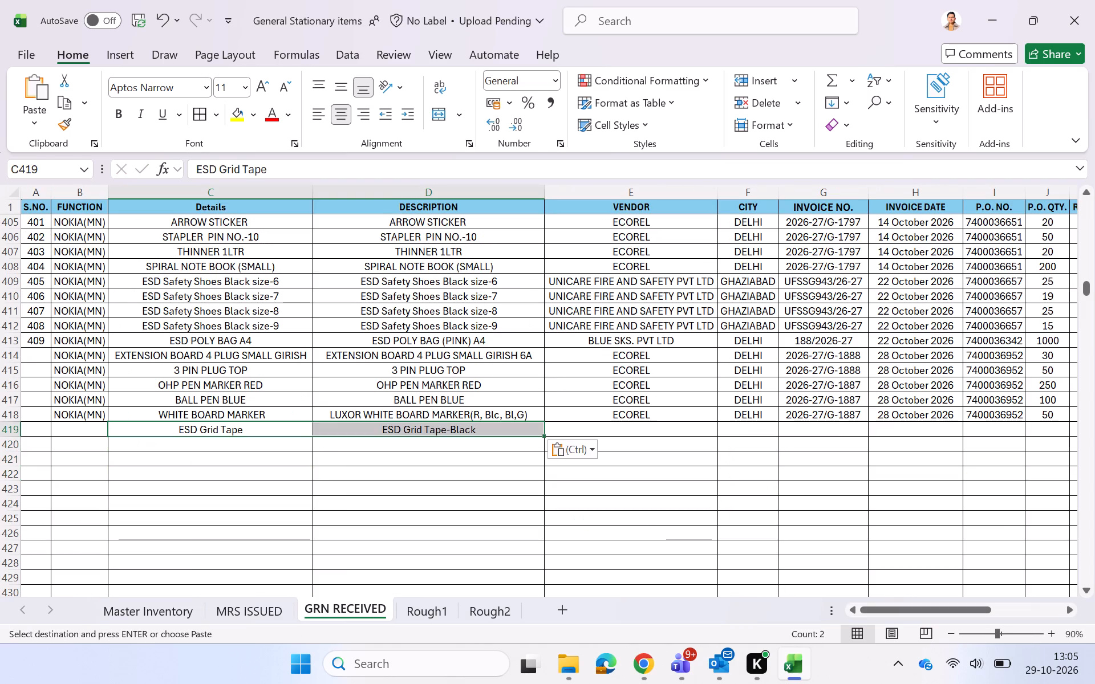
pyautogui.press('5')
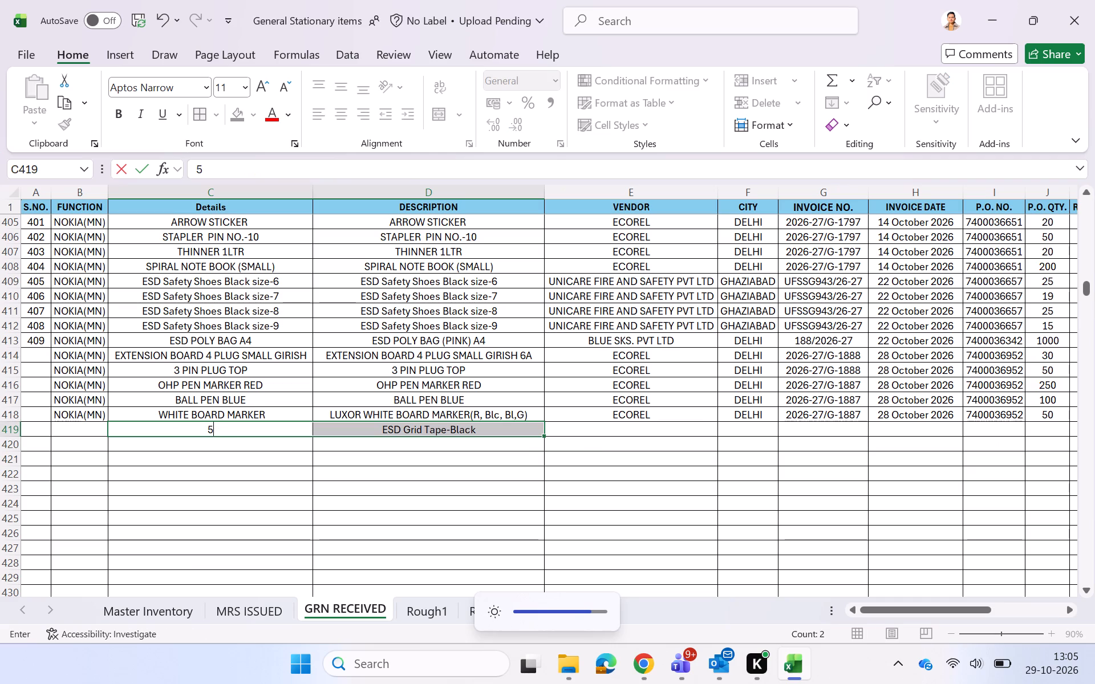
pyautogui.hotkey('ctrl', 'z')
pyautogui.press('Down')
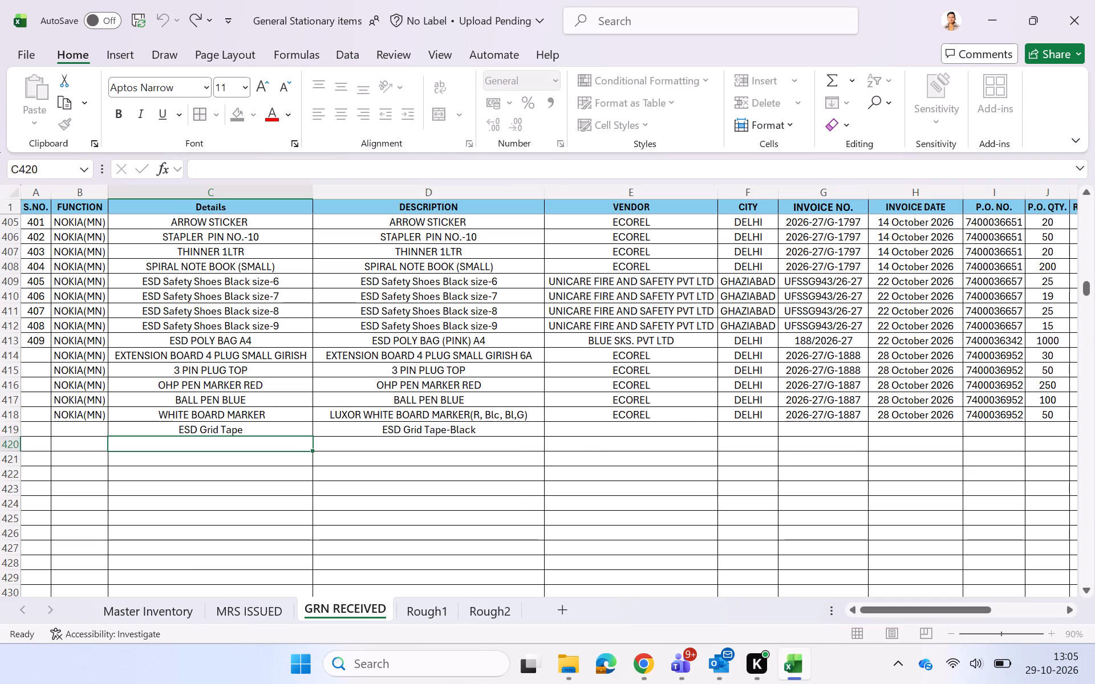
pyautogui.press('Right')
pyautogui.press('Left')
# Search the Master Inventory sheet for "mask d".
pyautogui.hotkey('ctrl', 'pageup')
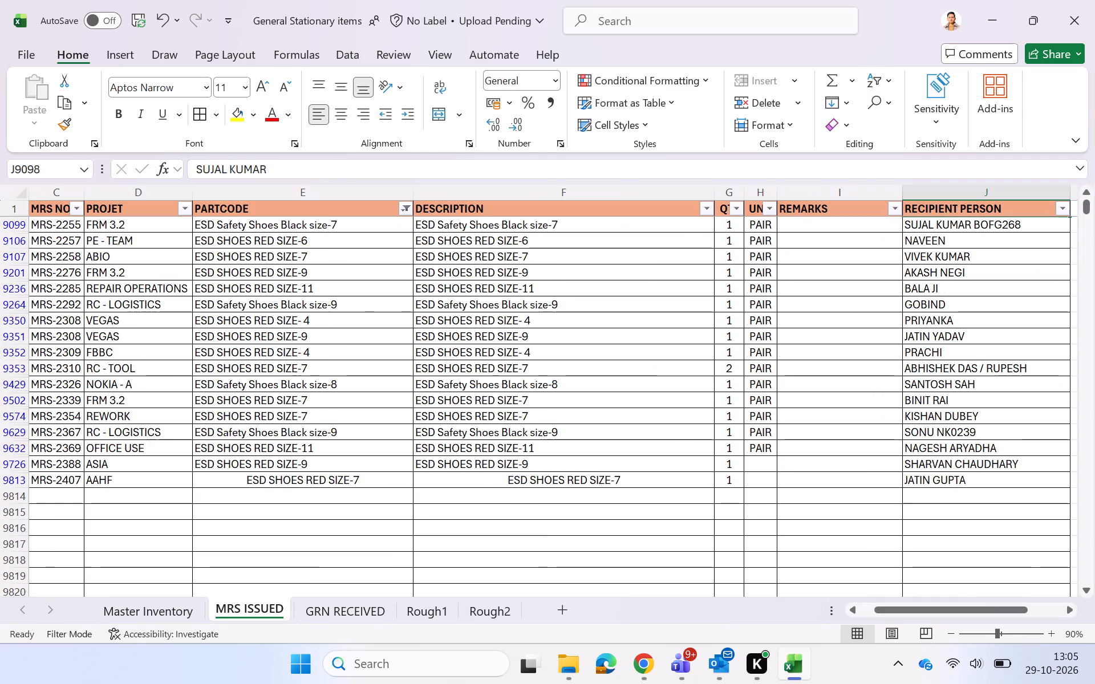
pyautogui.hotkey('ctrl', 'pageup')
pyautogui.click(182, 535)
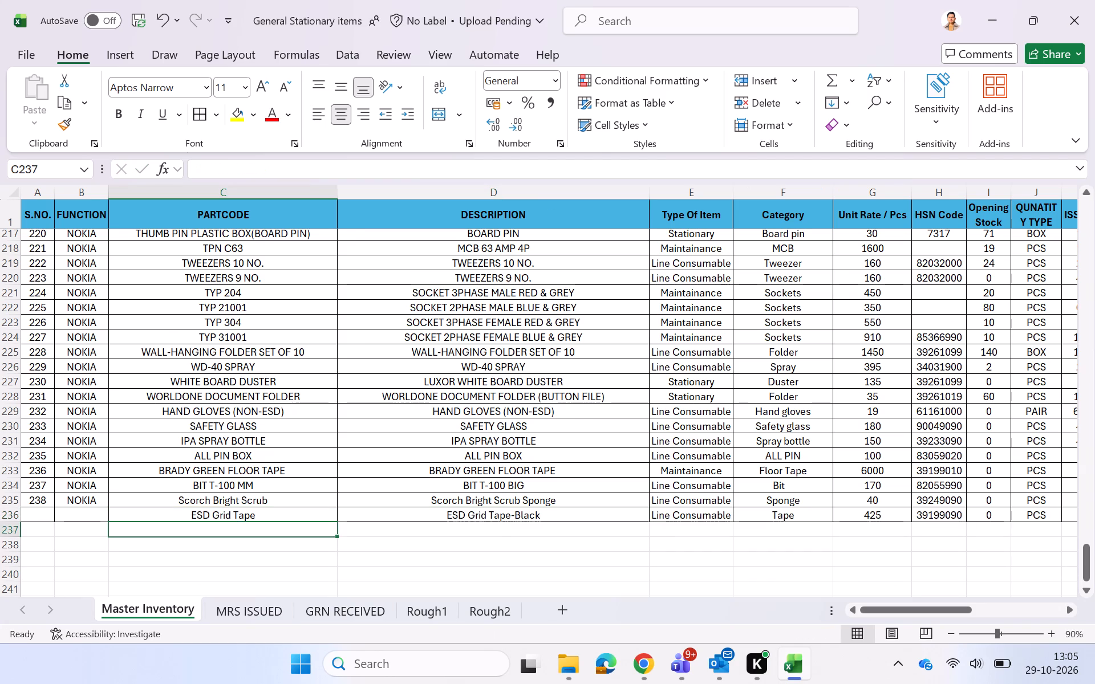
pyautogui.hotkey('ctrl', 'f')
pyautogui.write('mask d')
pyautogui.press('Return')
pyautogui.click(714, 402)
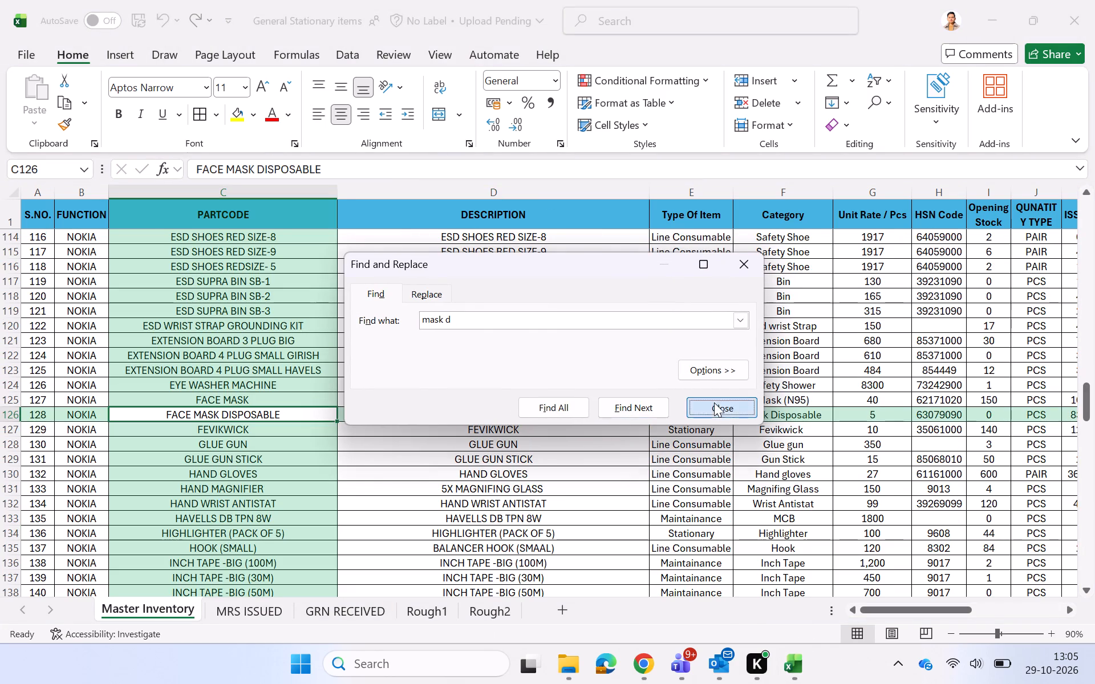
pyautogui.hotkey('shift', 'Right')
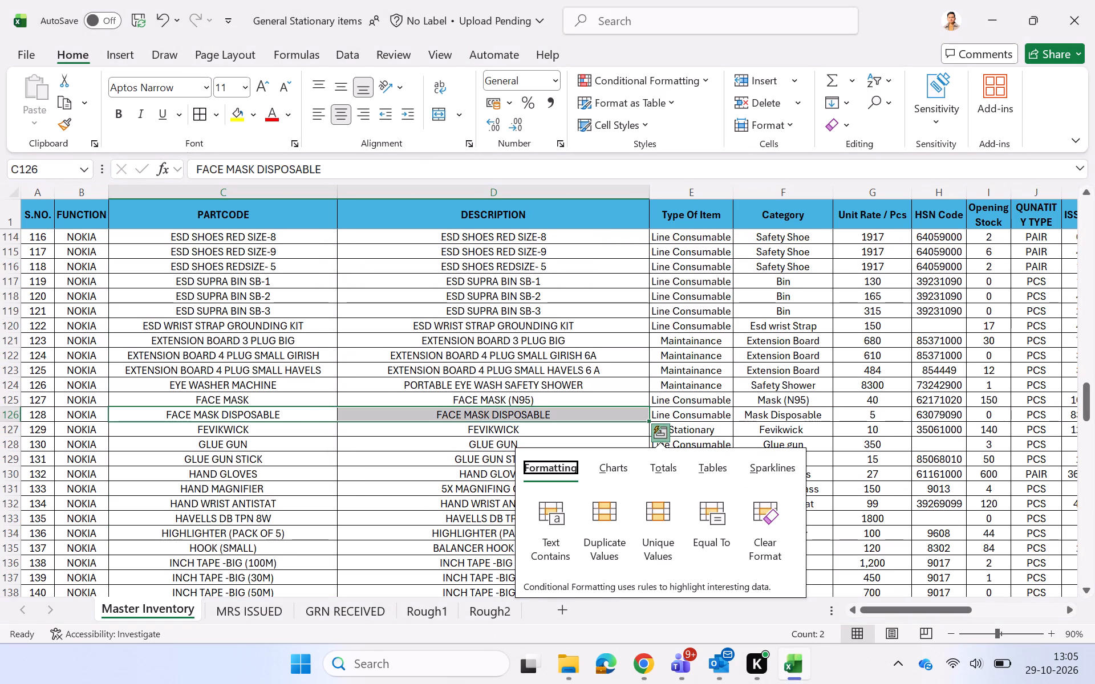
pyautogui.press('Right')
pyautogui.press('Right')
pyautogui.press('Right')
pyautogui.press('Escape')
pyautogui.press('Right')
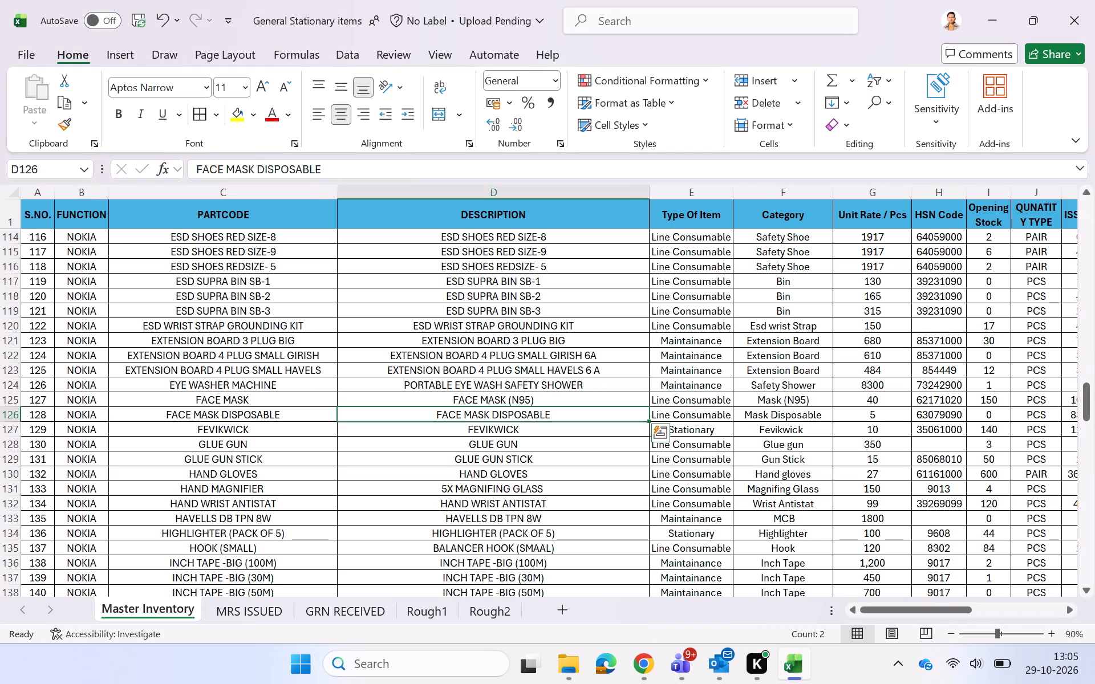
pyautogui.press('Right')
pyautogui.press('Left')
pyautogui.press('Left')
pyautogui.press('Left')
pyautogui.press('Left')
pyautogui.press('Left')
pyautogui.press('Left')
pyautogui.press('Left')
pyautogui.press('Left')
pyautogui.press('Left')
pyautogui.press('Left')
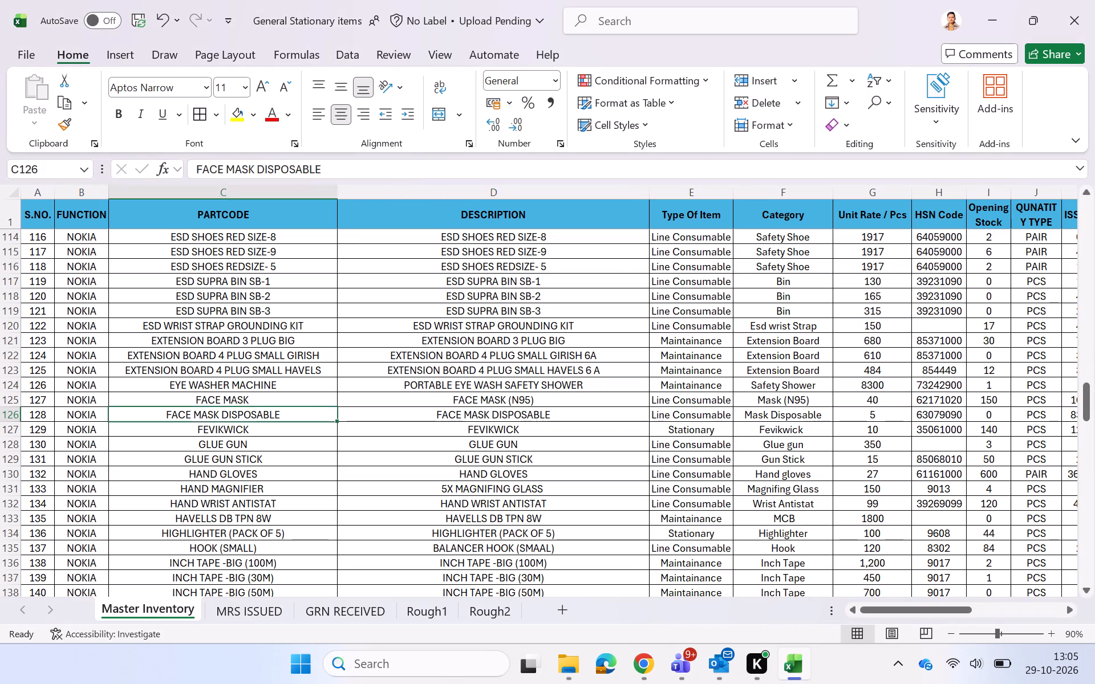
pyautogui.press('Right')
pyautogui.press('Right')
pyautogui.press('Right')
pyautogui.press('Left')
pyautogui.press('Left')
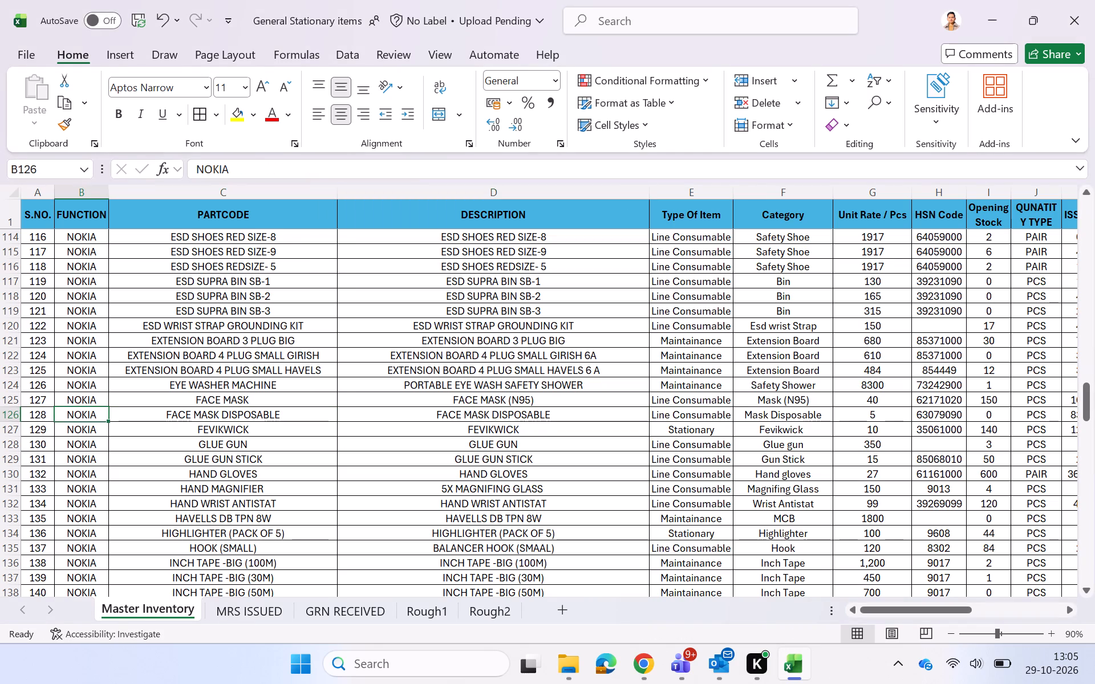
# Copy the FACE MASK DISPOSABLE partcode and description from Master Inventory into row 420 of GRN RECEIVED.
pyautogui.press('Right')
pyautogui.press('Right')
pyautogui.press('Left')
pyautogui.hotkey('shift', 'Right')
pyautogui.hotkey('ctrl', 'c')
pyautogui.hotkey('ctrl', 'pagedown')
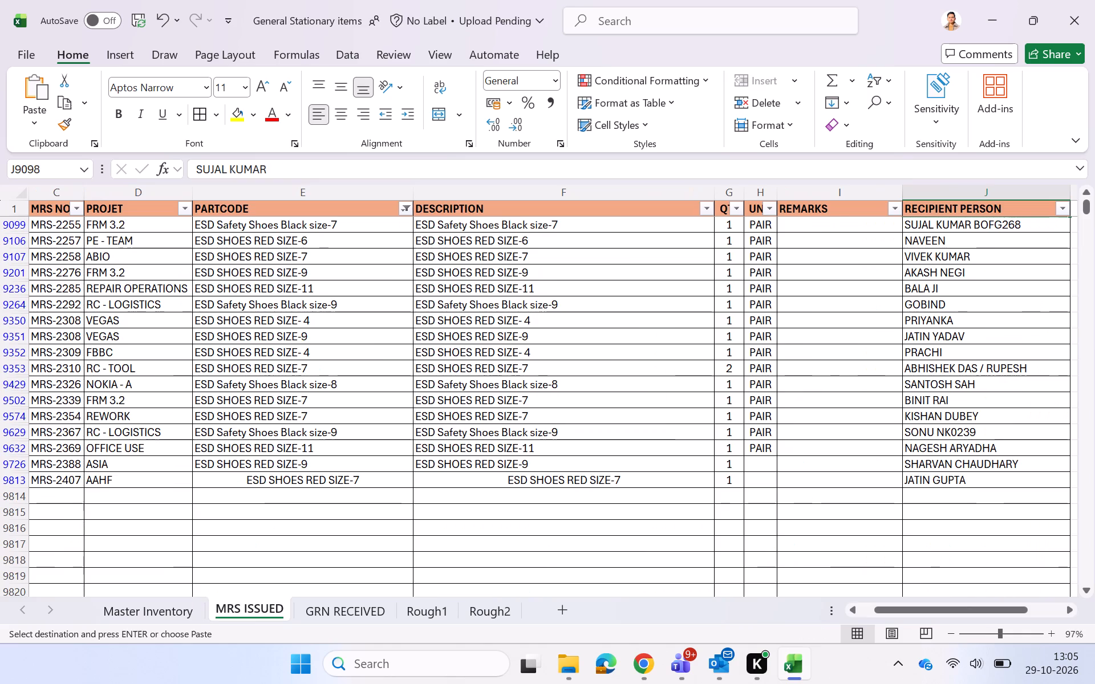
pyautogui.hotkey('ctrl', 'pagedown')
pyautogui.hotkey('ctrl', 'v')
pyautogui.press('Down')
pyautogui.press('Up')
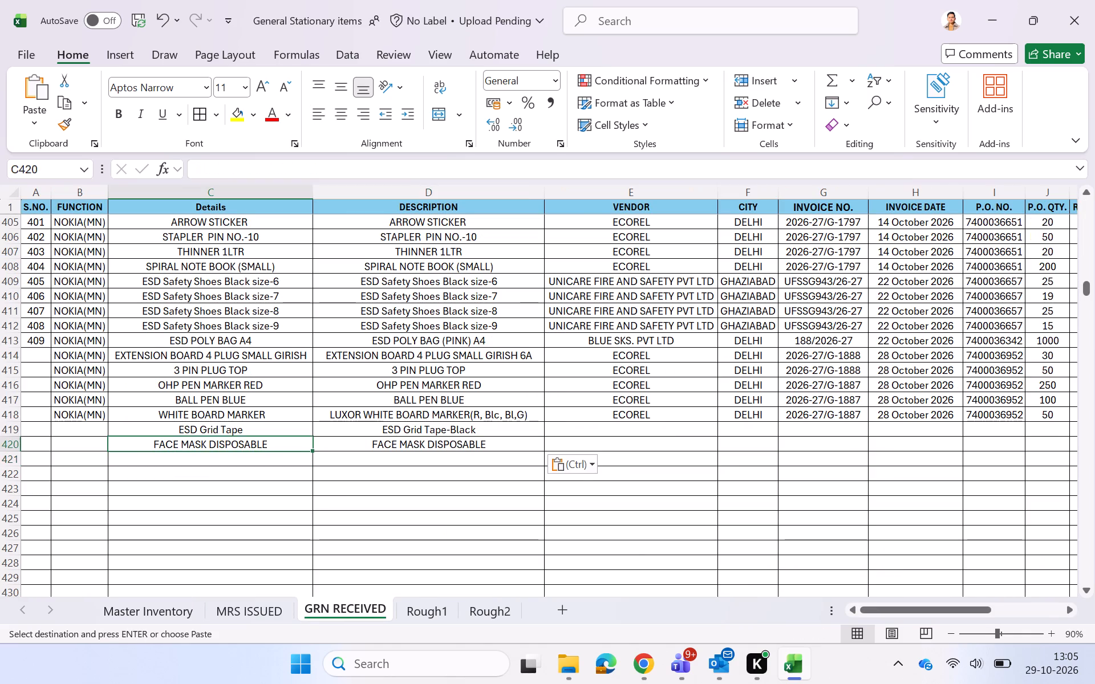
# Copy the THINNER 1LTR partcode and description from Master Inventory into row 421 of GRN RECEIVED.
pyautogui.hotkey('ctrl', 'pageup')
pyautogui.hotkey('ctrl', 'pageup')
pyautogui.press('Down')
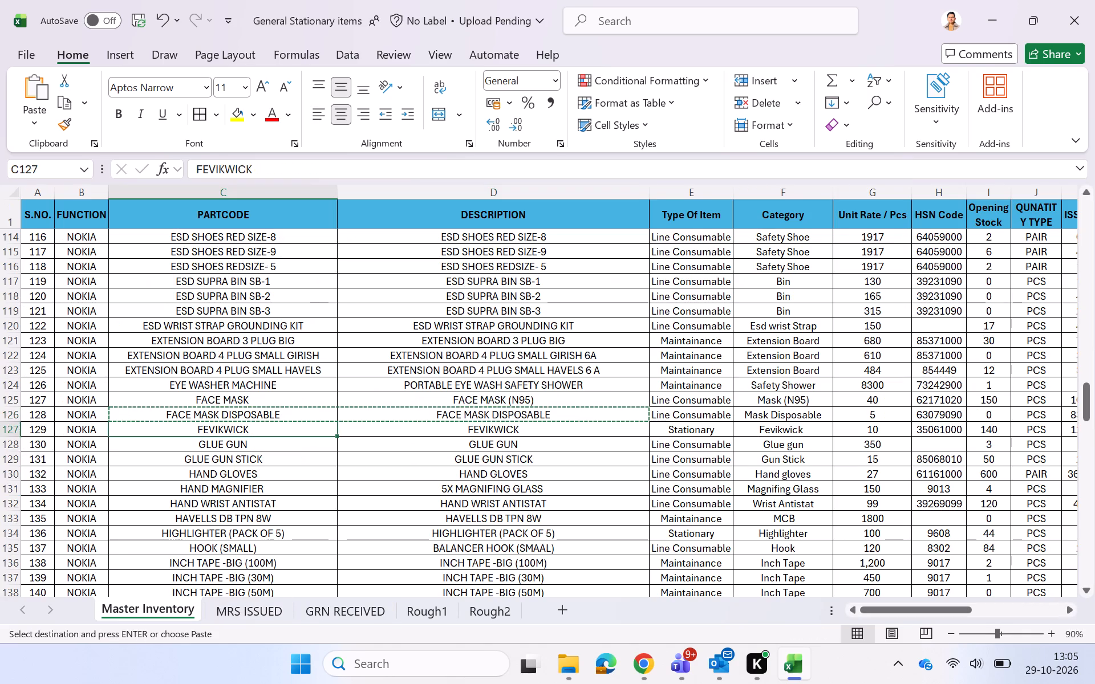
pyautogui.press('Down')
pyautogui.scroll(-5, 714, 402)
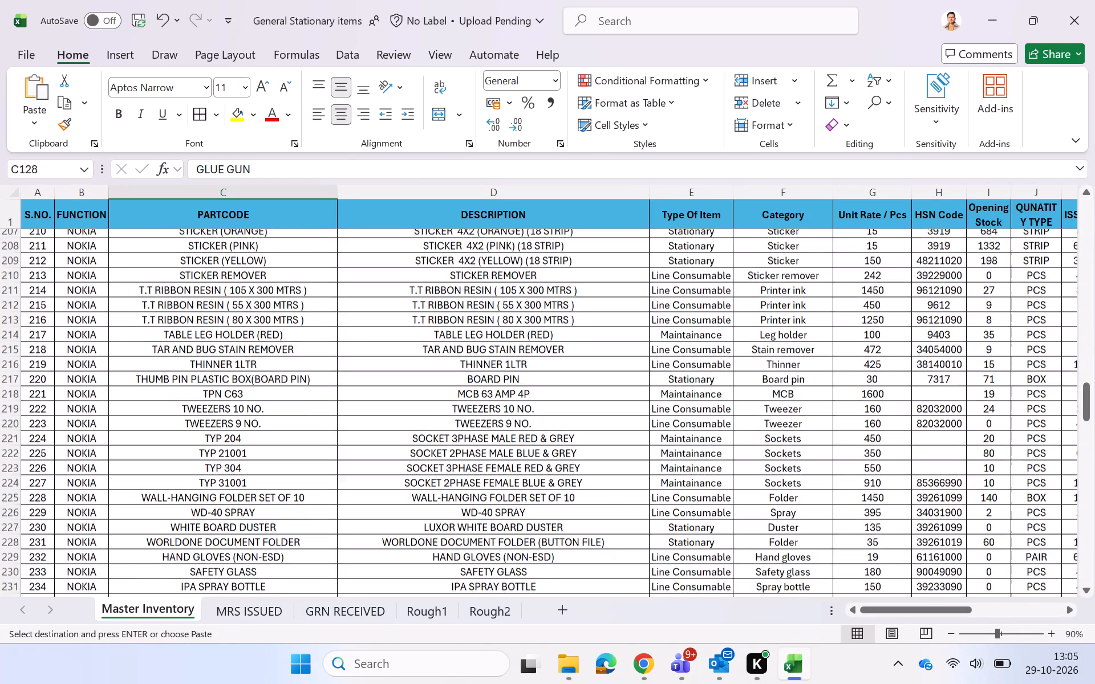
pyautogui.scroll(-1, 714, 402)
pyautogui.scroll(7, 714, 402)
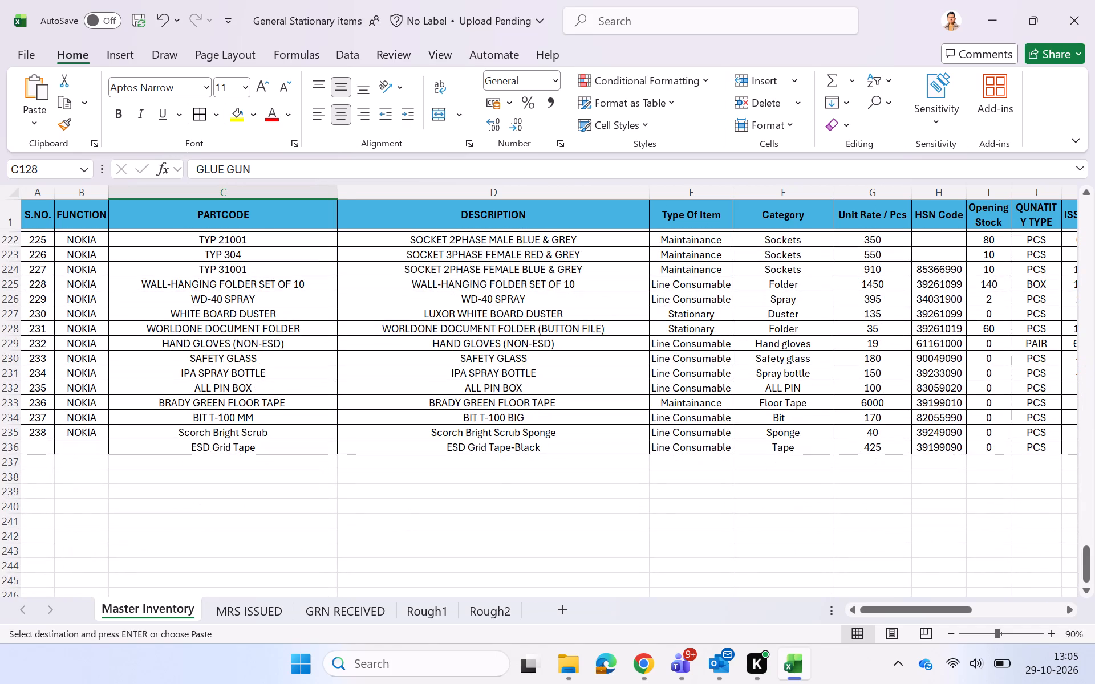
pyautogui.click(335, 473)
pyautogui.press('Up')
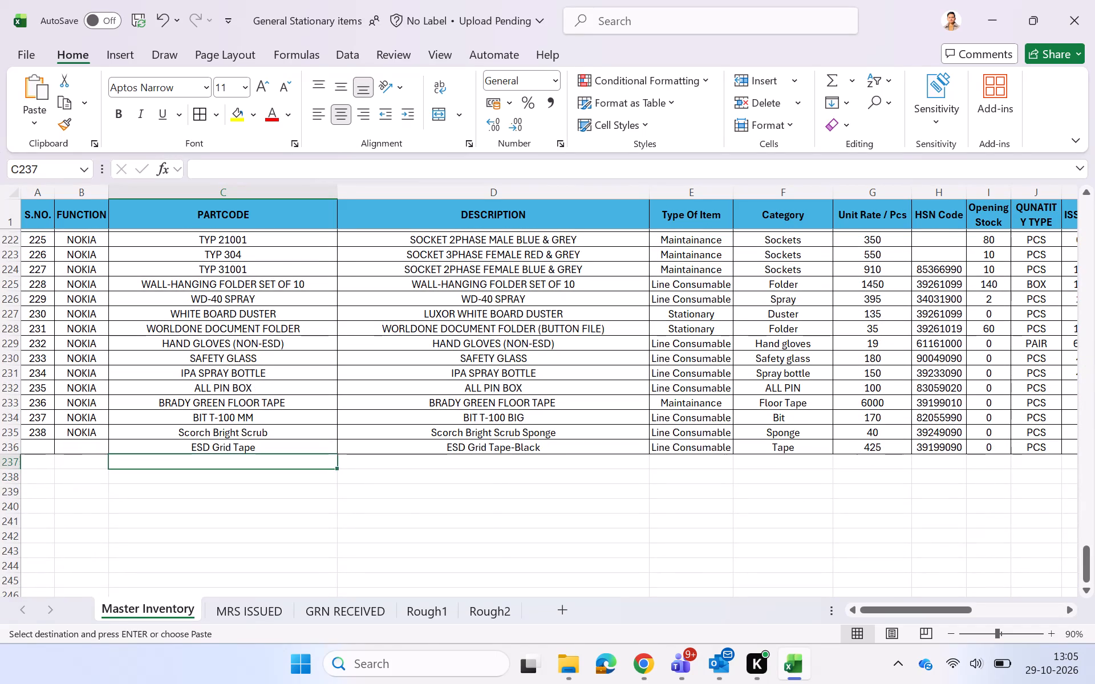
pyautogui.press('Up')
pyautogui.press('Up')
pyautogui.press('Up')
pyautogui.press('Up')
pyautogui.press('Up')
pyautogui.press('Up')
pyautogui.press('Up')
pyautogui.press('Up')
pyautogui.press('Up')
pyautogui.press('Up')
pyautogui.press('Up')
pyautogui.press('Up')
pyautogui.press('Up')
pyautogui.press('Up')
pyautogui.press('Up')
pyautogui.press('Up')
pyautogui.press('Up')
pyautogui.press('Up')
pyautogui.press('Up')
pyautogui.press('Up')
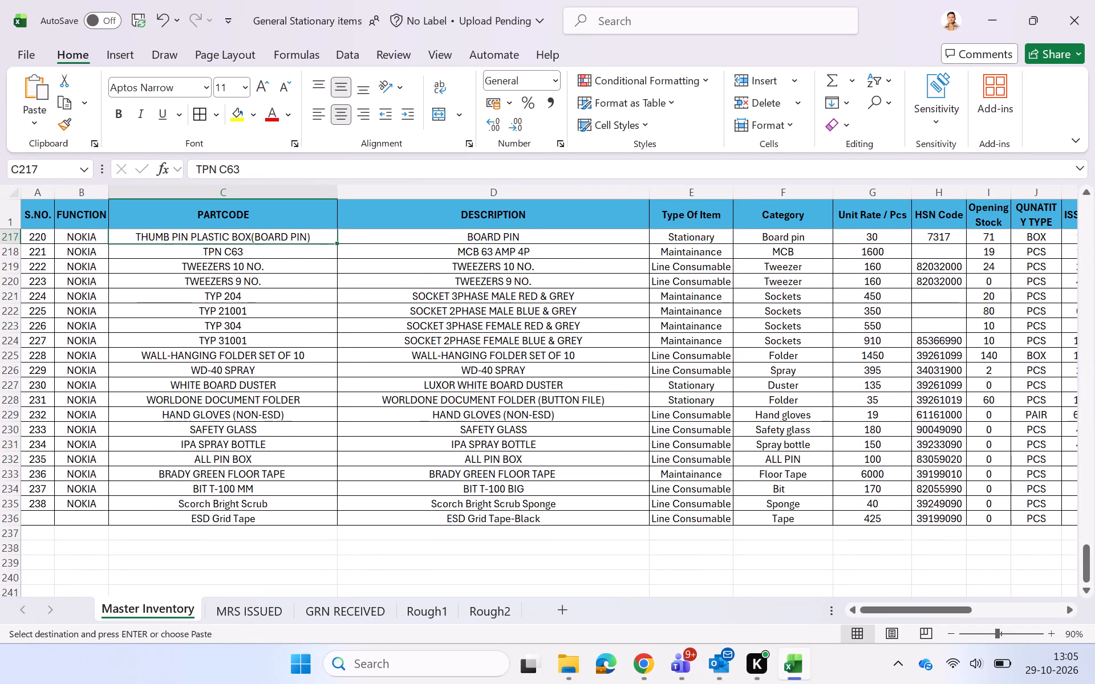
pyautogui.press('Up')
pyautogui.hotkey('shift', 'Right')
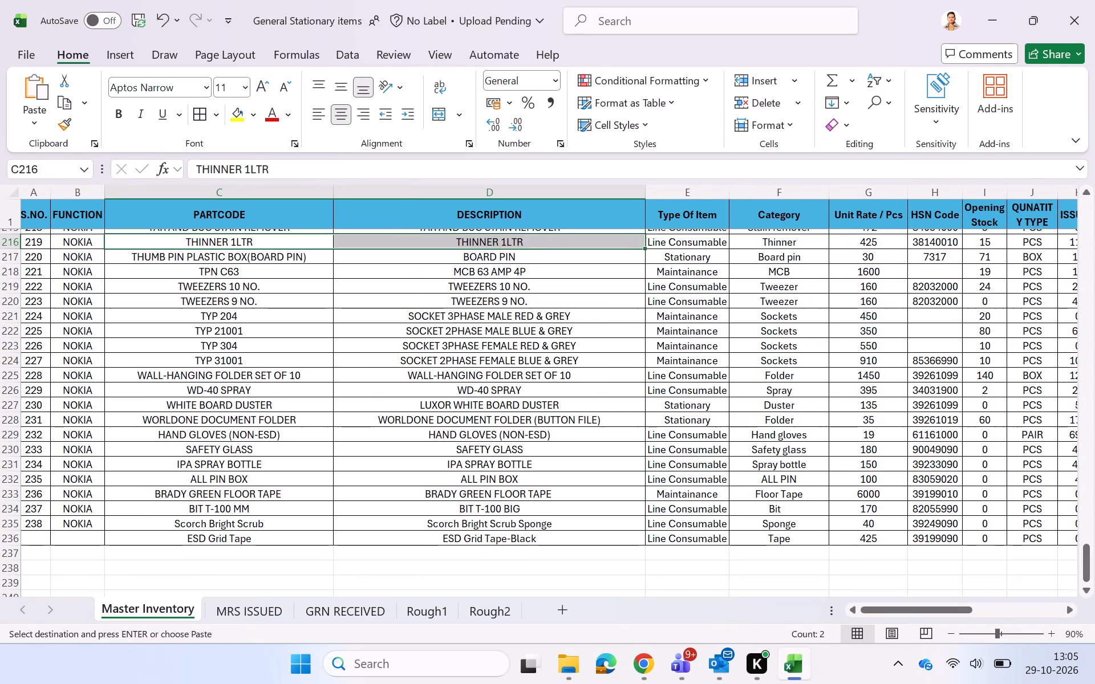
pyautogui.hotkey('ctrl', 'c')
pyautogui.hotkey('ctrl', 'pagedown')
pyautogui.hotkey('ctrl', 'pagedown')
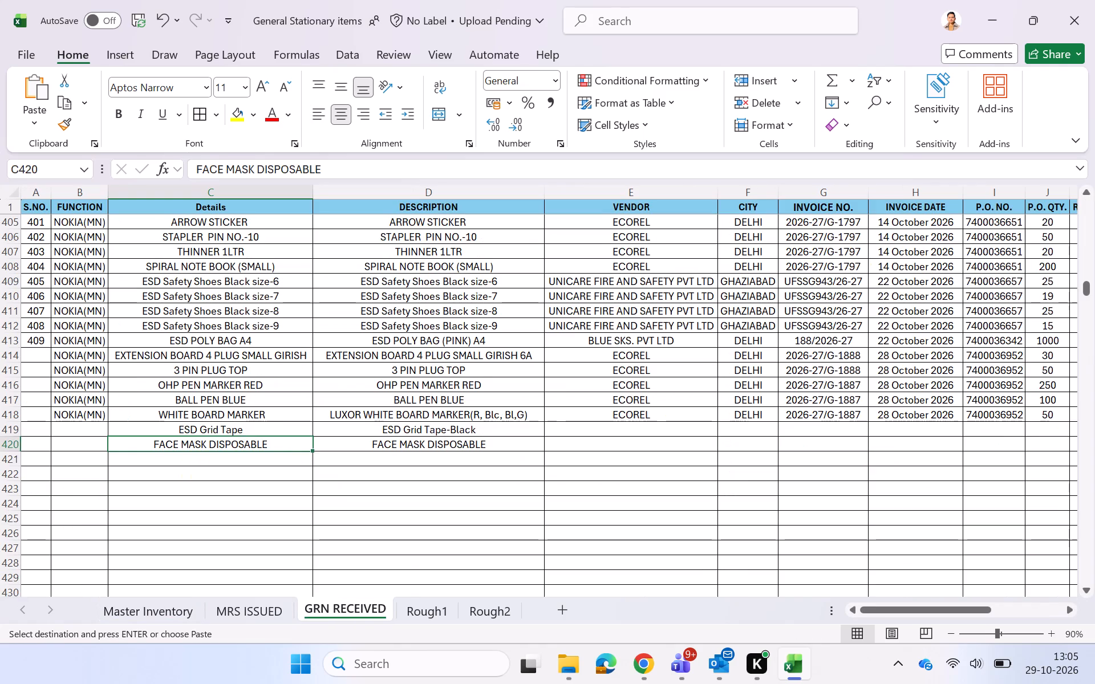
pyautogui.press('Down')
pyautogui.hotkey('ctrl', 'v')
pyautogui.press('Down')
# Look through the Master Inventory list from its first rows down to the ESD Grid Tape entry and across that row.
pyautogui.hotkey('ctrl', 'pageup')
pyautogui.hotkey('ctrl', 'pageup')
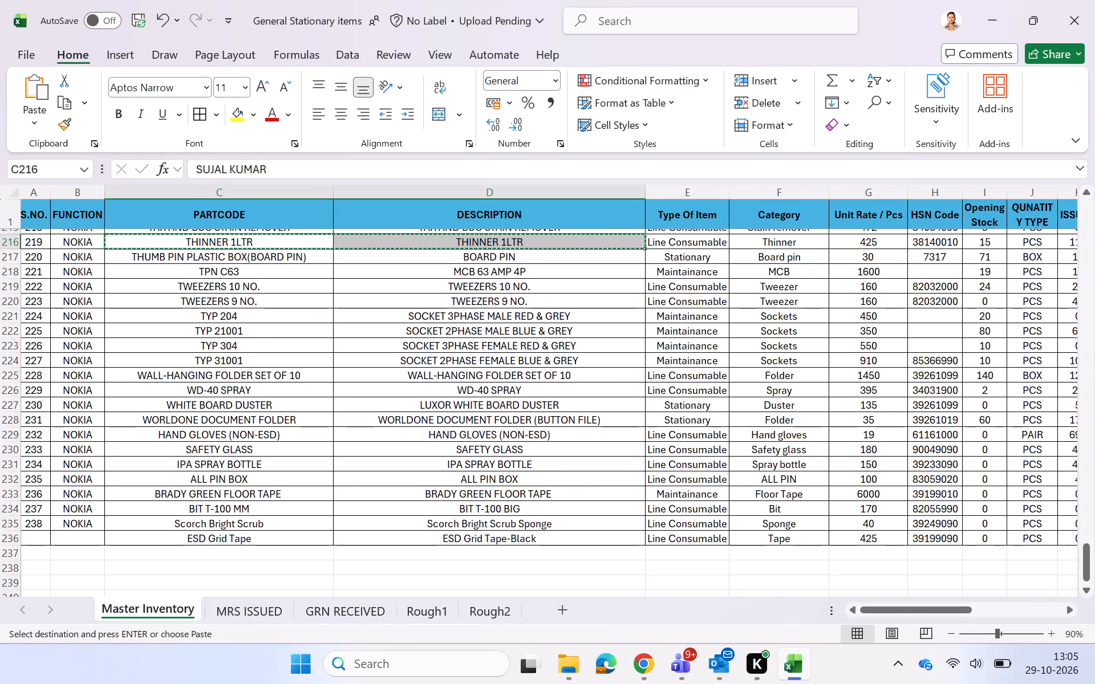
pyautogui.scroll(17, 335, 473)
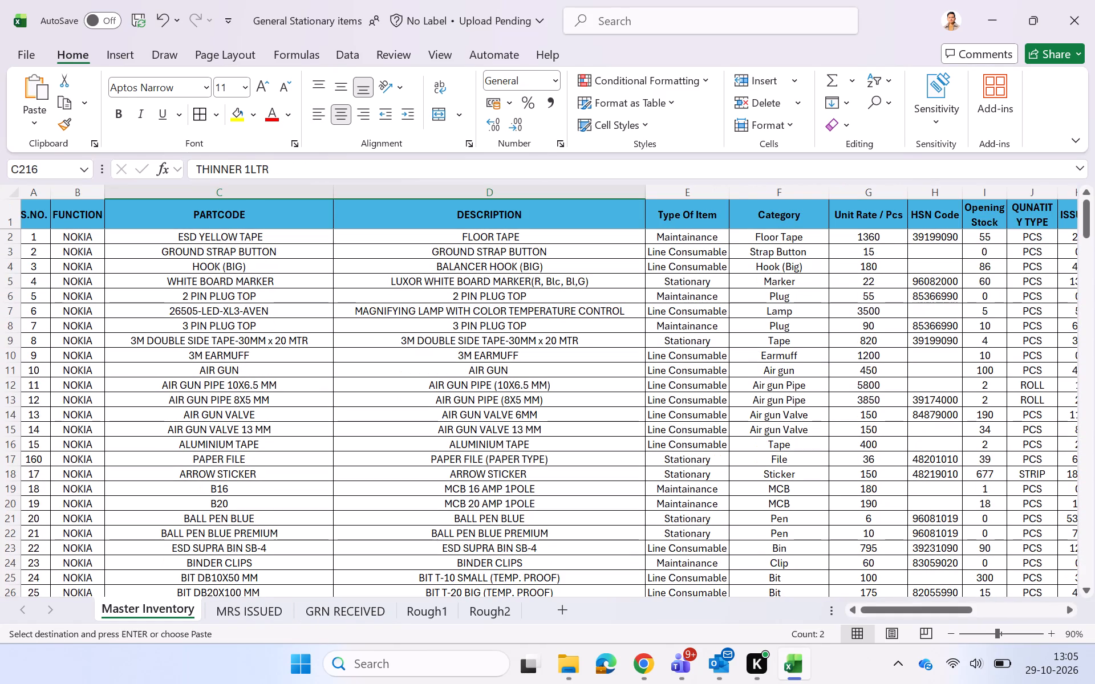
pyautogui.click(163, 239)
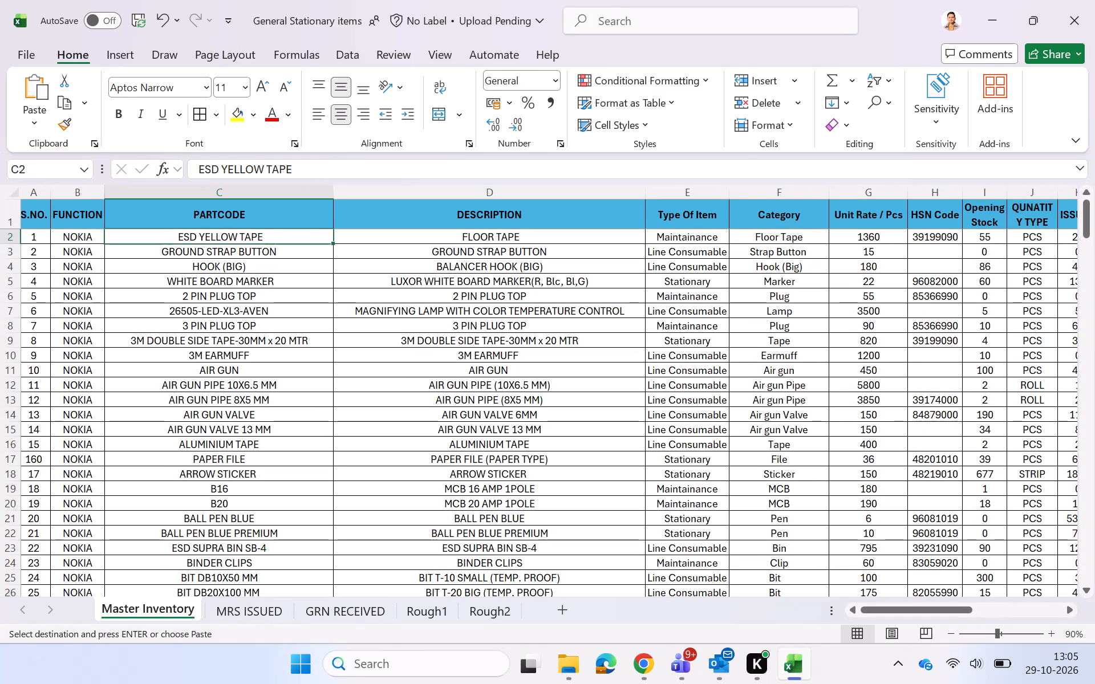
pyautogui.click(271, 486)
pyautogui.hotkey('ctrl', 'Down')
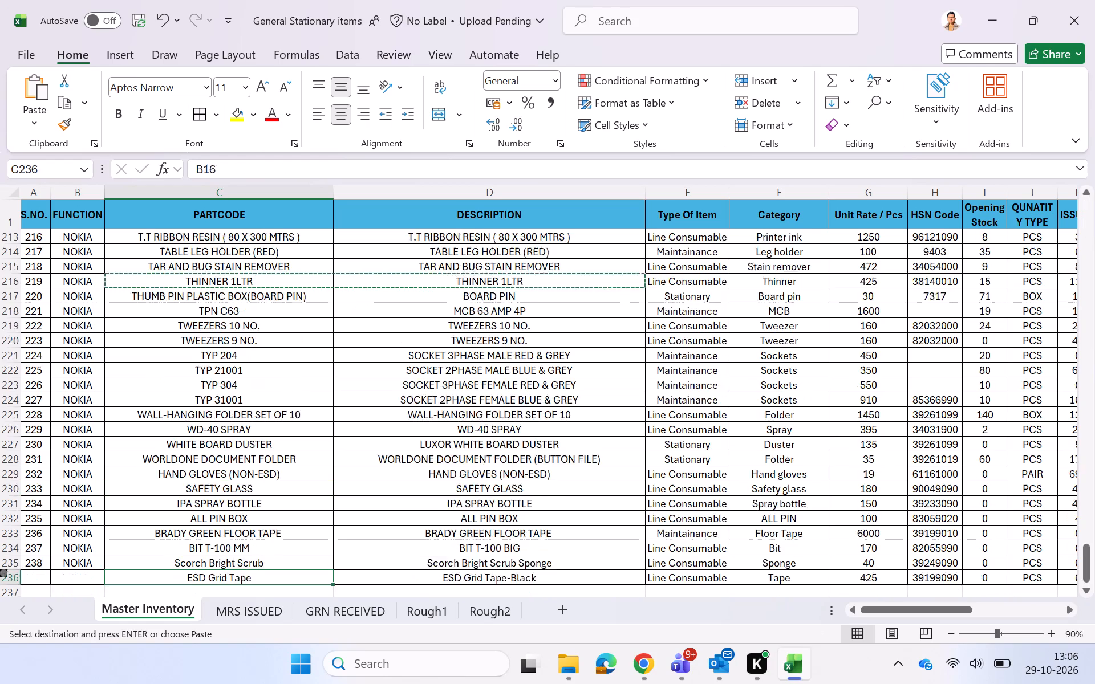
pyautogui.press('Down')
pyautogui.press('Down')
pyautogui.press('Up')
pyautogui.press('Up')
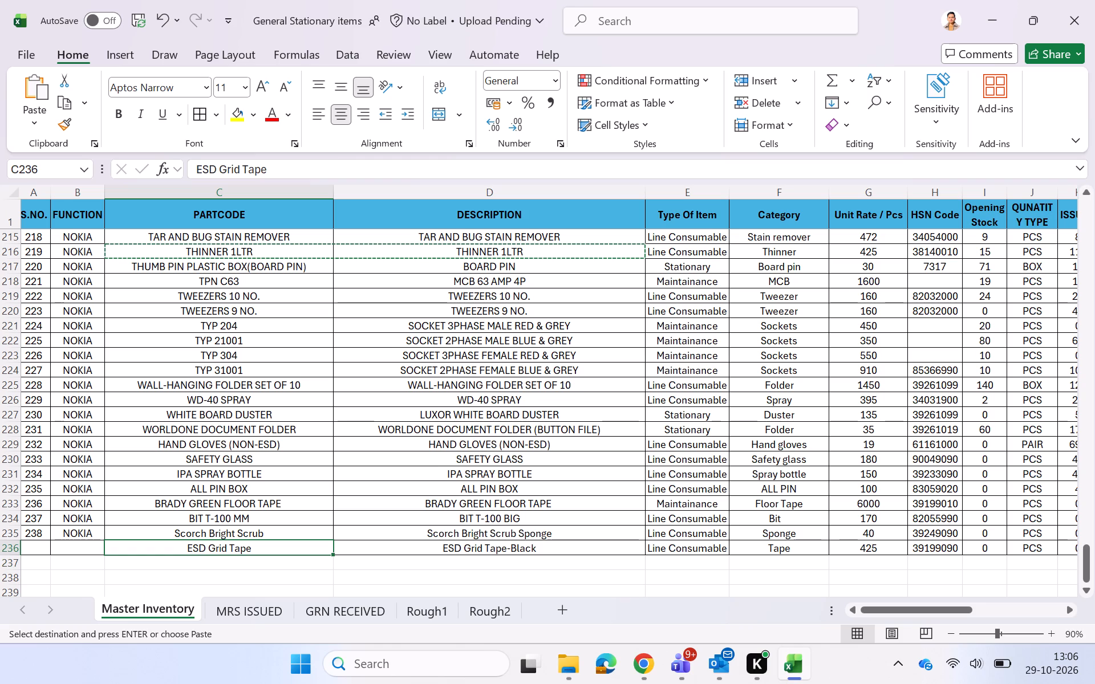
pyautogui.press('Right')
pyautogui.press('Right')
pyautogui.press('Right')
pyautogui.press('Right')
pyautogui.press('Right')
pyautogui.press('Right')
pyautogui.press('Right')
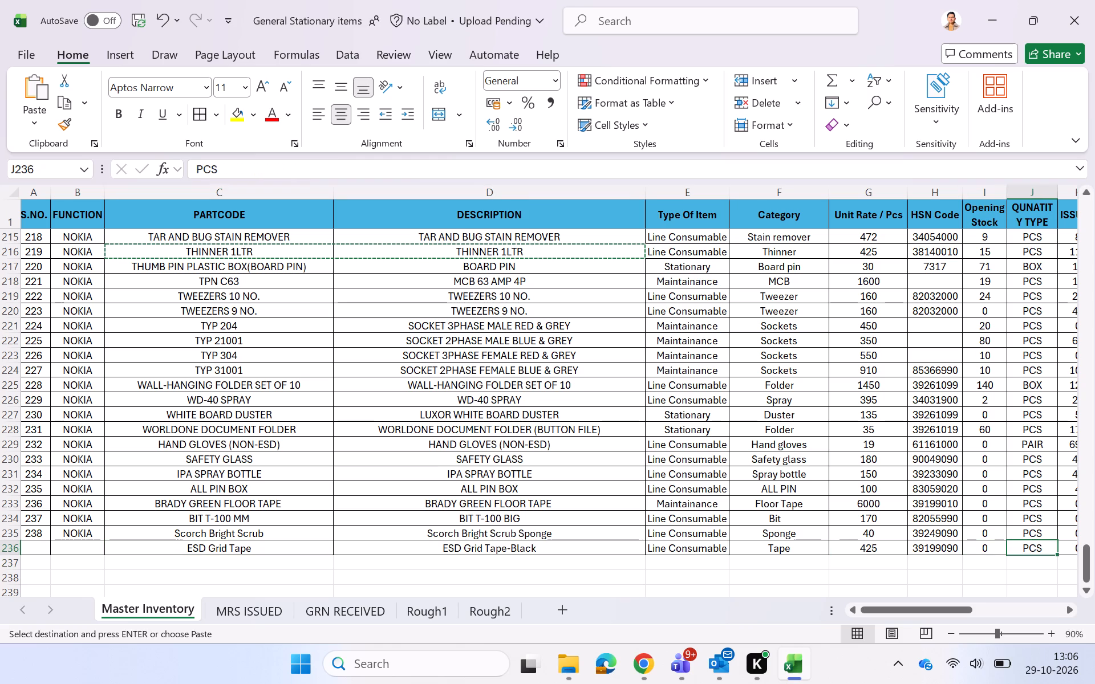
# Set the unit rate of the ESD Grid Tape entry in Master Inventory to 440.
pyautogui.press('Left')
pyautogui.press('Left')
pyautogui.press('Left')
pyautogui.write('440')
pyautogui.press('Down')
pyautogui.press('Up')
# Look across the ESD Grid Tape row in Master Inventory, checking its columns from serial number through balance stock.
pyautogui.press('Left')
pyautogui.press('Left')
pyautogui.press('Left')
pyautogui.press('Left')
pyautogui.press('Left')
pyautogui.press('Left')
pyautogui.press('Left')
pyautogui.press('Left')
pyautogui.press('Left')
pyautogui.press('Left')
pyautogui.press('Left')
pyautogui.press('Left')
pyautogui.press('Left')
pyautogui.press('Left')
pyautogui.press('Left')
pyautogui.press('Left')
pyautogui.press('Left')
pyautogui.press('Left')
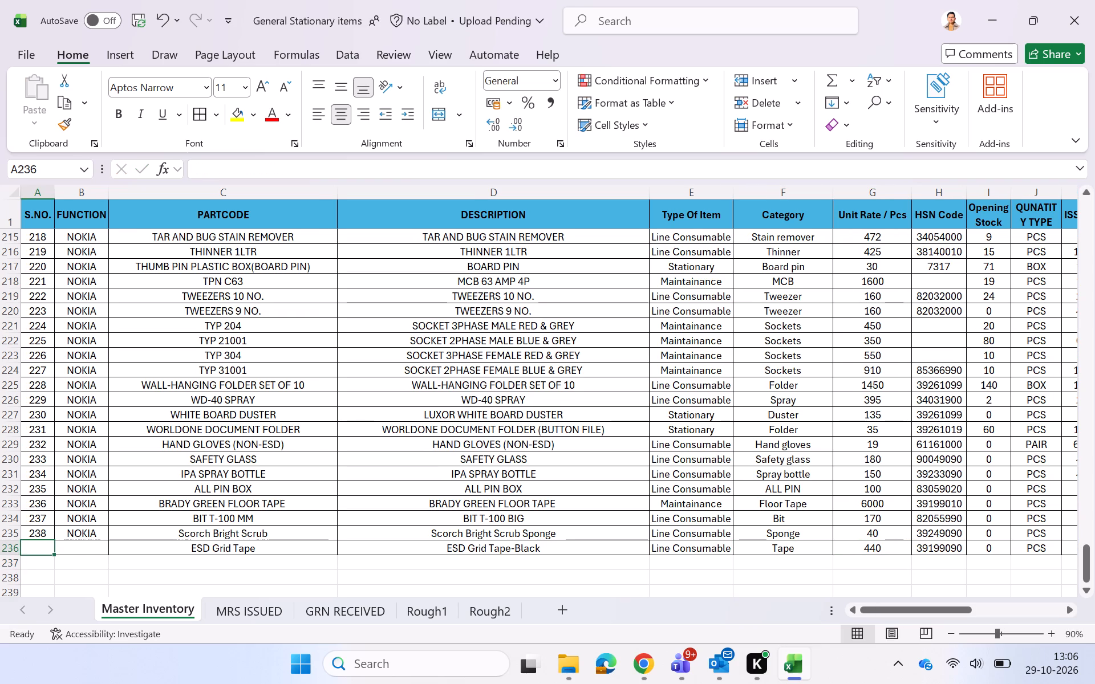
pyautogui.press('Left')
pyautogui.press('Left')
pyautogui.press('Left')
pyautogui.press('Left')
pyautogui.press('Left')
pyautogui.press('Left')
pyautogui.press('Left')
pyautogui.press('Left')
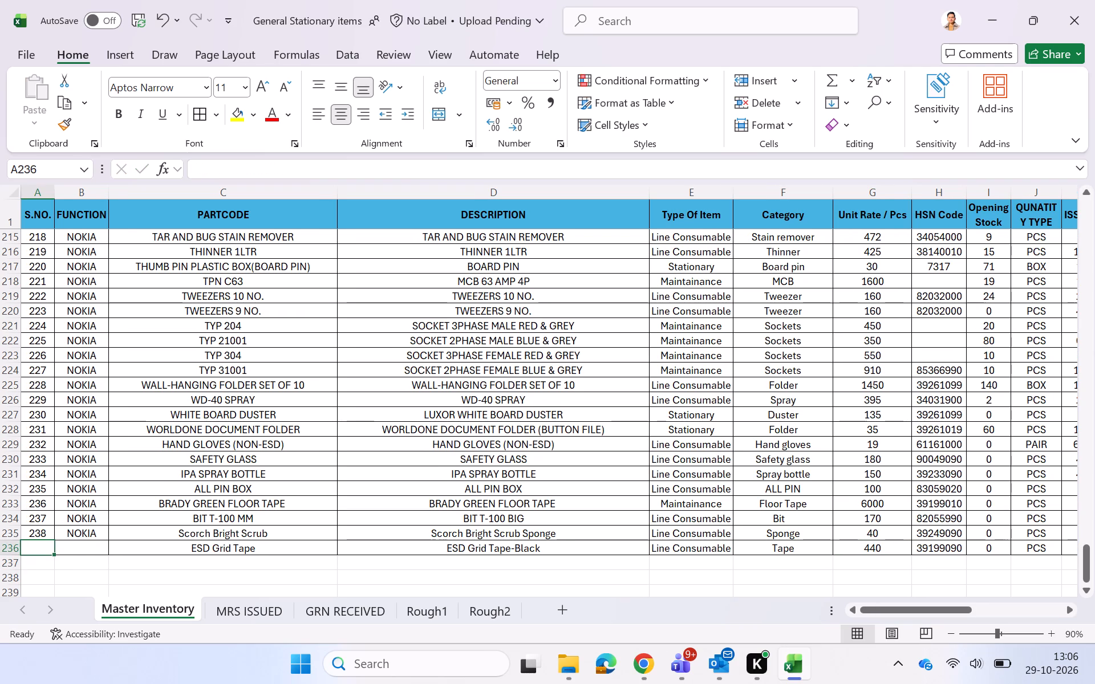
pyautogui.press('Right')
pyautogui.press('Right')
pyautogui.press('Right')
pyautogui.press('Right')
pyautogui.press('Right')
pyautogui.press('Right')
pyautogui.press('Right')
pyautogui.press('Right')
pyautogui.press('Right')
pyautogui.press('Right')
pyautogui.press('Right')
pyautogui.press('Right')
pyautogui.press('Right')
pyautogui.press('Right')
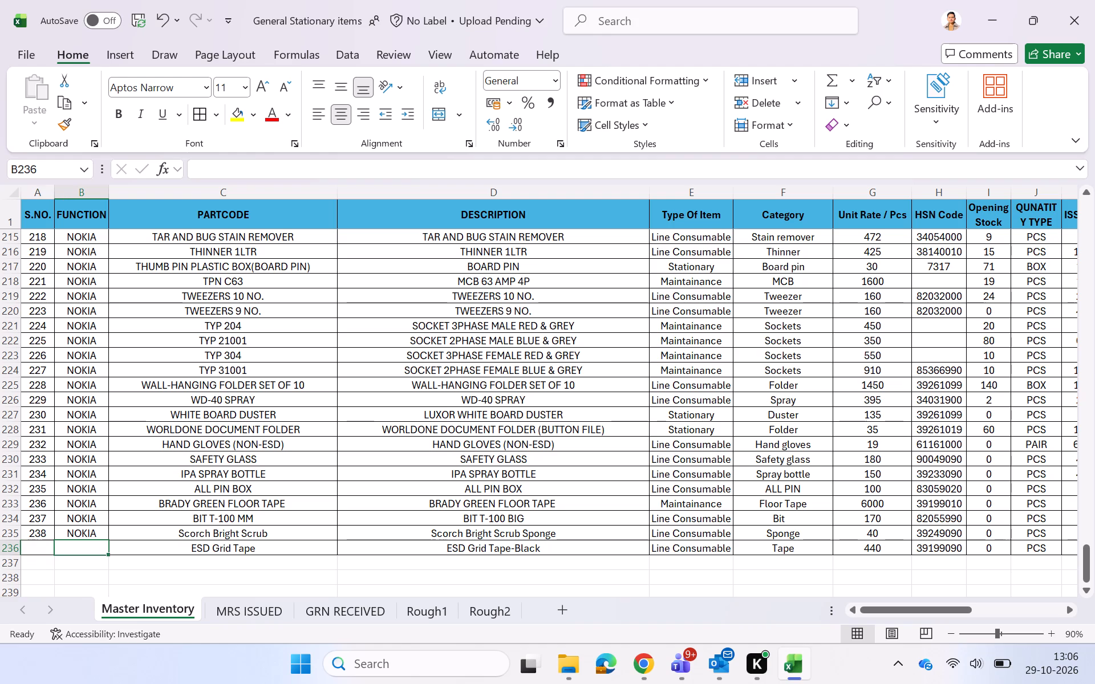
pyautogui.press('Right')
pyautogui.press('Left')
pyautogui.press('Left')
pyautogui.press('Left')
pyautogui.press('Left')
pyautogui.press('Left')
pyautogui.press('Left')
pyautogui.press('Left')
pyautogui.press('Left')
pyautogui.press('Left')
pyautogui.press('Left')
pyautogui.press('Left')
pyautogui.press('Left')
pyautogui.press('Left')
pyautogui.press('Left')
pyautogui.press('Left')
pyautogui.press('Left')
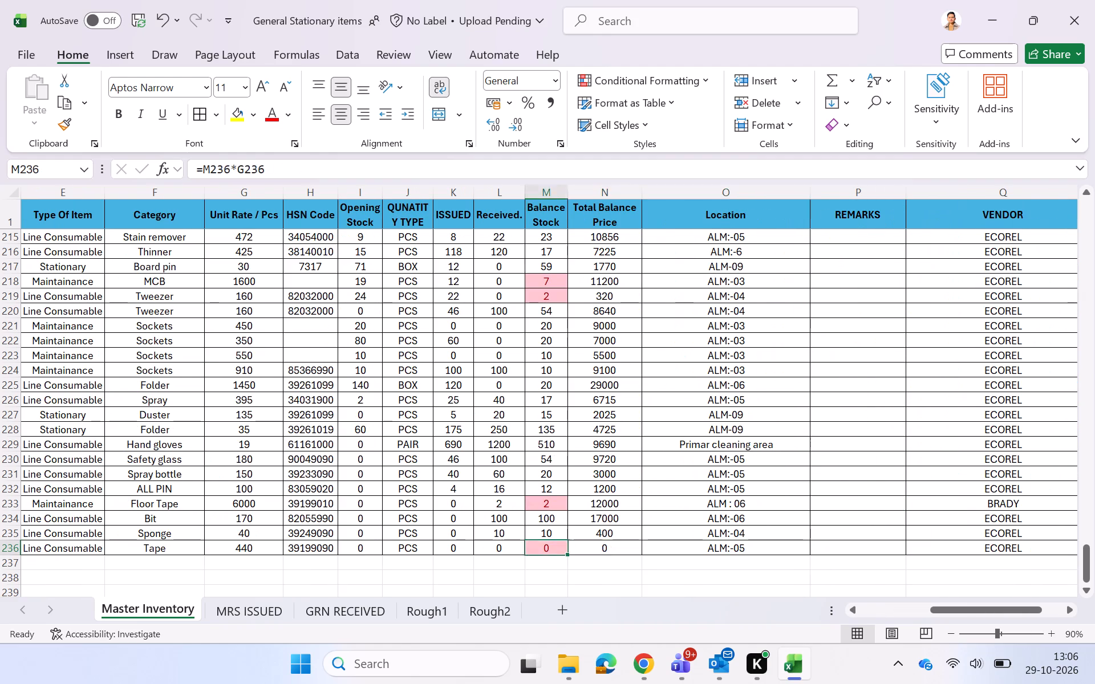
# In GRN RECEIVED, fill vendor ECOREL and city DELHI from row 418 down through rows 419 to 421.
pyautogui.hotkey('ctrl', 'pagedown')
pyautogui.hotkey('ctrl', 'pagedown')
pyautogui.press('Right')
pyautogui.press('Right')
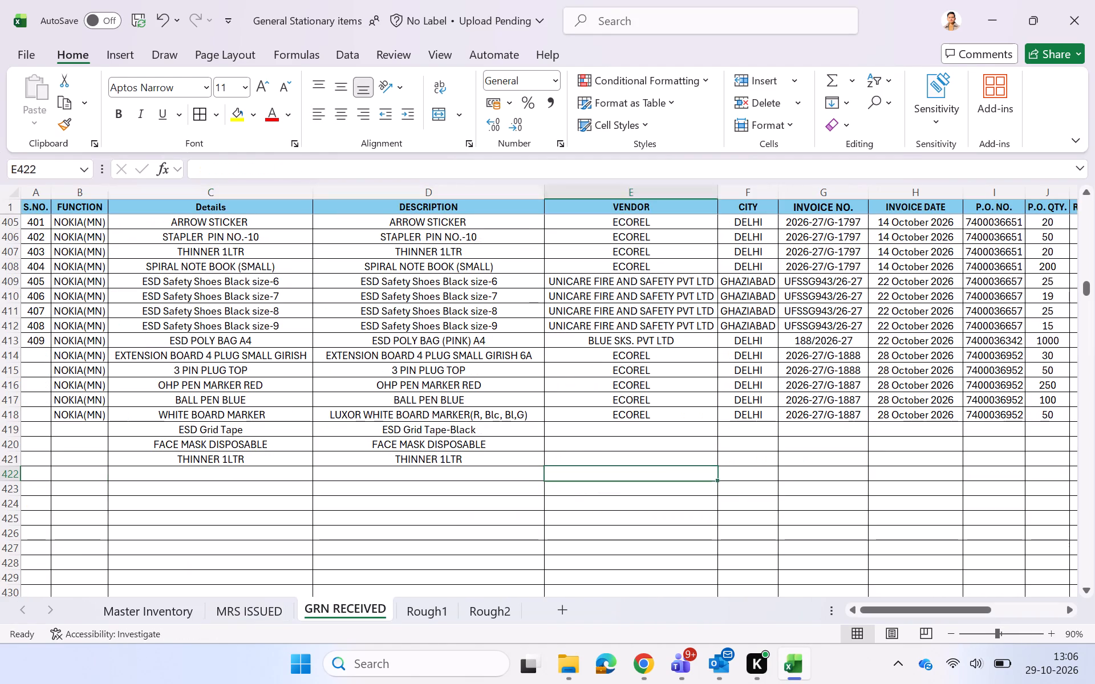
pyautogui.press('Right')
pyautogui.press('Up')
pyautogui.press('Left')
pyautogui.press('Up')
pyautogui.press('Up')
pyautogui.press('Up')
pyautogui.hotkey('shift', 'Right')
pyautogui.hotkey('shift', 'Down')
pyautogui.hotkey('shift', 'Down')
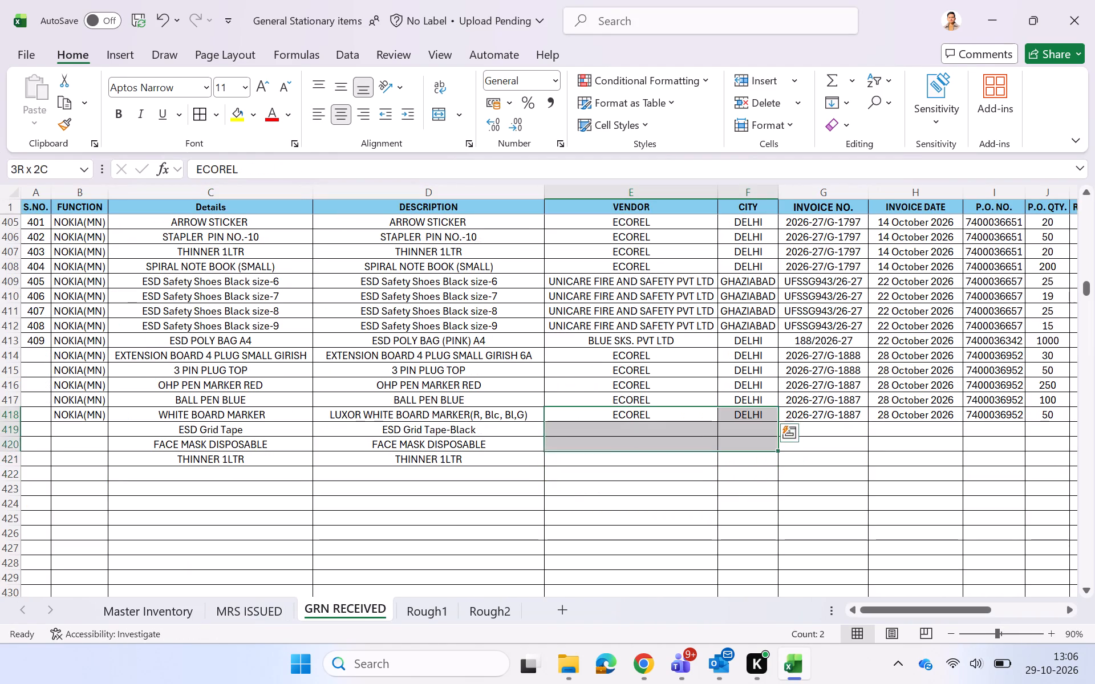
pyautogui.hotkey('shift', 'Down')
pyautogui.hotkey('ctrl', 'd')
# Copy the invoice number from row 418 into the ESD Grid Tape row and change it to 2026-27/G-1885.
pyautogui.press('Right')
pyautogui.press('Right')
pyautogui.hotkey('ctrl', 'c')
pyautogui.press('Down')
pyautogui.hotkey('ctrl', 'v')
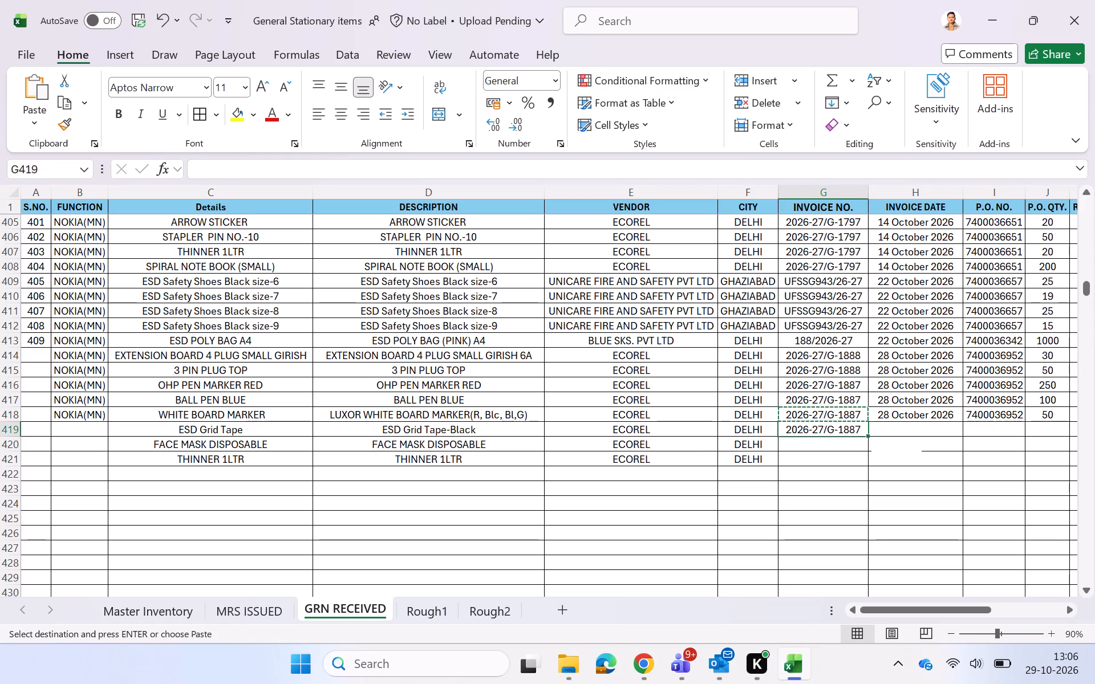
pyautogui.doubleClick(858, 431)
pyautogui.press('Right')
pyautogui.press('BackSpace')
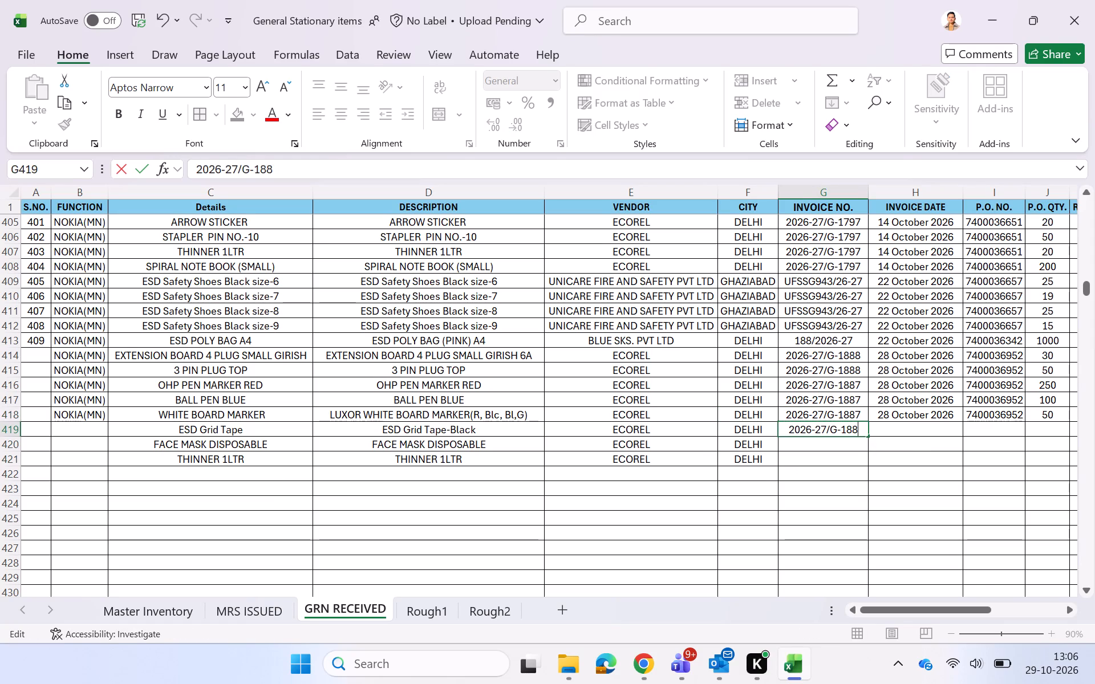
pyautogui.press('5')
pyautogui.press('Return')
# Fill the invoice date 28 October 2026 from row 418 down through rows 419 to 421.
pyautogui.press('Right')
pyautogui.press('Up')
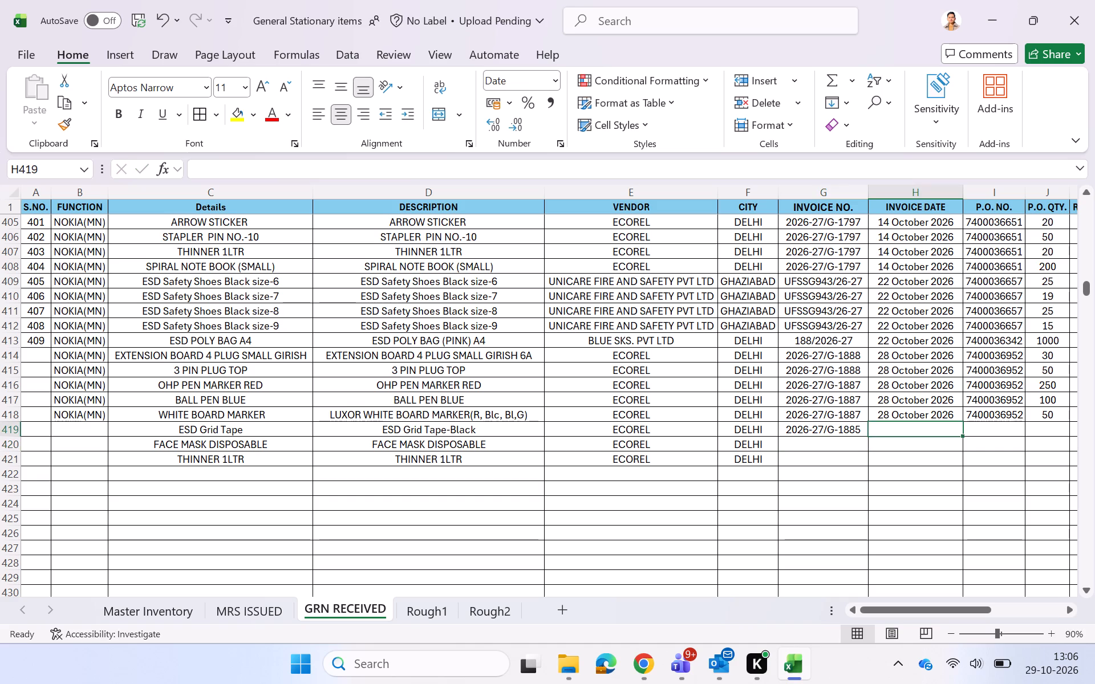
pyautogui.press('Up')
pyautogui.hotkey('shift', 'Down')
pyautogui.hotkey('shift', 'Down')
pyautogui.hotkey('shift', 'Down')
pyautogui.hotkey('ctrl', 'd')
# Fill invoice number 2026-27/G-1885 from the ESD Grid Tape row down to rows 420 and 421.
pyautogui.press('Left')
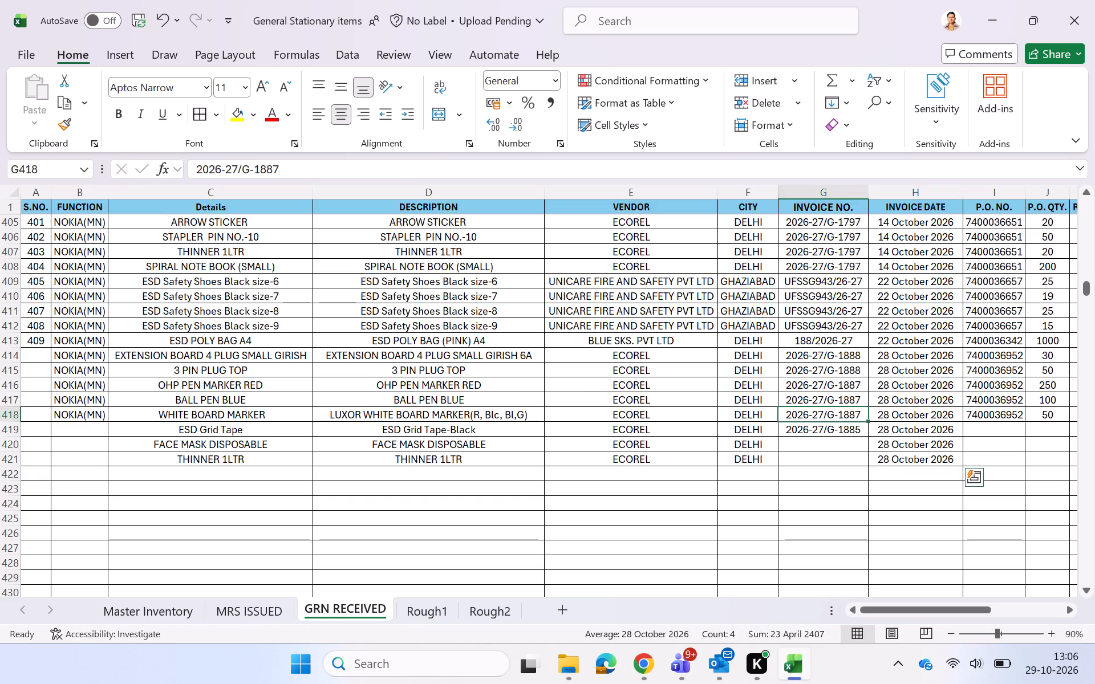
pyautogui.press('Down')
pyautogui.hotkey('shift', 'Down')
pyautogui.hotkey('shift', 'Down')
pyautogui.hotkey('ctrl', 'd')
pyautogui.press('Right')
pyautogui.press('Right')
pyautogui.press('Right')
pyautogui.press('Right')
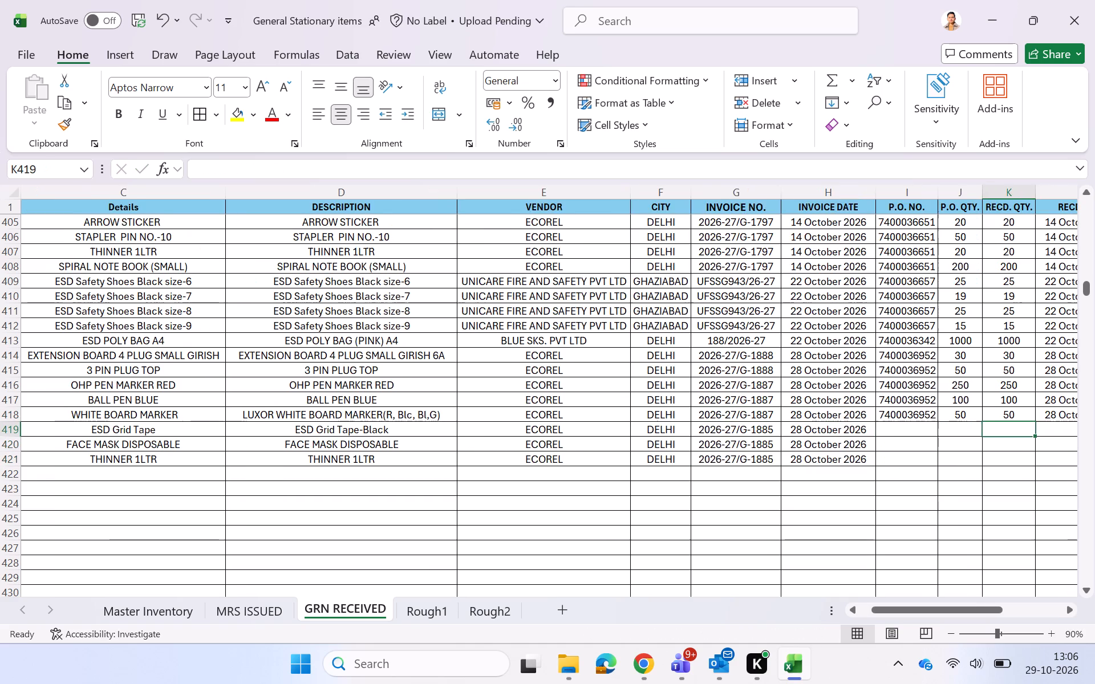
pyautogui.press('Right')
pyautogui.press('Left')
pyautogui.press('Left')
pyautogui.press('Left')
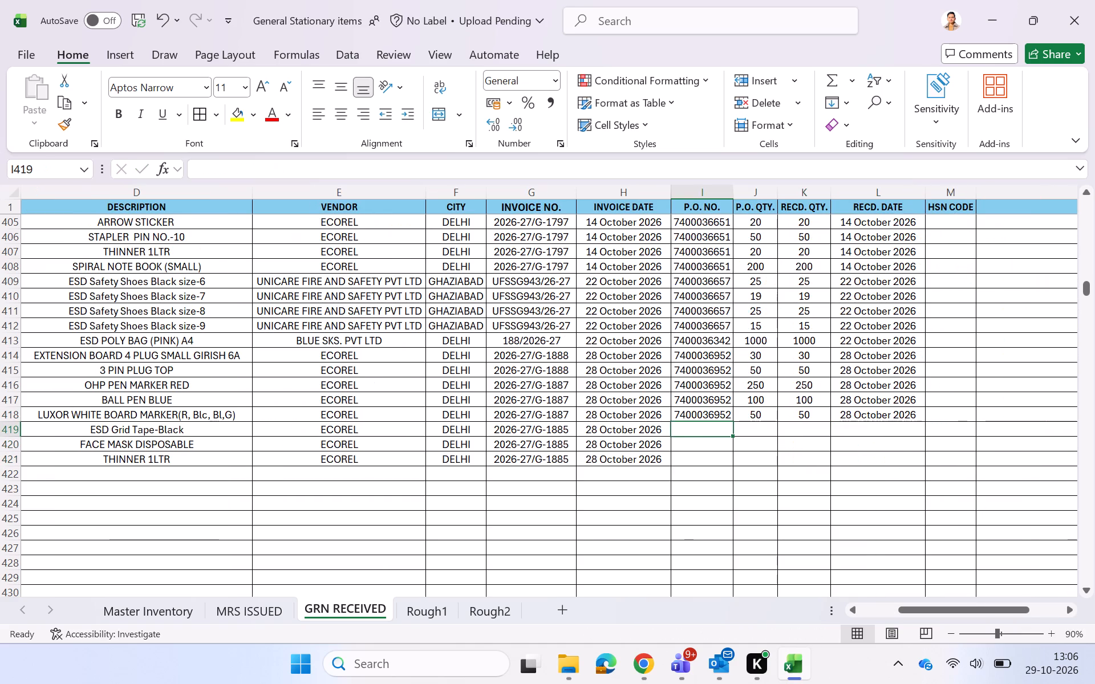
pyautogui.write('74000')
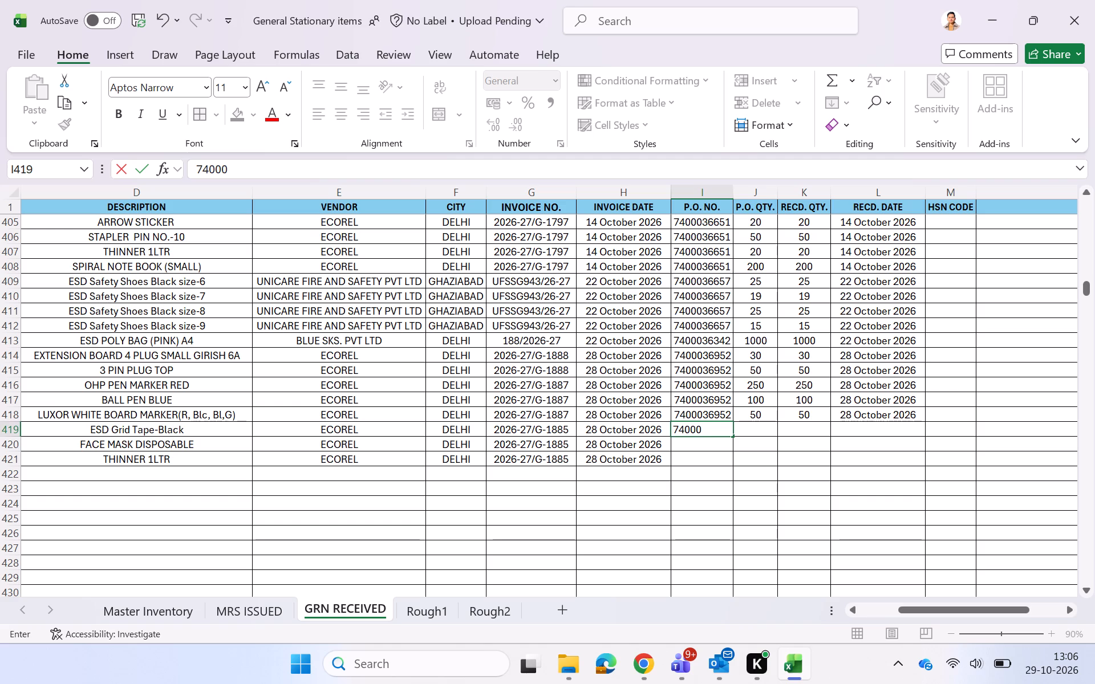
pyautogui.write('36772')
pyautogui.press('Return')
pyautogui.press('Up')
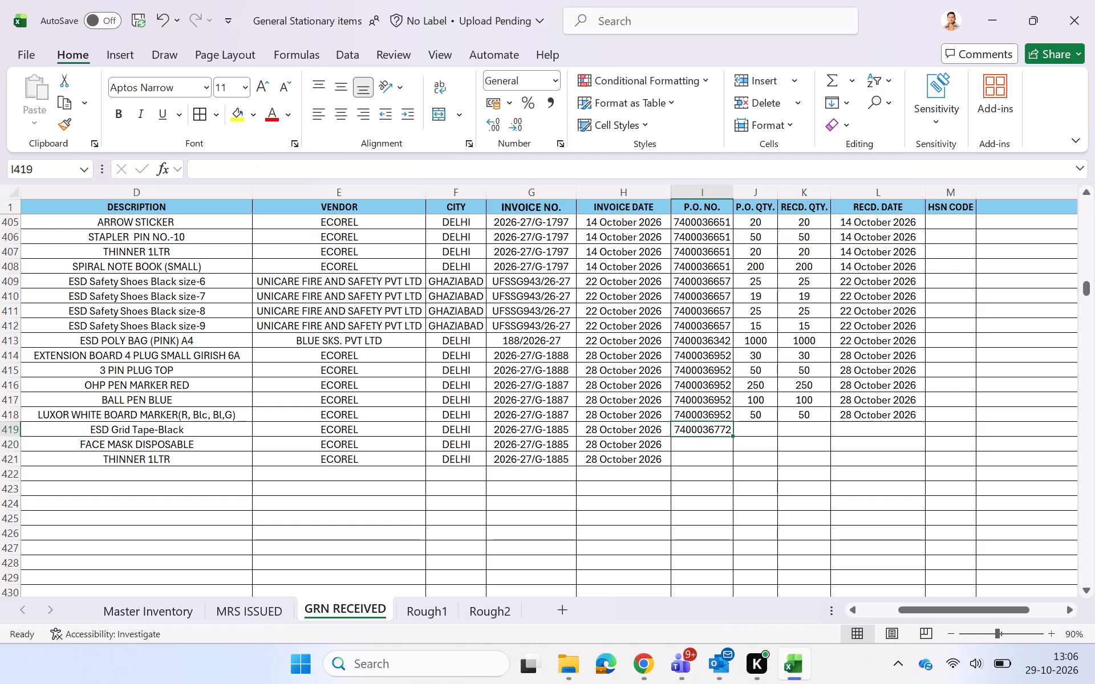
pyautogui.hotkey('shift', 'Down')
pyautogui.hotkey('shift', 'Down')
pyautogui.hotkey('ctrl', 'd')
# Fill the received date 28 October 2026 from row 418 down through rows 419 to 421.
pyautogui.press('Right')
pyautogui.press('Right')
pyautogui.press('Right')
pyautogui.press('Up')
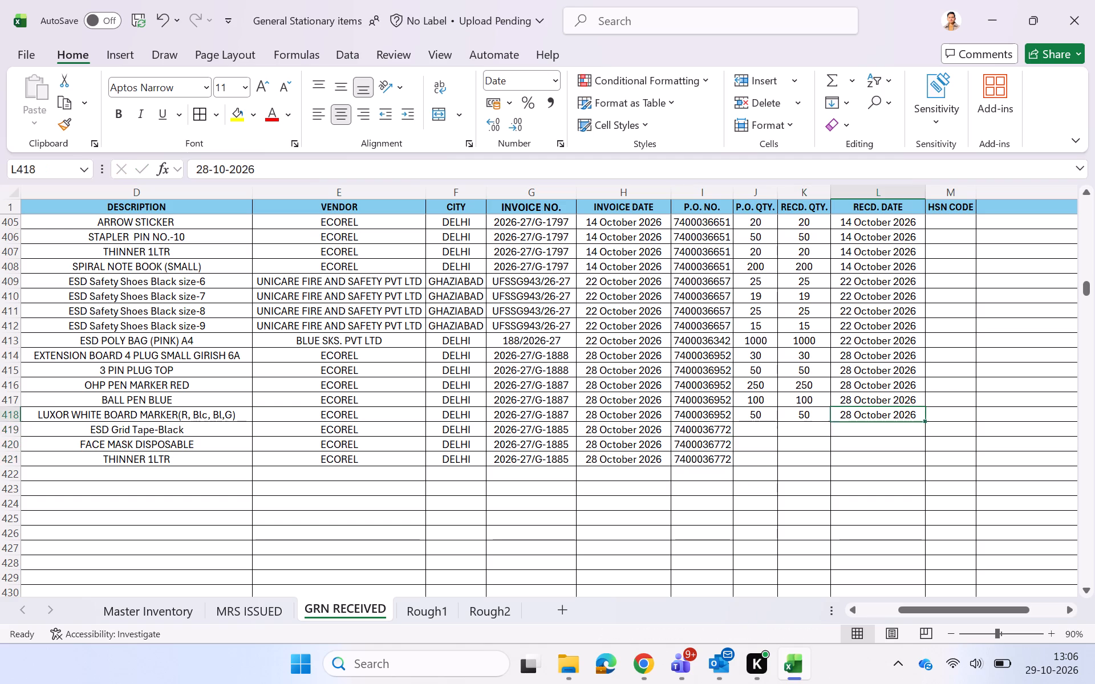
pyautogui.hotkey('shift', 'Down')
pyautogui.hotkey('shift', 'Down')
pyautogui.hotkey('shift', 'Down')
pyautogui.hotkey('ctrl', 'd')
# Enter 20 as both the P.O. quantity and the received quantity of ESD Grid Tape in row 419.
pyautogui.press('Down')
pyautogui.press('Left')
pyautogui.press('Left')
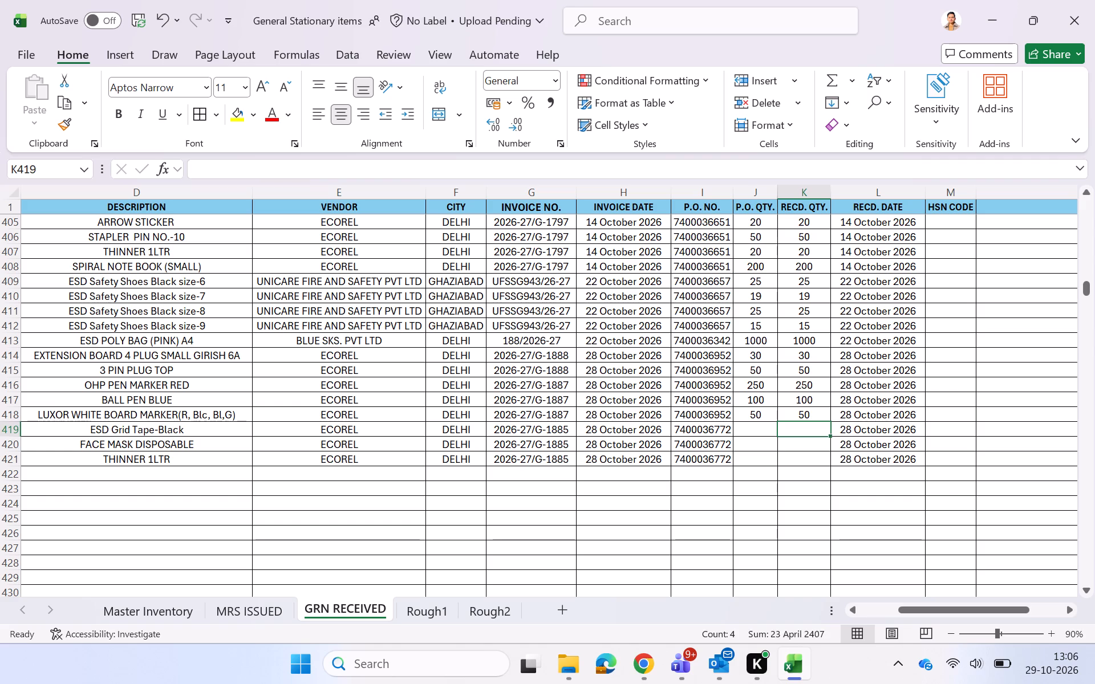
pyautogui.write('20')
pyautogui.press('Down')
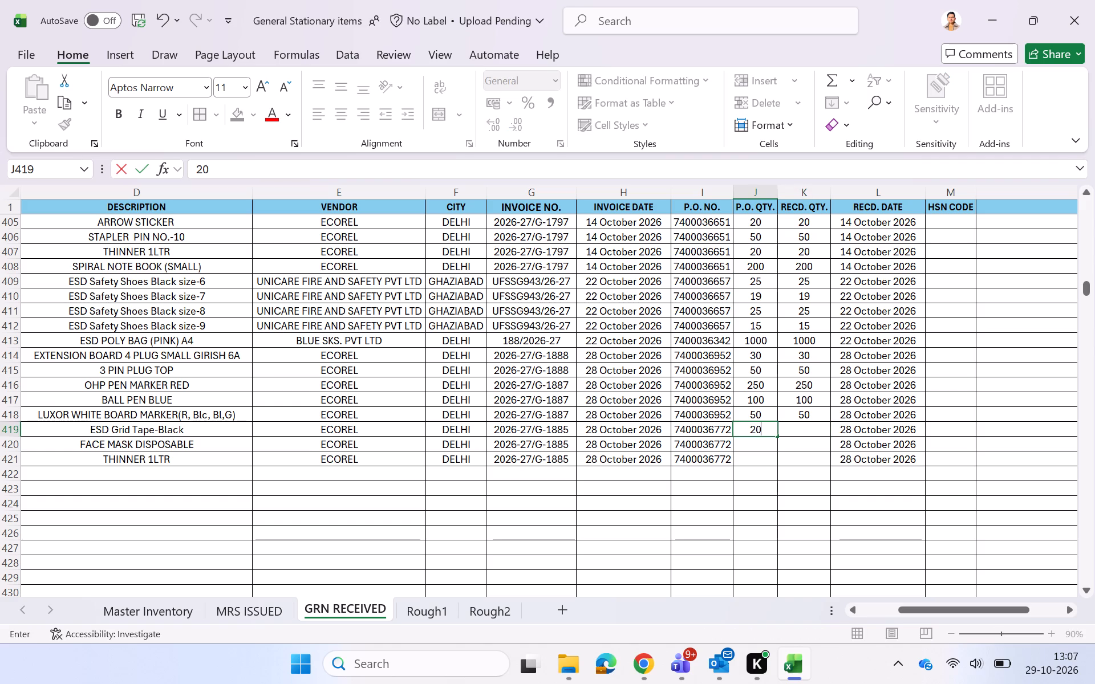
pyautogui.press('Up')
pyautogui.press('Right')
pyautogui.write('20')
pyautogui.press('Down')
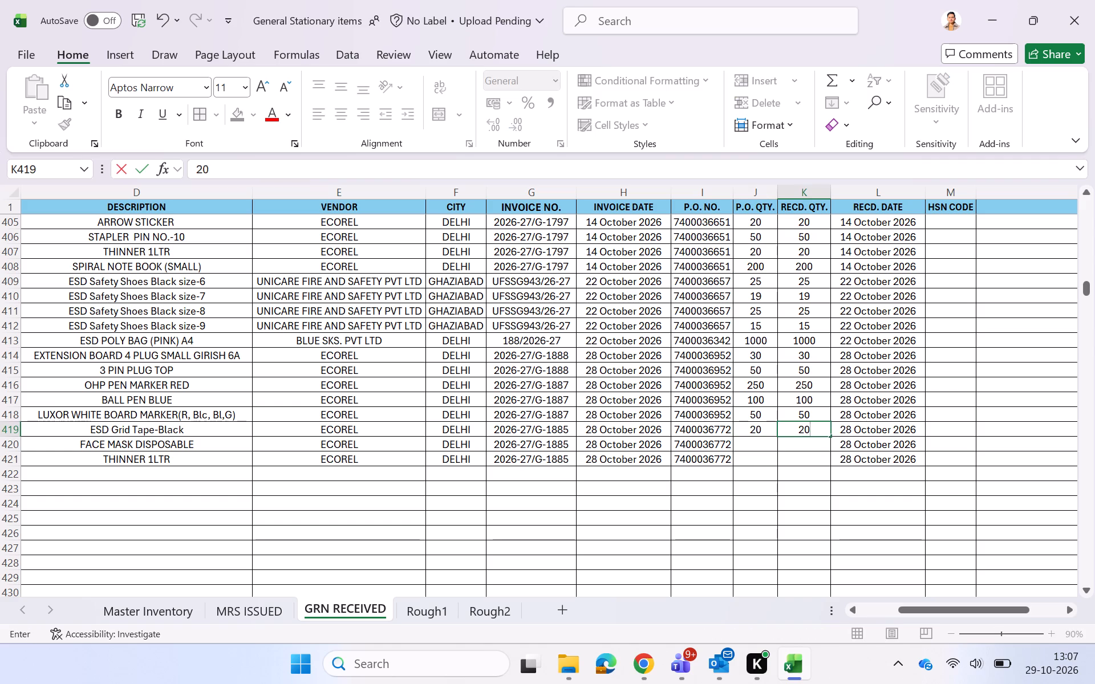
# Enter 3000 as both the P.O. quantity and the received quantity of FACE MASK DISPOSABLE in row 420.
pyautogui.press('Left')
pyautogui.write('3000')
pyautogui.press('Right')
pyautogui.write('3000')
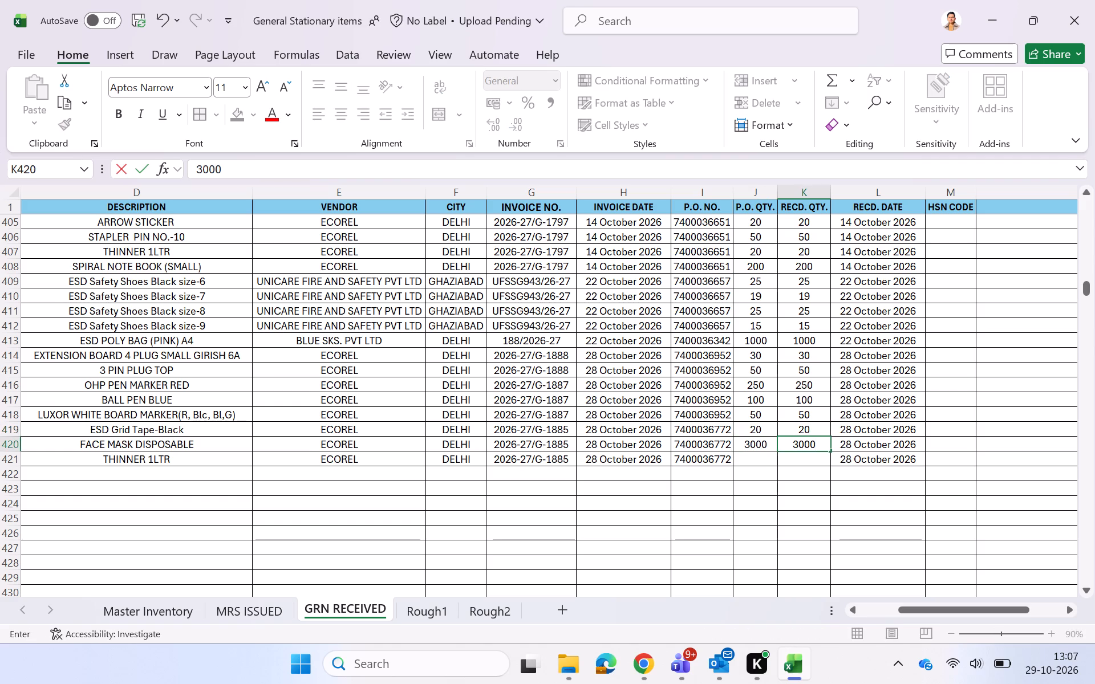
# Enter 20 as both the P.O. quantity and the received quantity of THINNER 1LTR in row 421.
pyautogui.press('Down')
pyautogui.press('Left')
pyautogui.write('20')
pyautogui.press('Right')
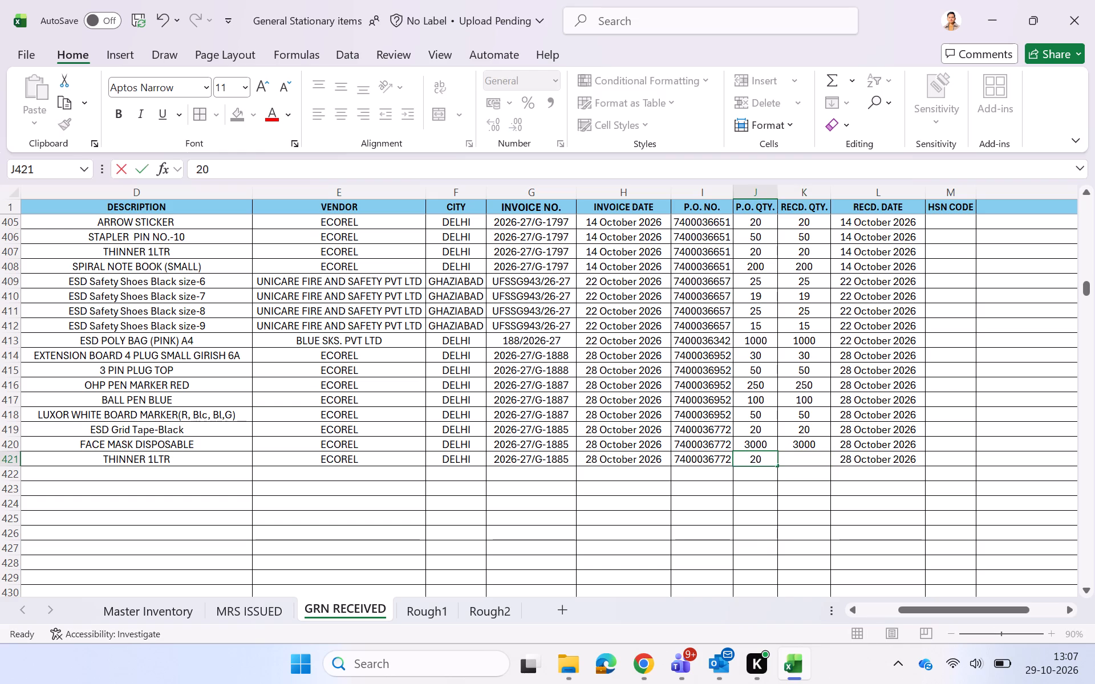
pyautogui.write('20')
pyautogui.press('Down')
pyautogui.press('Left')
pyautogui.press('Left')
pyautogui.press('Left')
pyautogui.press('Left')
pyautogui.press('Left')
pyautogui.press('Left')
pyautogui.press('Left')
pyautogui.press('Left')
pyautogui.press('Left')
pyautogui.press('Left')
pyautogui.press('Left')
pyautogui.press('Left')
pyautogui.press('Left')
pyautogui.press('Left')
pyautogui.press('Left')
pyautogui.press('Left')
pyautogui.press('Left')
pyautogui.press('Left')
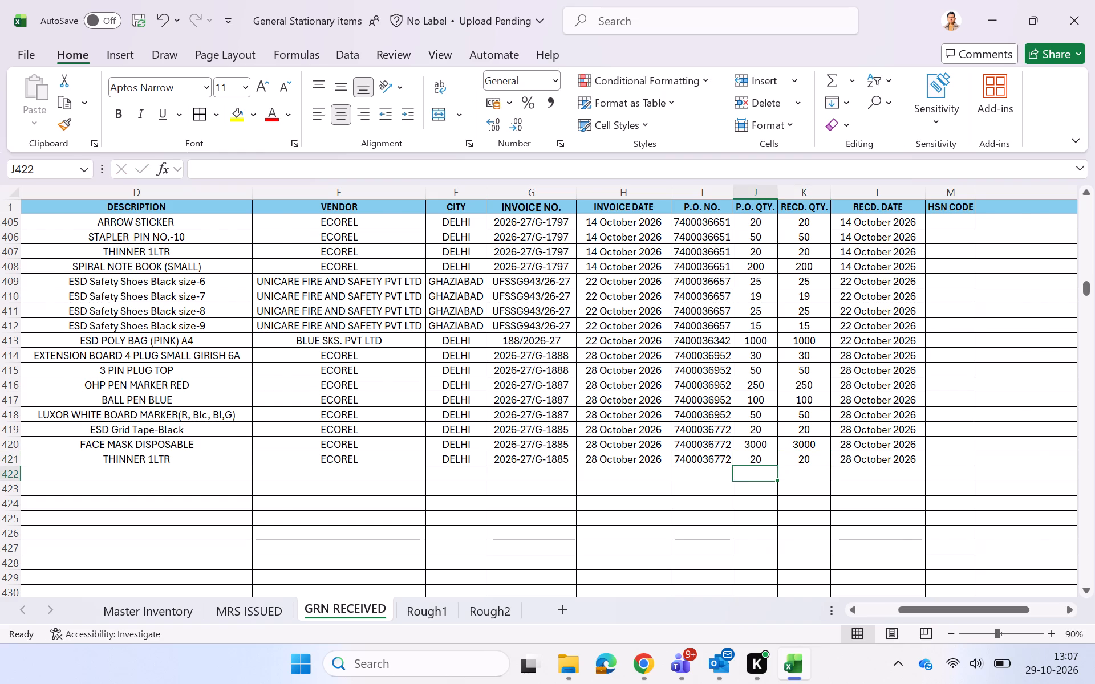
# Save the workbook with the quantities entered so far.
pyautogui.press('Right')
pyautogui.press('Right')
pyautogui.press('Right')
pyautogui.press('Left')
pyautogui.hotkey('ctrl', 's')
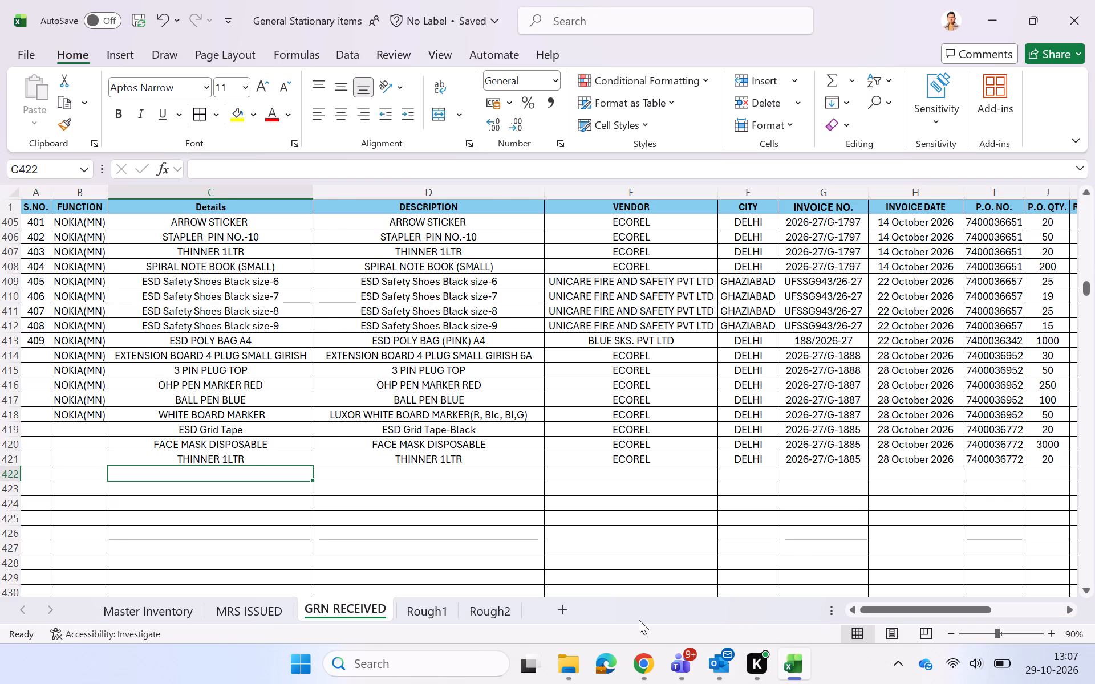
# Search the Master Inventory sheet for "twee" to locate the tweezers item.
pyautogui.click(132, 621)
pyautogui.click(273, 579)
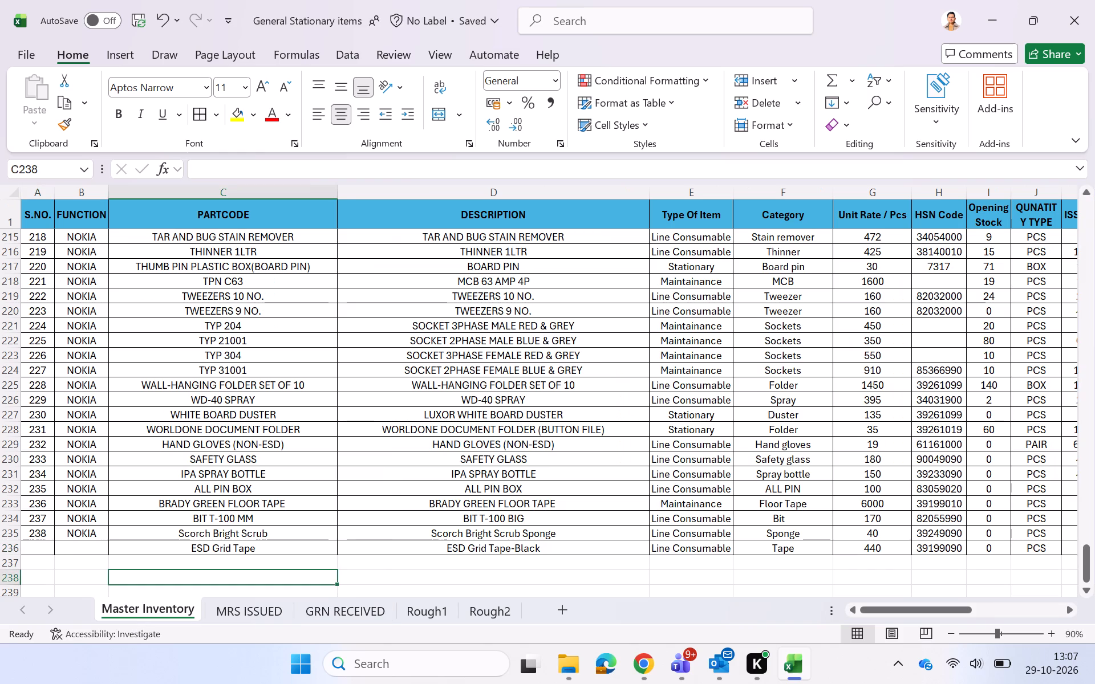
pyautogui.hotkey('ctrl', 'f')
pyautogui.write('twee')
pyautogui.press('Return')
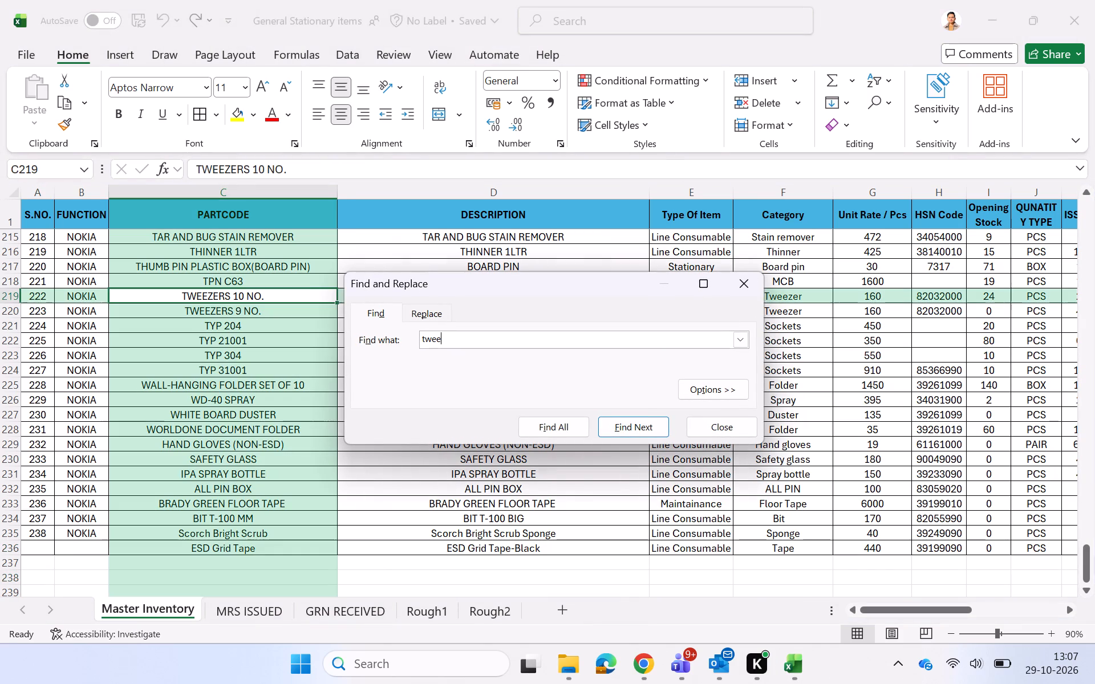
pyautogui.doubleClick(718, 424)
# Copy the partcode and description of TWEEZERS 10 NO. from Master Inventory into row 422 of GRN RECEIVED.
pyautogui.hotkey('shift', 'Right')
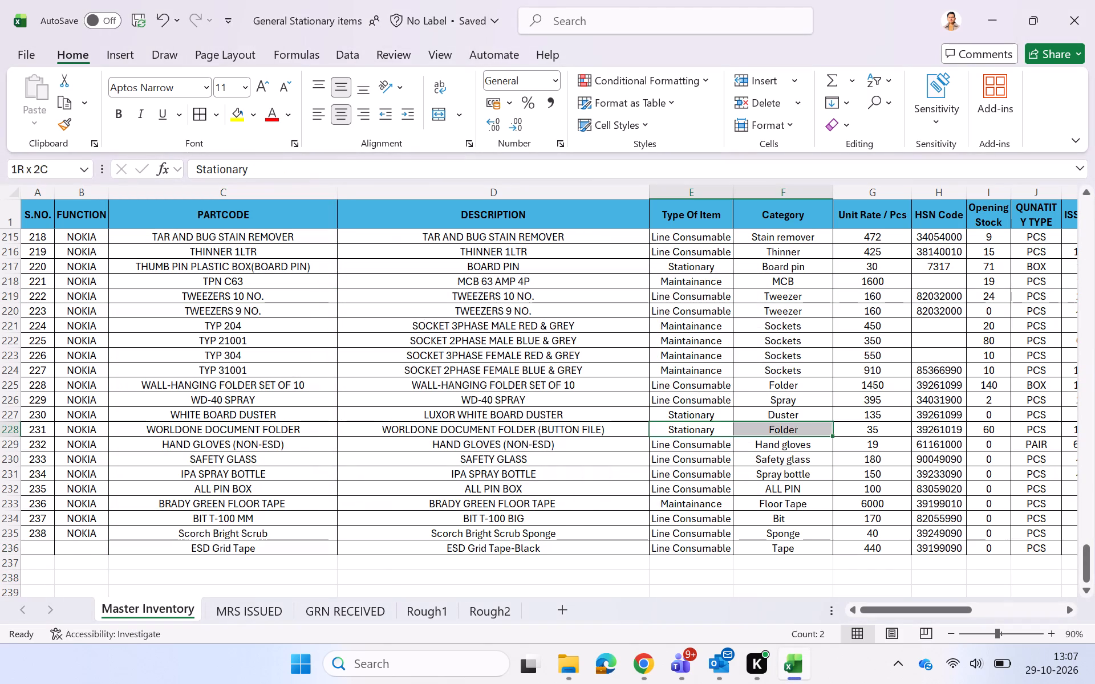
pyautogui.press('Left')
pyautogui.press('Left')
pyautogui.press('Up')
pyautogui.press('Up')
pyautogui.press('Up')
pyautogui.press('Up')
pyautogui.press('Up')
pyautogui.press('Up')
pyautogui.press('Up')
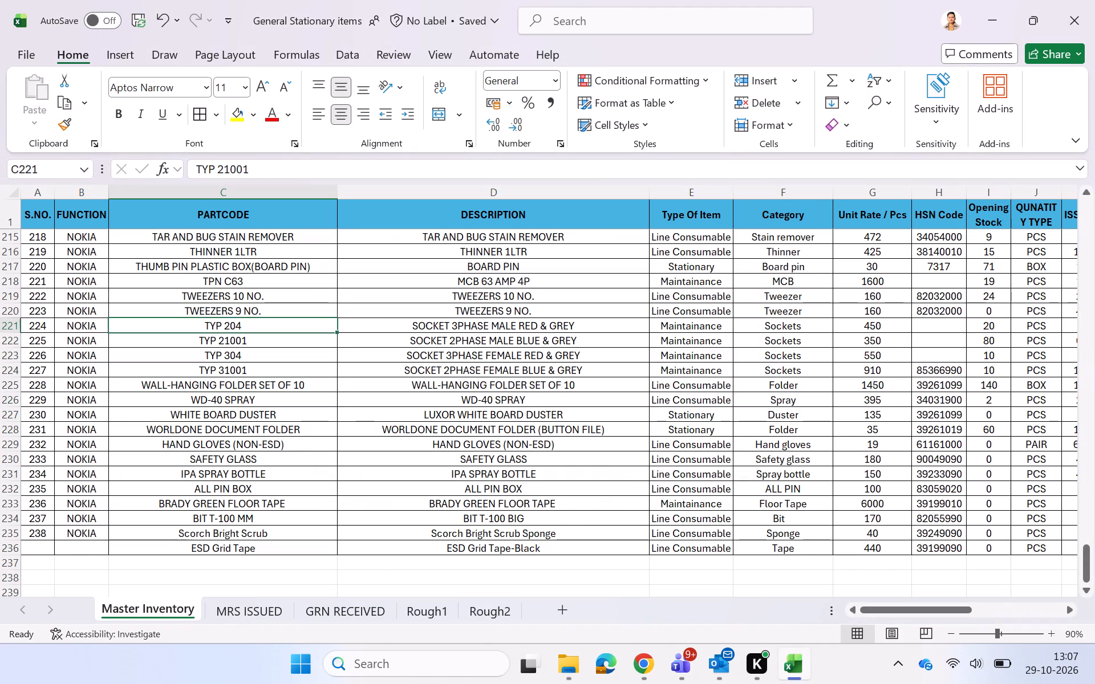
pyautogui.press('Up')
pyautogui.press('Up')
pyautogui.hotkey('shift', 'Right')
pyautogui.hotkey('ctrl', 'c')
pyautogui.hotkey('ctrl', 'pagedown')
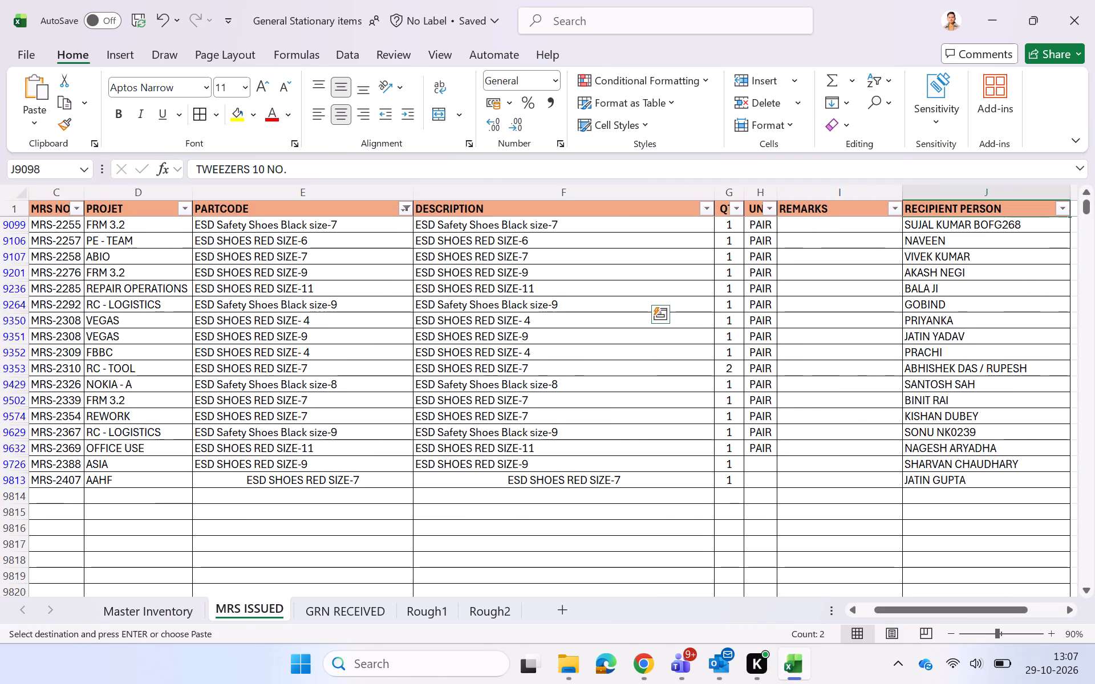
pyautogui.hotkey('ctrl', 'pagedown')
pyautogui.hotkey('ctrl', 'v')
# Enter the vendor ECOREL and the city DELHI for TWEEZERS 10 NO. in row 422.
pyautogui.press('Right')
pyautogui.press('Right')
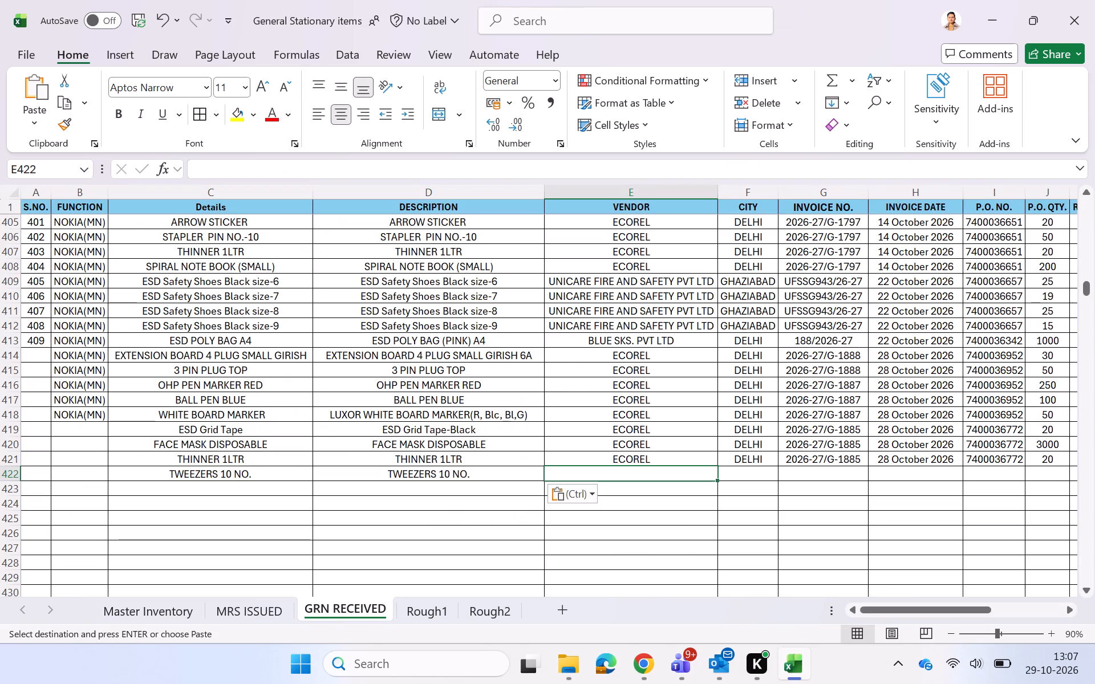
pyautogui.press('e')
pyautogui.press('Right')
pyautogui.press('d')
pyautogui.press('Right')
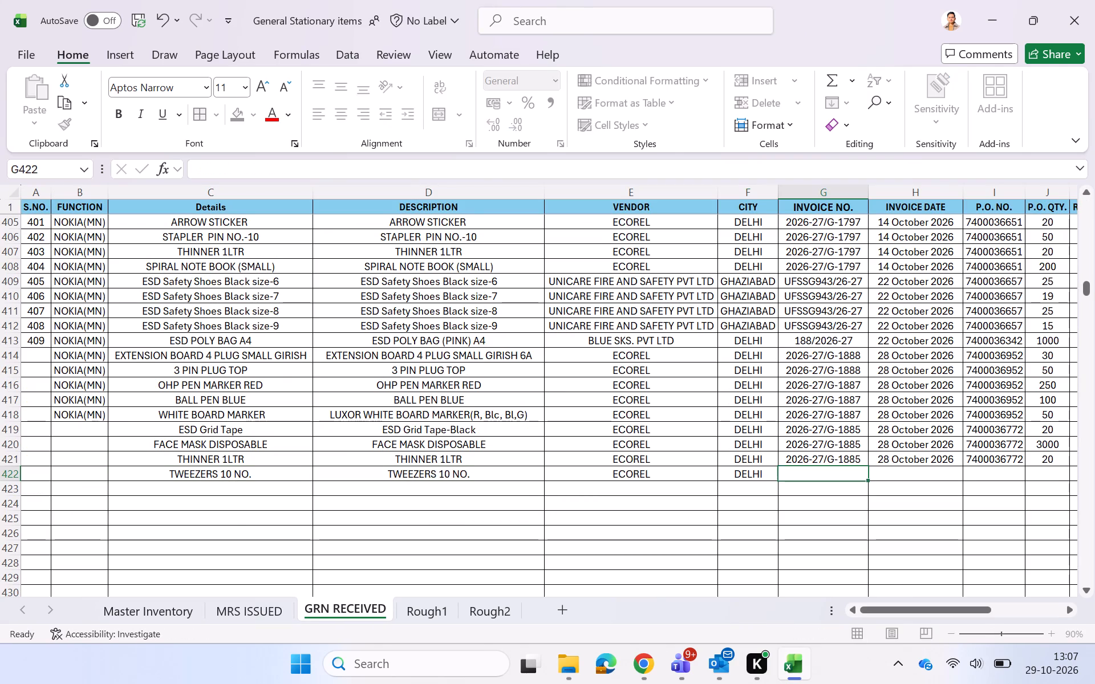
# Copy the invoice number from row 421 into row 422 and change it to 2026-27/G-1883.
pyautogui.press('Up')
pyautogui.hotkey('ctrl', 'c')
pyautogui.press('Down')
pyautogui.hotkey('ctrl', 'v')
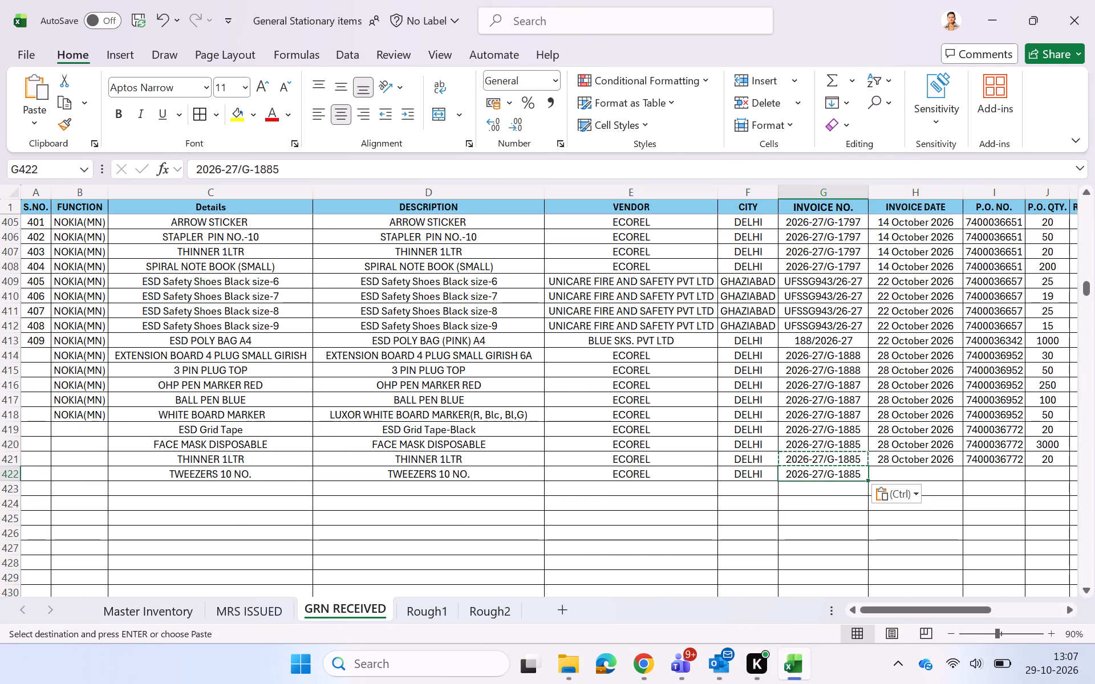
pyautogui.doubleClick(859, 475)
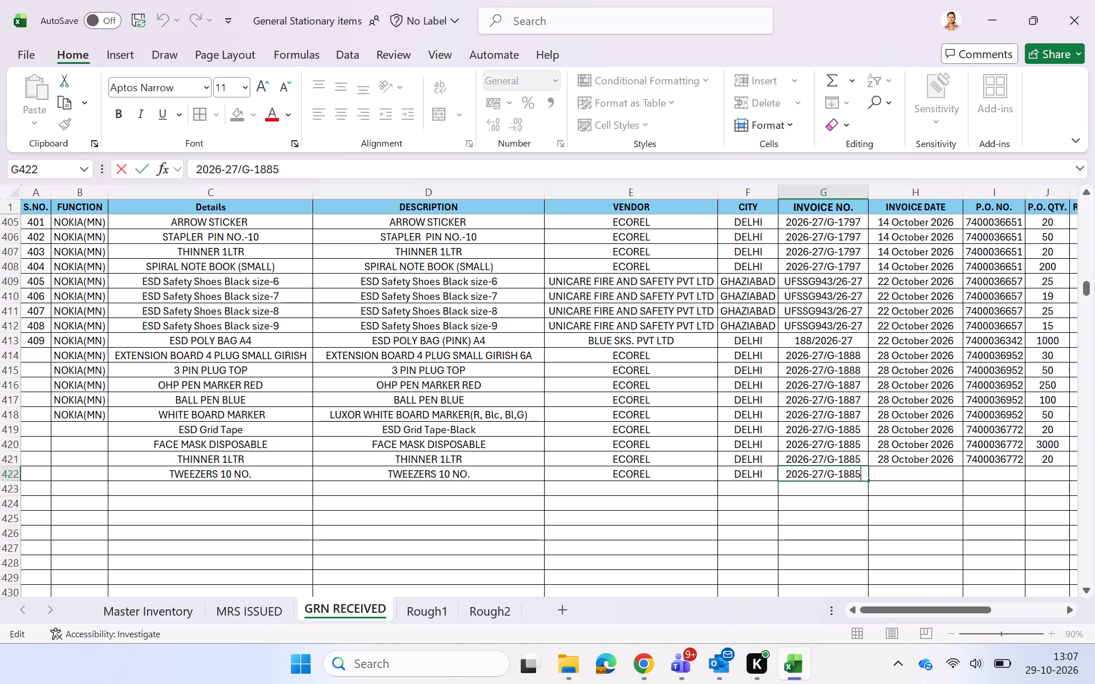
pyautogui.press('BackSpace')
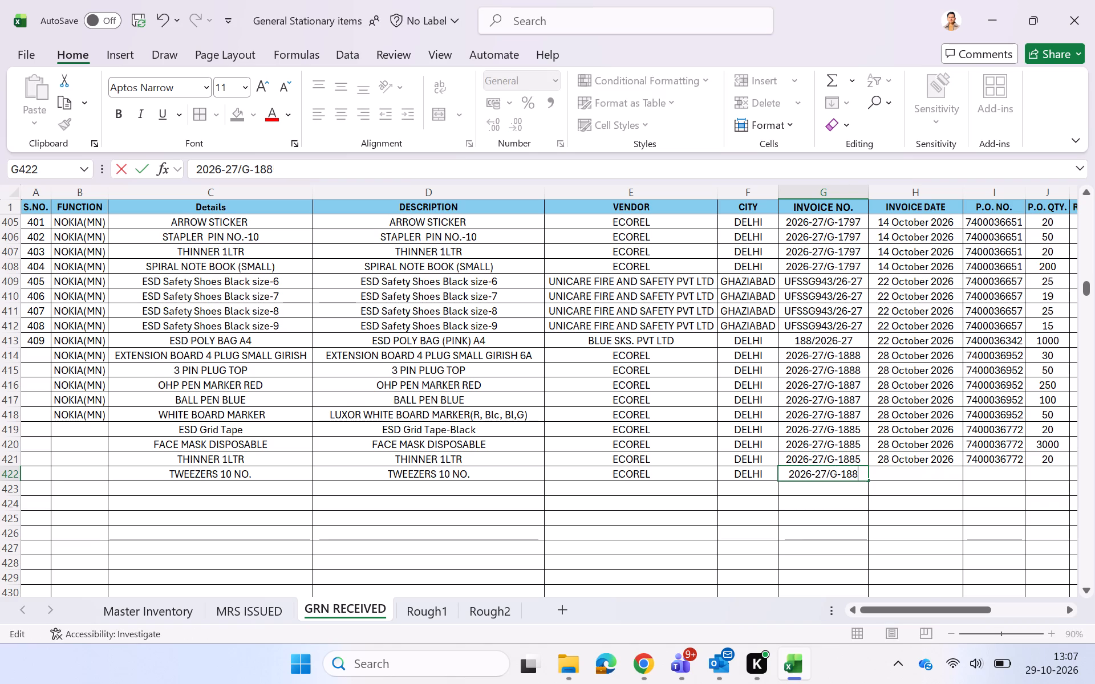
pyautogui.press('3')
pyautogui.press('Right')
pyautogui.press('Right')
pyautogui.press('Return')
# Copy the invoice date 28 October 2026 from row 421 into row 422 for TWEEZERS 10 NO.
pyautogui.press('Right')
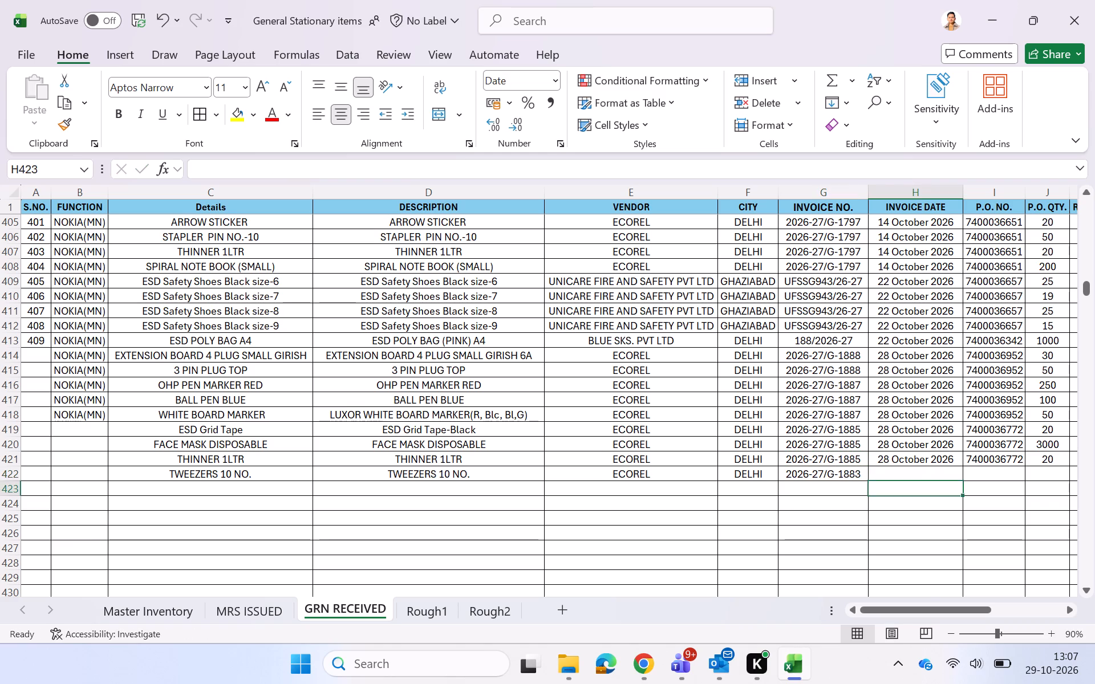
pyautogui.press('Up')
pyautogui.press('Up')
pyautogui.hotkey('ctrl', 'c')
pyautogui.press('Down')
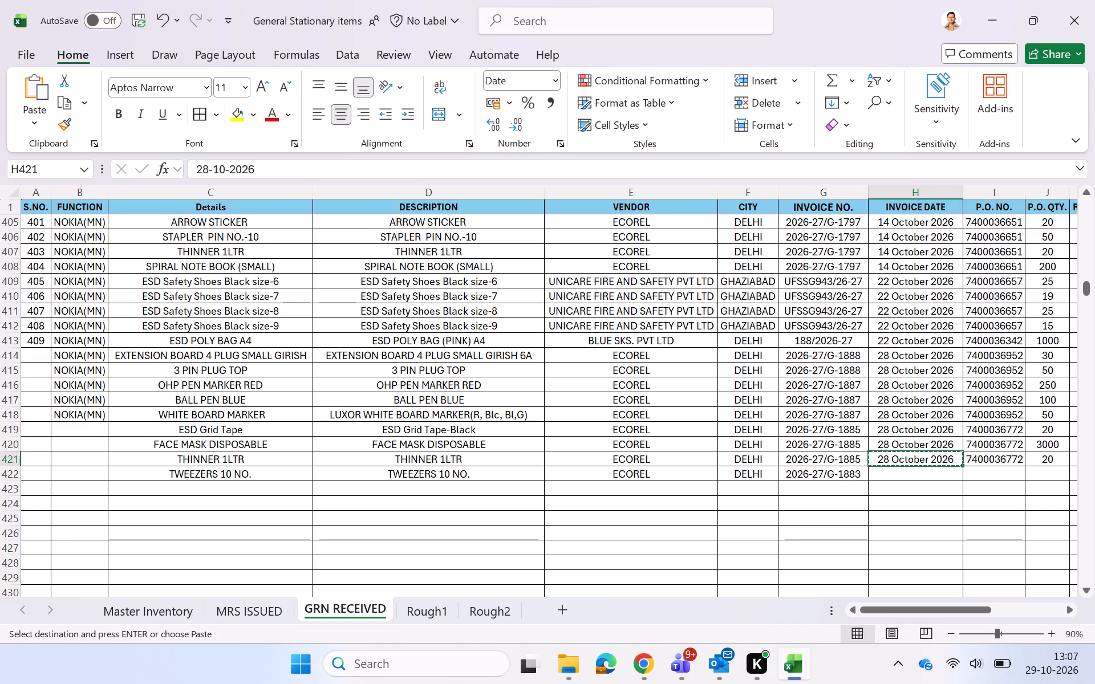
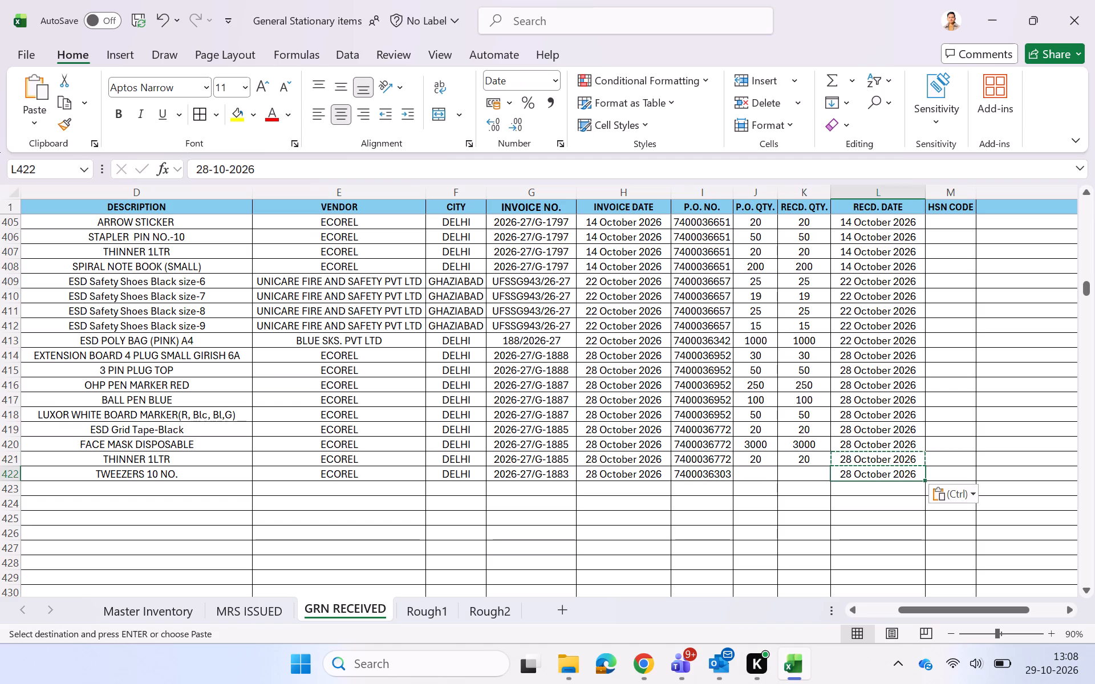
# Enter a P.O. quantity of 50 and a received quantity of 50 for TWEEZERS 10 NO. in row 422.
pyautogui.click(772, 471)
pyautogui.write('50')
pyautogui.press('Right')
pyautogui.write('50')
pyautogui.press('Down')
# Fill the function NOKIA(MN) down from row 418 through row 422 in the FUNCTION column.
pyautogui.press('Left')
pyautogui.press('Left')
pyautogui.press('Left')
pyautogui.press('Left')
pyautogui.press('Left')
pyautogui.press('Left')
pyautogui.press('Left')
pyautogui.press('Left')
pyautogui.press('Left')
pyautogui.press('Left')
pyautogui.press('Left')
pyautogui.press('Left')
pyautogui.press('Left')
pyautogui.press('Left')
pyautogui.press('Left')
pyautogui.press('Left')
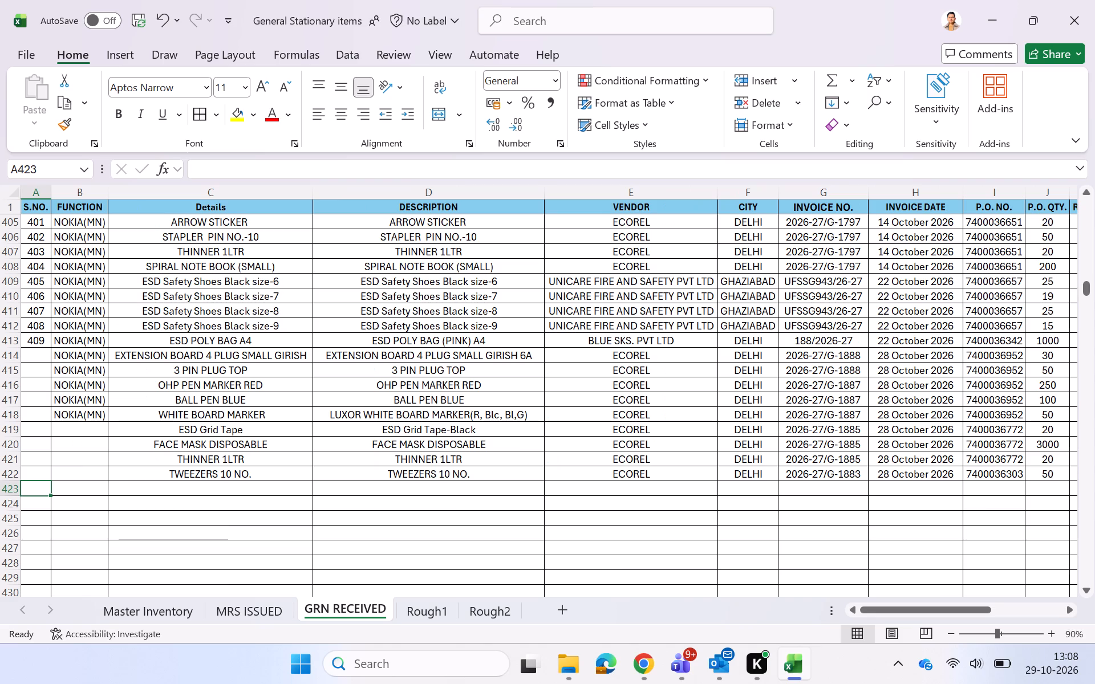
pyautogui.click(76, 420)
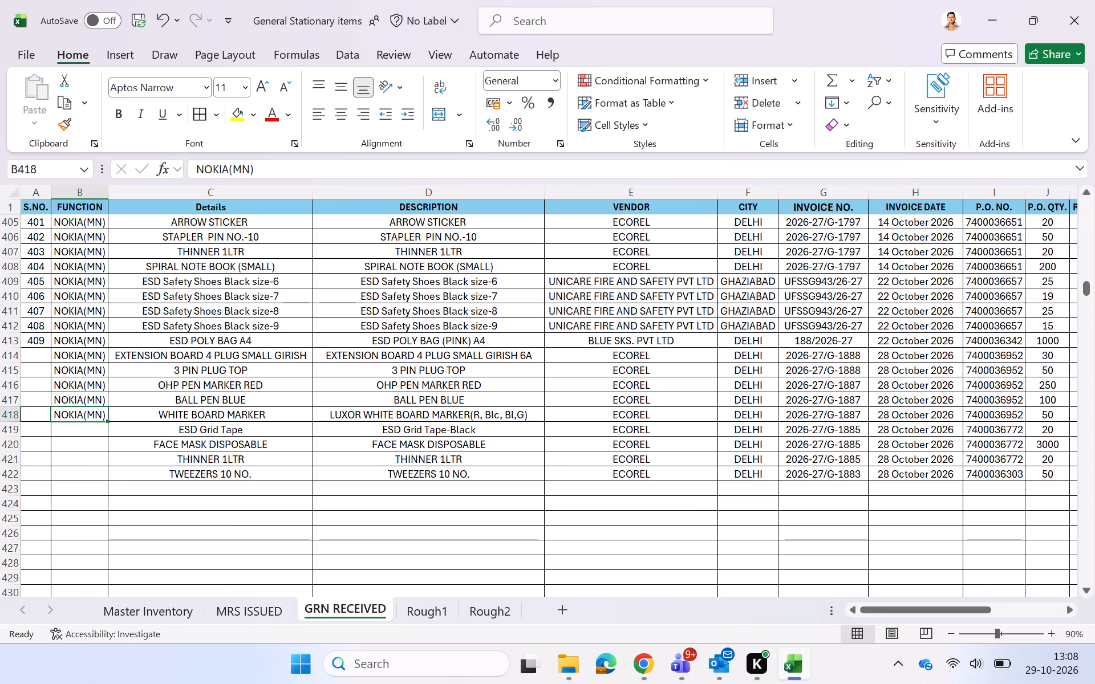
pyautogui.hotkey('shift', 'Down')
pyautogui.hotkey('shift', 'Down')
pyautogui.hotkey('shift', 'Down')
pyautogui.hotkey('shift', 'Down')
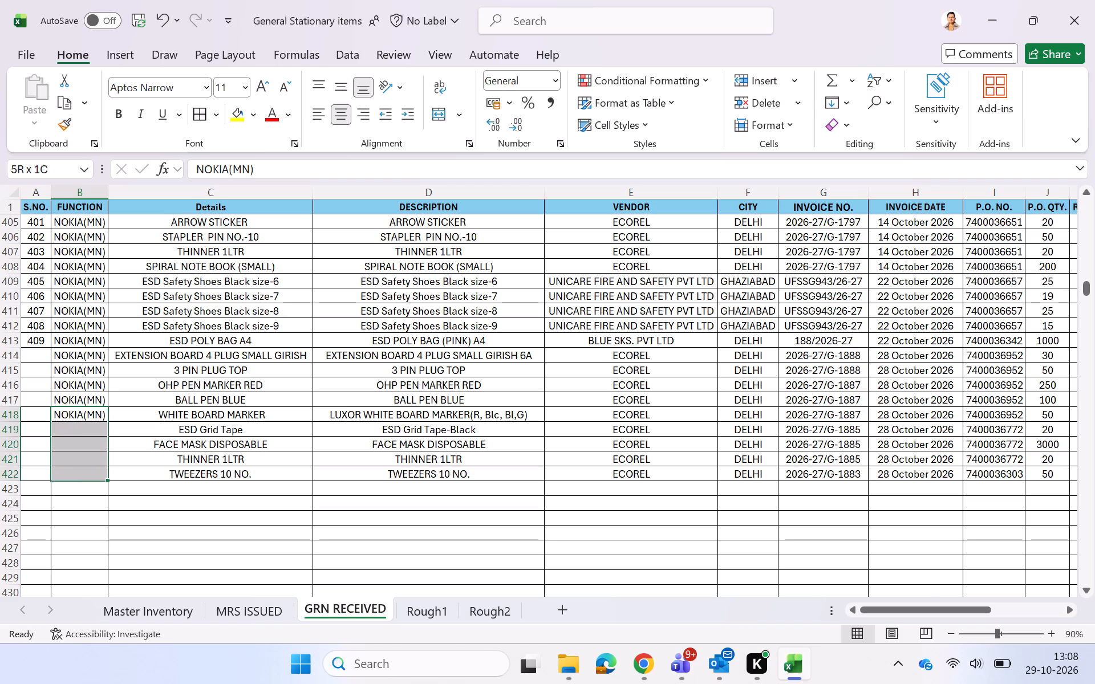
pyautogui.hotkey('ctrl', 'd')
# Extend the S.NO. series from rows 412 and 413 down to row 422, numbering the new rows 410 to 418.
pyautogui.press('Left')
pyautogui.press('Up')
pyautogui.press('Up')
pyautogui.press('Up')
pyautogui.press('Up')
pyautogui.press('Up')
pyautogui.press('Up')
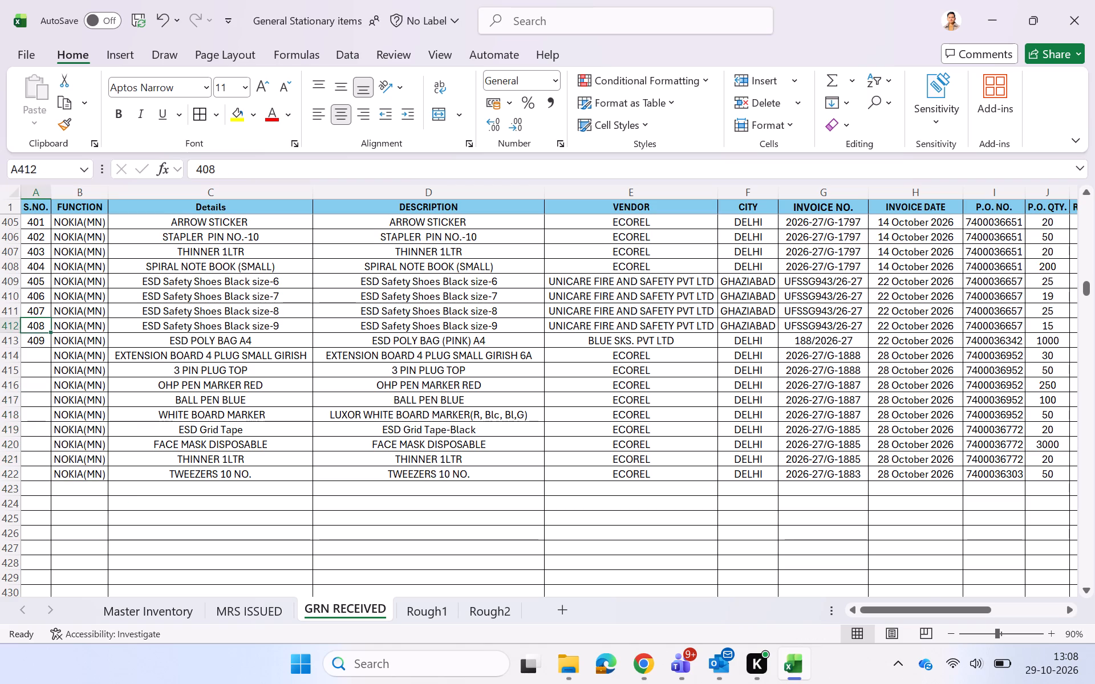
pyautogui.hotkey('shift', 'Down')
pyautogui.doubleClick(51, 345)
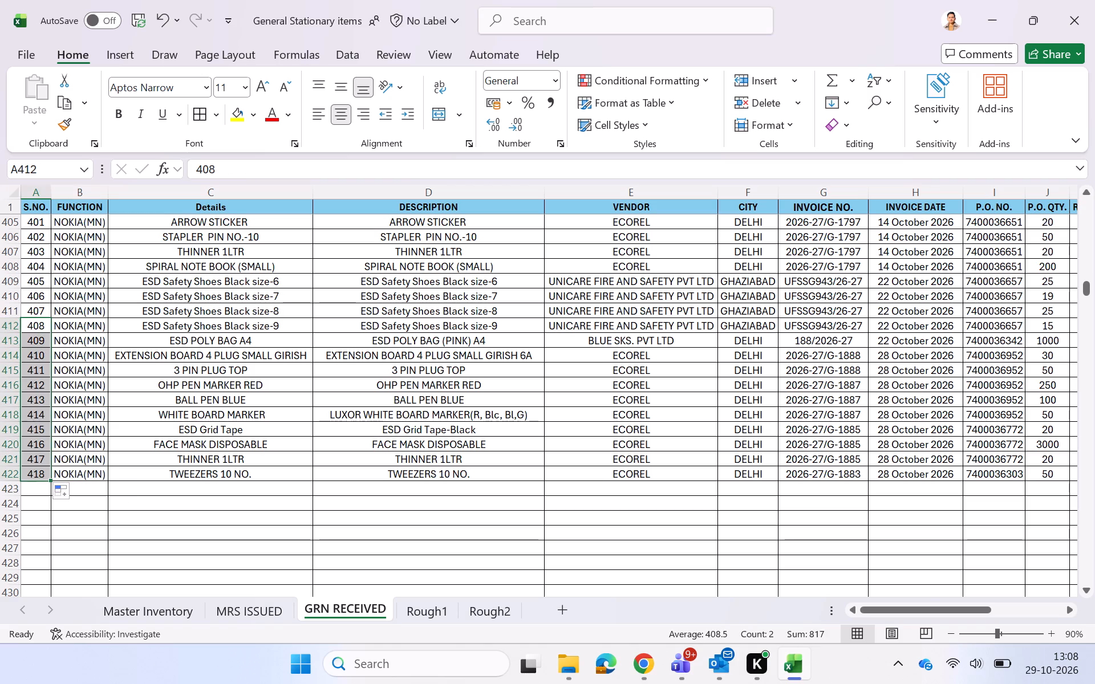
# Save the workbook.
pyautogui.click(156, 555)
pyautogui.hotkey('ctrl', 's')
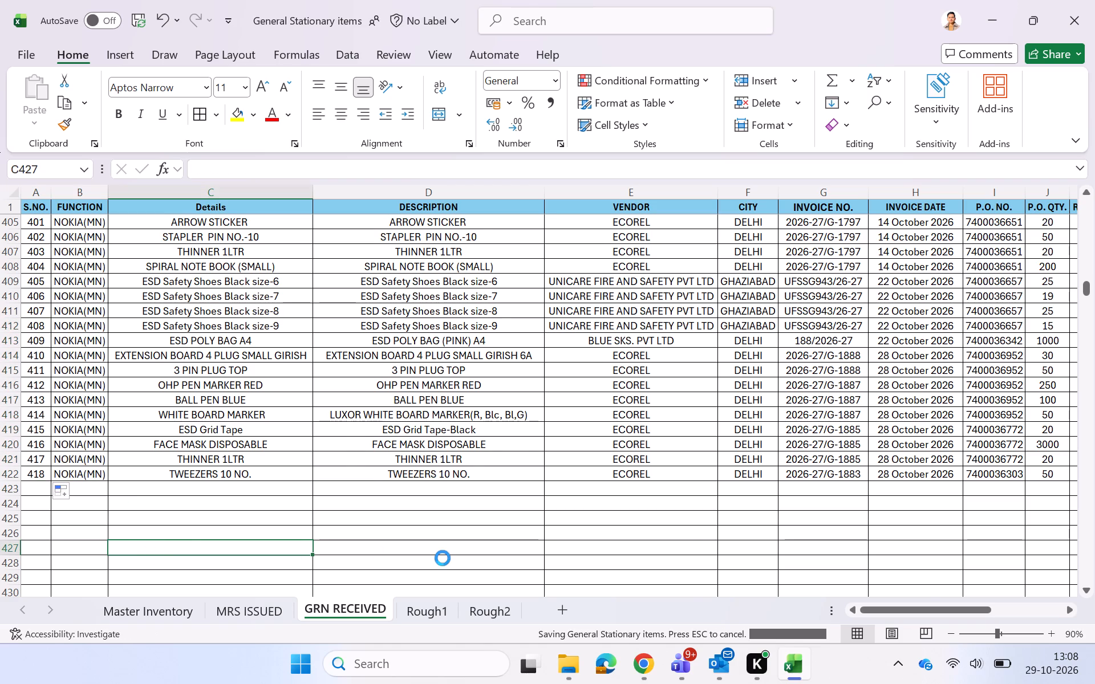
# Switch to the MRS ISSUED sheet and remove the filter from its table.
pyautogui.hscroll(-4, 443, 558)
pyautogui.hscroll(3, 443, 558)
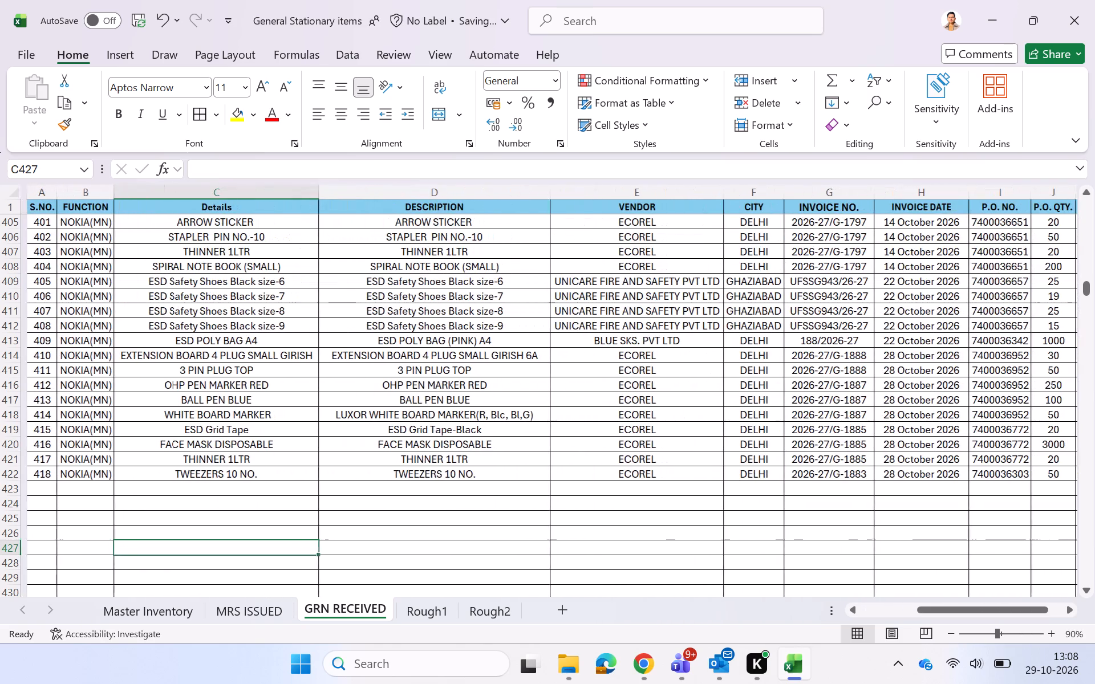
pyautogui.click(239, 503)
pyautogui.click(264, 603)
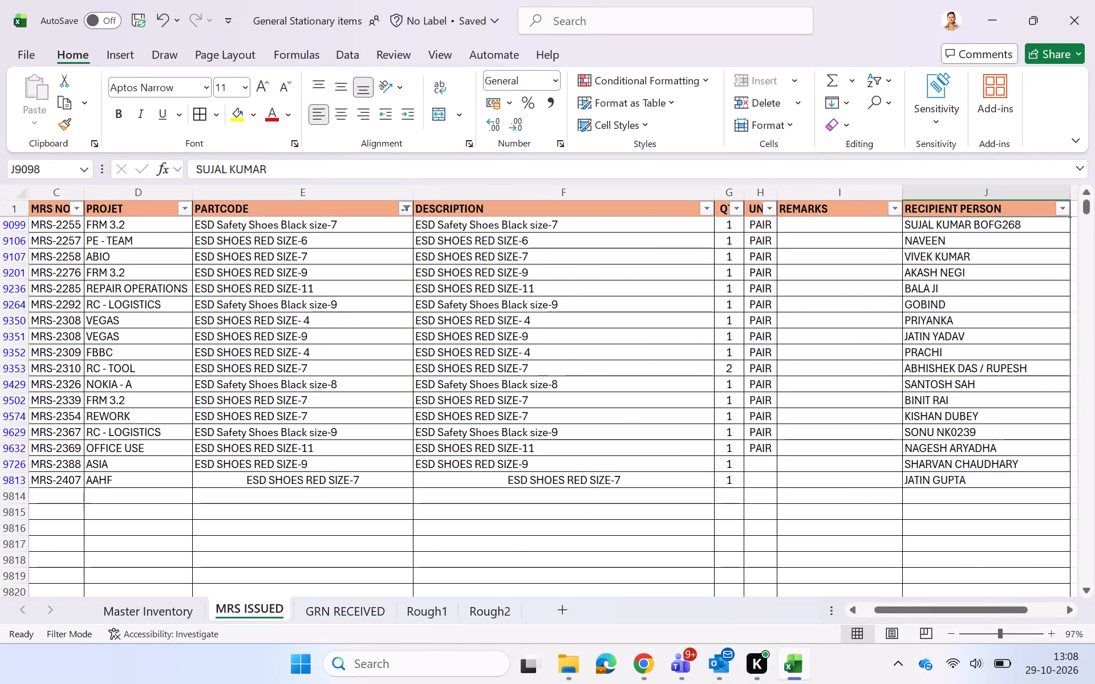
pyautogui.hscroll(5, 176, 532)
pyautogui.click(176, 532)
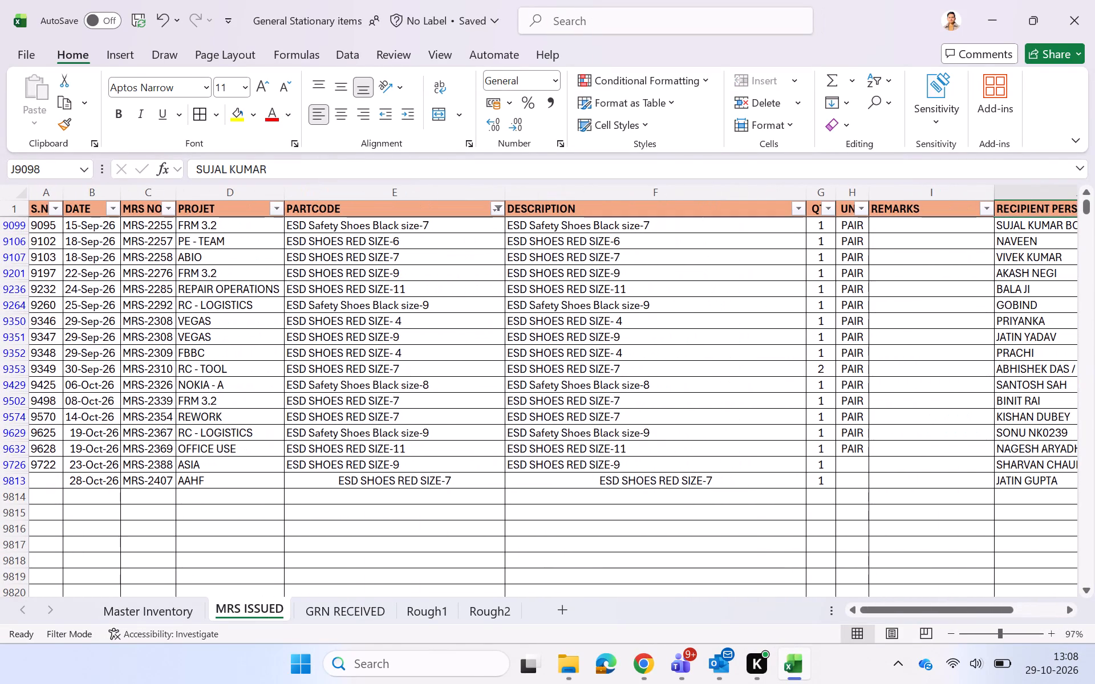
pyautogui.hotkey('ctrl', 'shift', 'l')
# Left-align the entire PARTCODE and DESCRIPTION columns in MRS ISSUED.
pyautogui.click(437, 496)
pyautogui.hotkey('ctrl', 'Down')
pyautogui.press('Down')
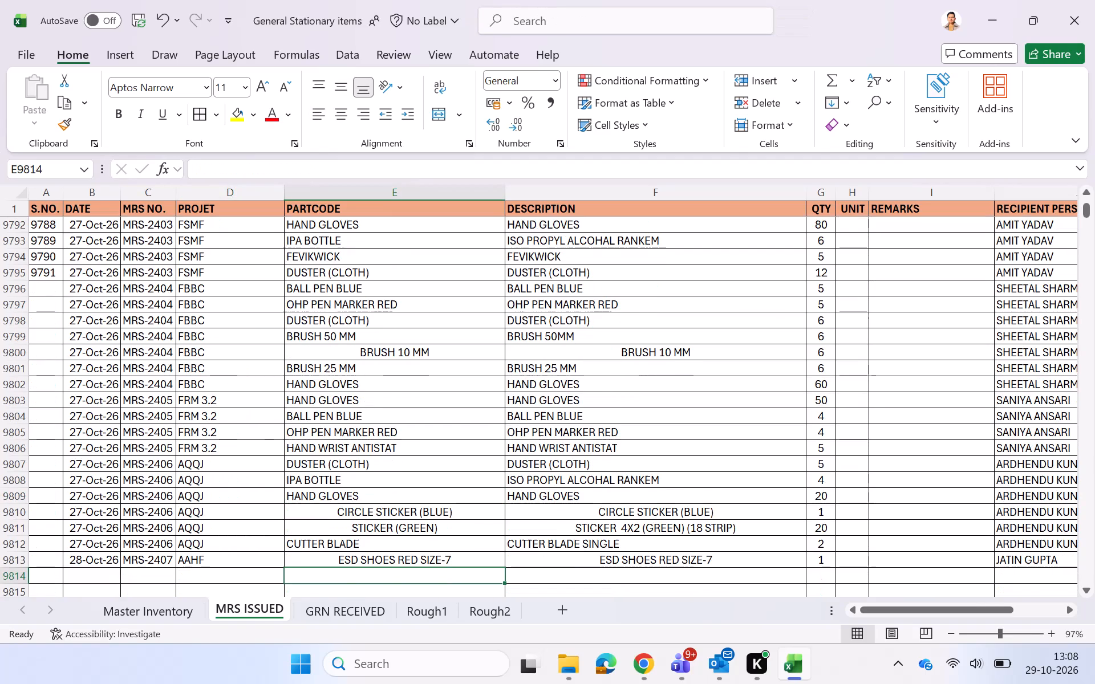
pyautogui.press('Up')
pyautogui.press('Up')
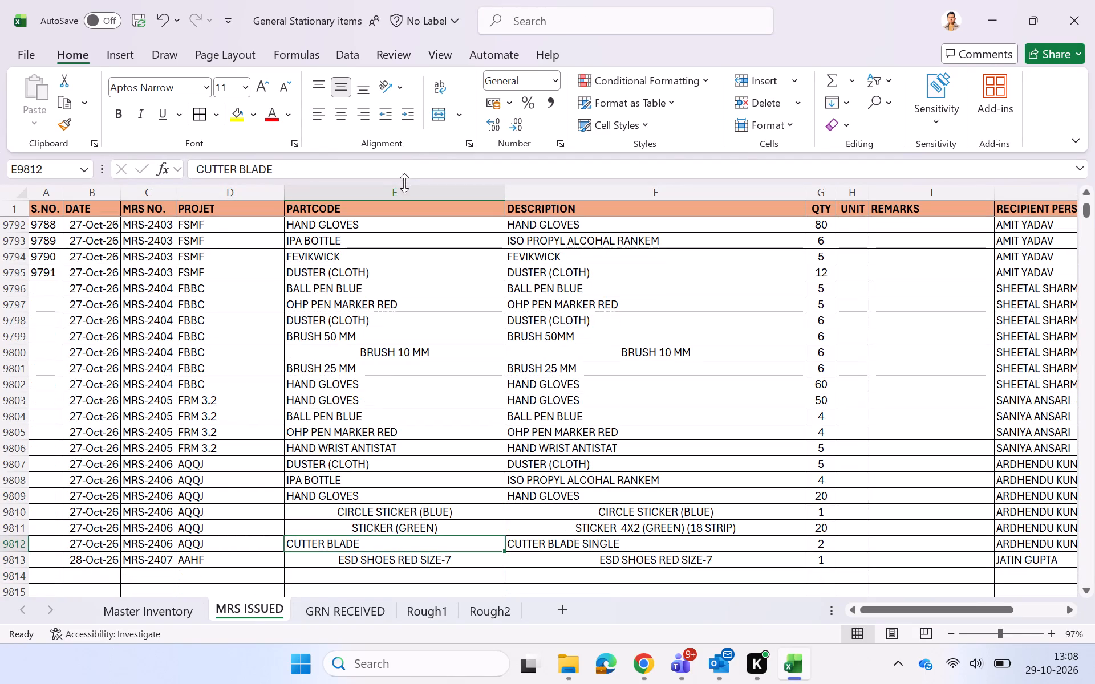
pyautogui.click(402, 186)
pyautogui.hotkey('shift', 'Right')
pyautogui.doubleClick(318, 111)
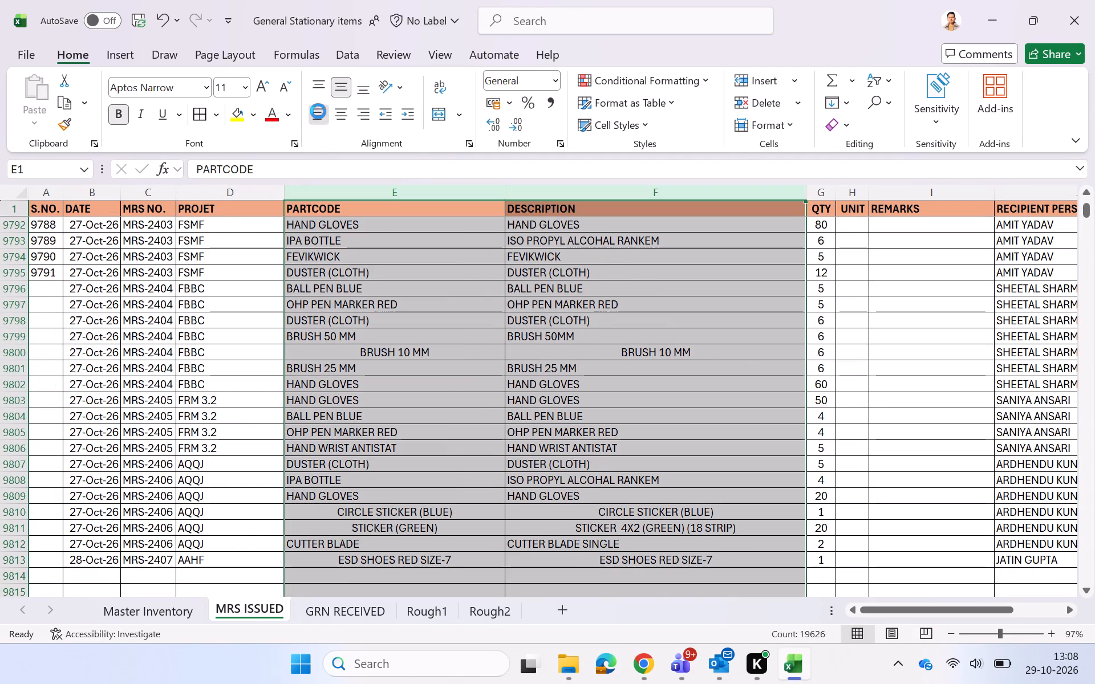
pyautogui.scroll(-1, 318, 111)
pyautogui.scroll(-2, 246, 510)
pyautogui.click(228, 495)
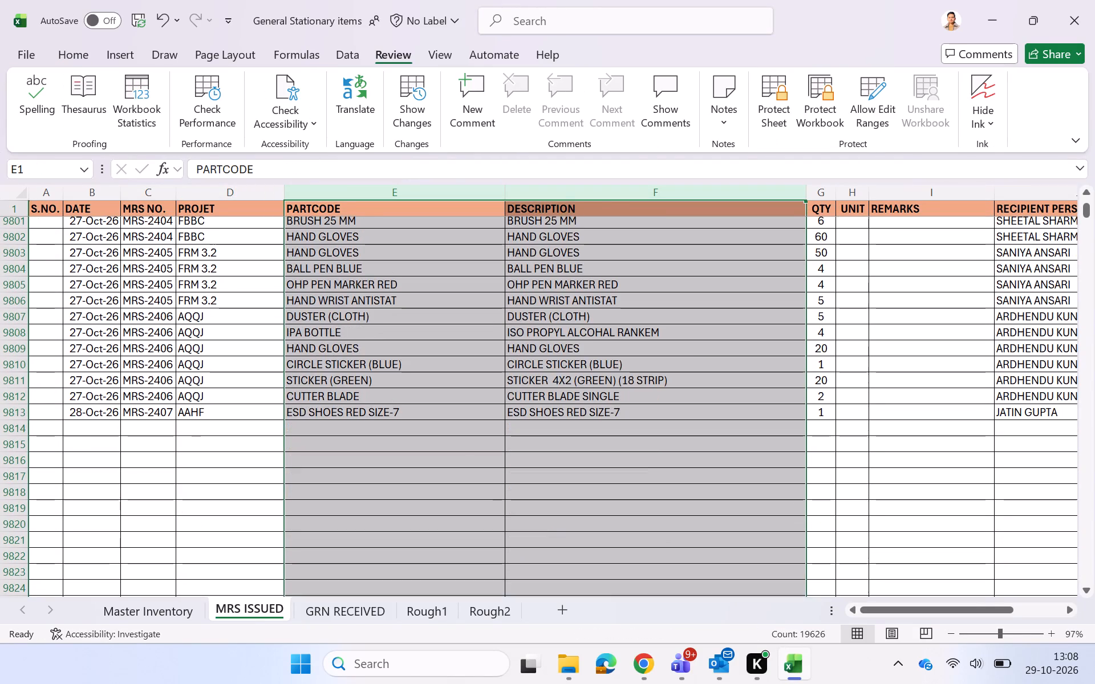
# Extend the S.NO. series from 9790 and 9791 down to row 9813 in MRS ISSUED, ending at 9809.
pyautogui.scroll(1, 228, 495)
pyautogui.moveTo(51, 250); pyautogui.dragTo(50, 261)
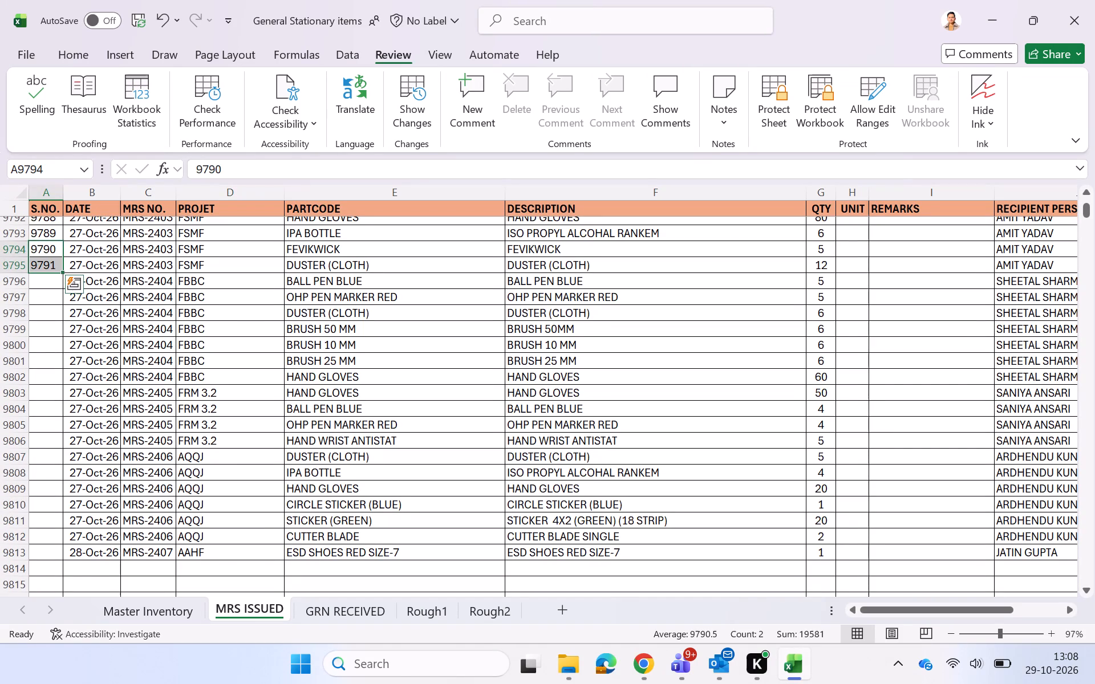
pyautogui.doubleClick(60, 272)
pyautogui.scroll(-1, 181, 412)
pyautogui.doubleClick(228, 479)
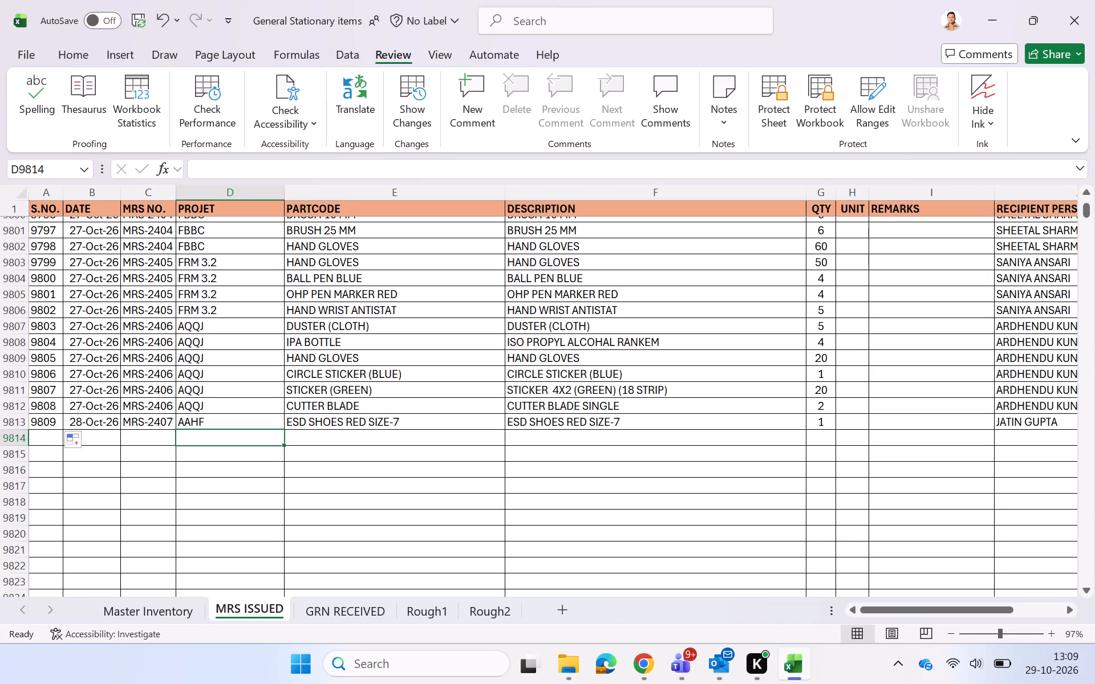
# Switch to the Master Inventory sheet.
pyautogui.click(182, 608)
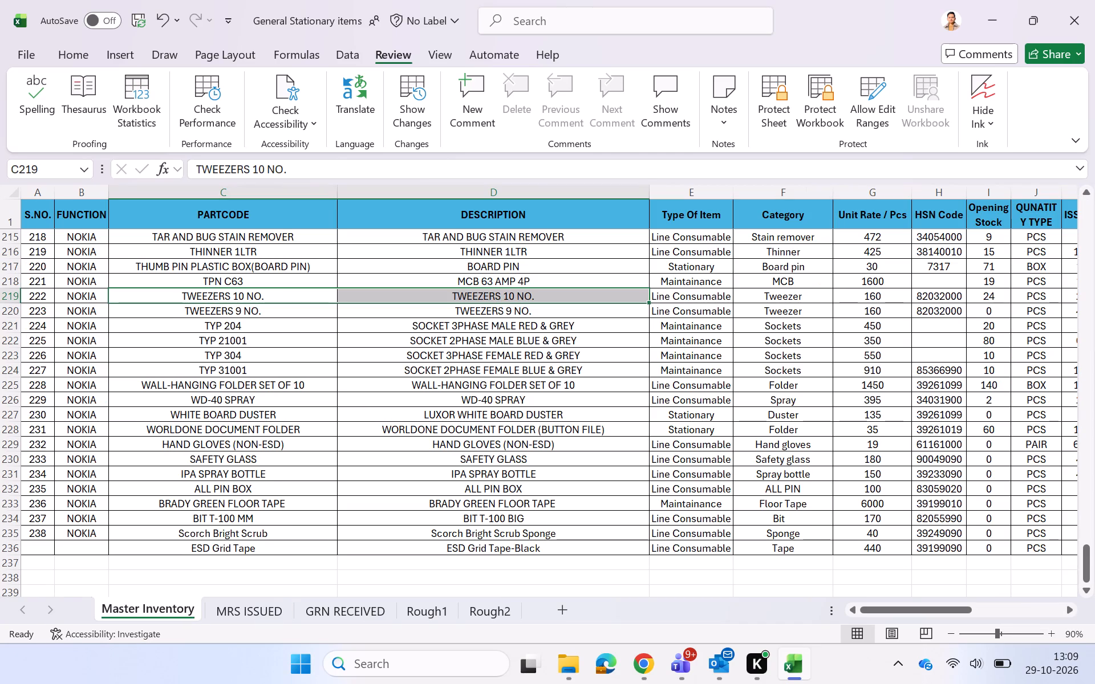
# Save the General Stationary items workbook.
pyautogui.click(240, 576)
pyautogui.hotkey('ctrl', 's')
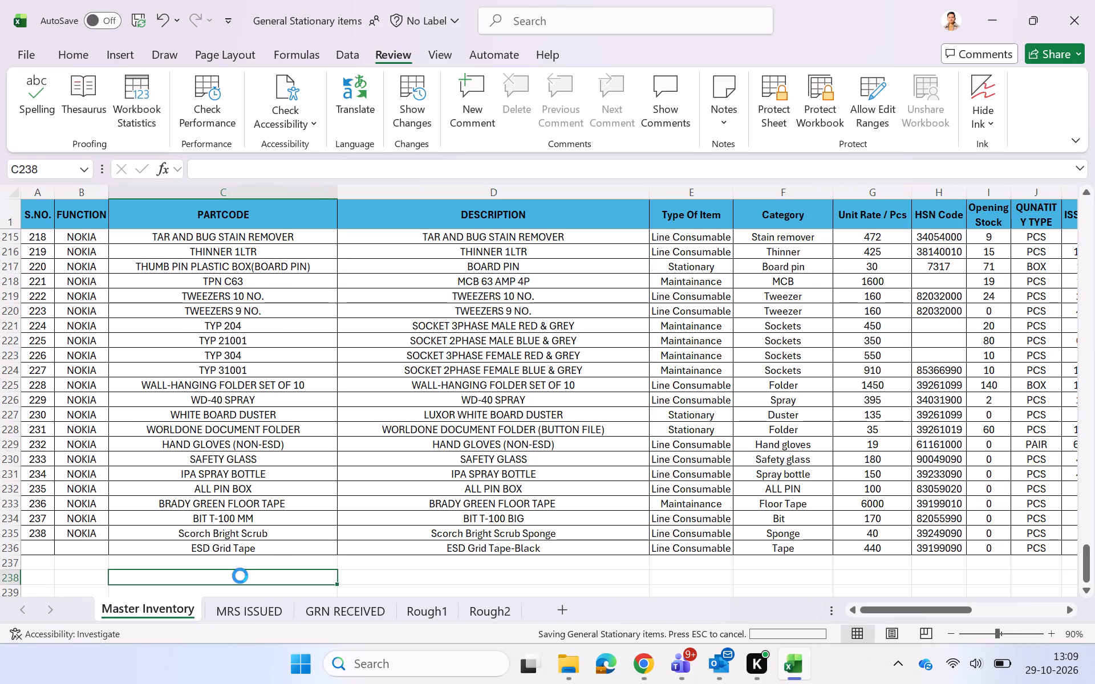
# Look through the MRS ISSUED, GRN RECEIVED, Rough1 and Rough2 sheets, ending below the last Master Inventory entry.
pyautogui.click(255, 601)
pyautogui.click(312, 609)
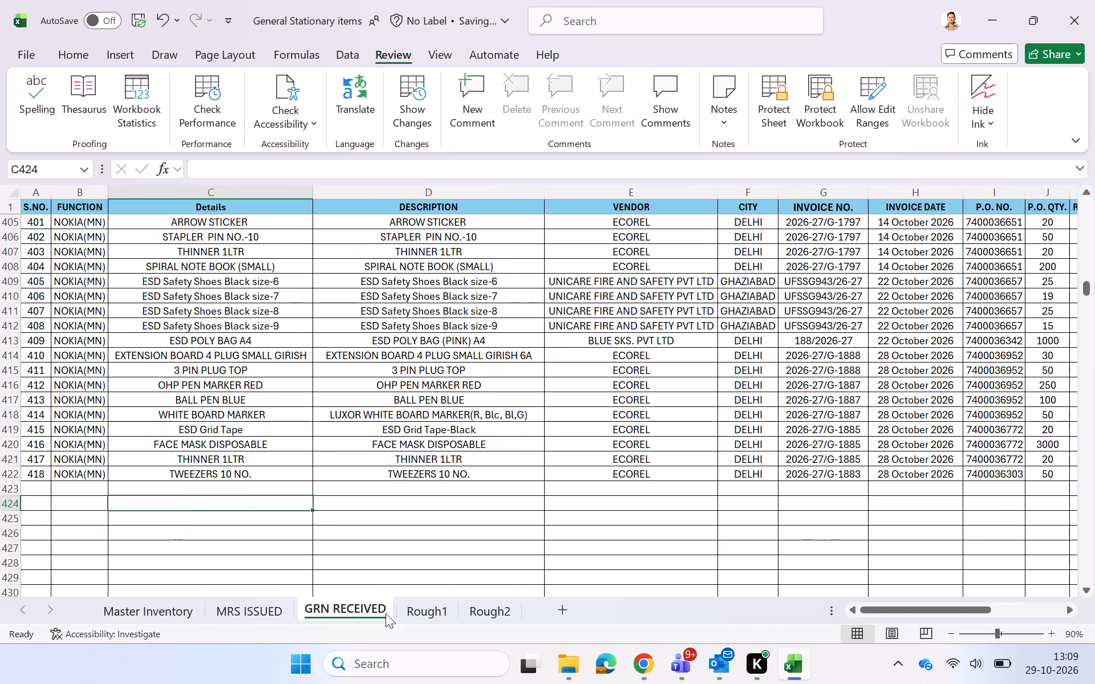
pyautogui.doubleClick(398, 614)
pyautogui.click(480, 610)
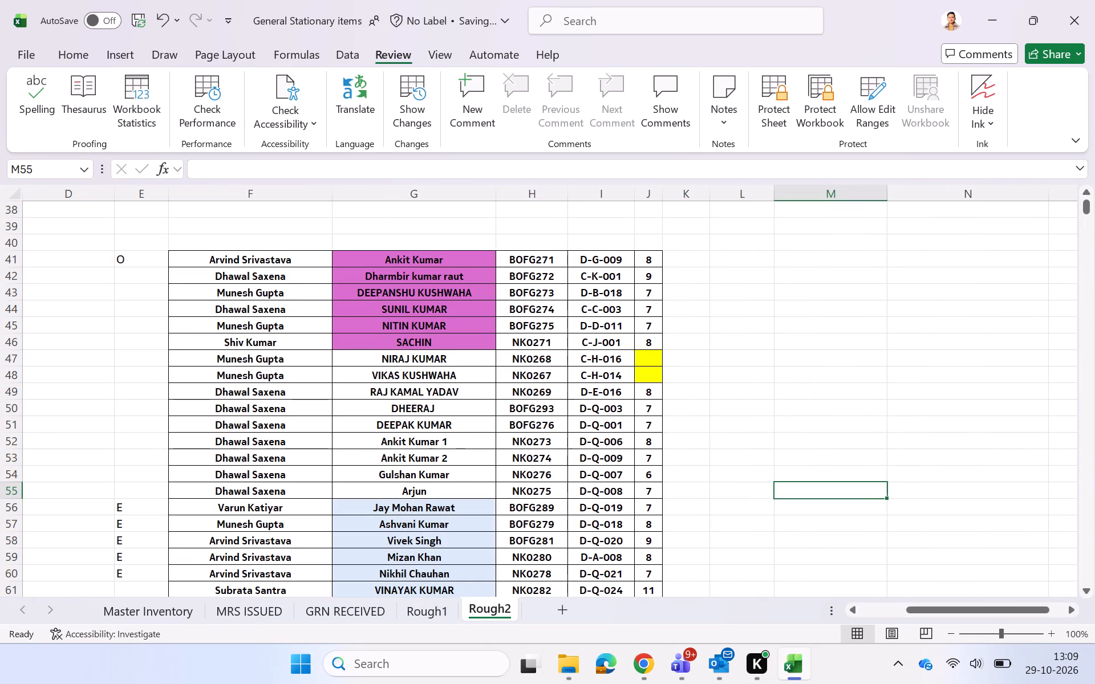
pyautogui.click(164, 612)
pyautogui.scroll(-1, 295, 512)
pyautogui.click(245, 544)
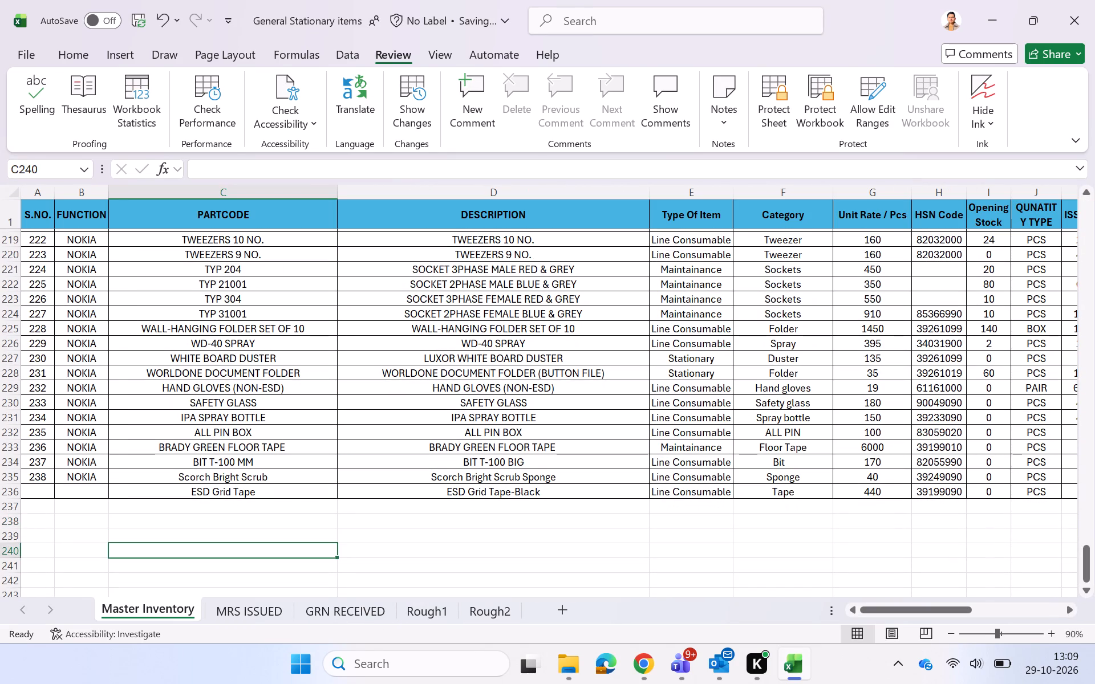
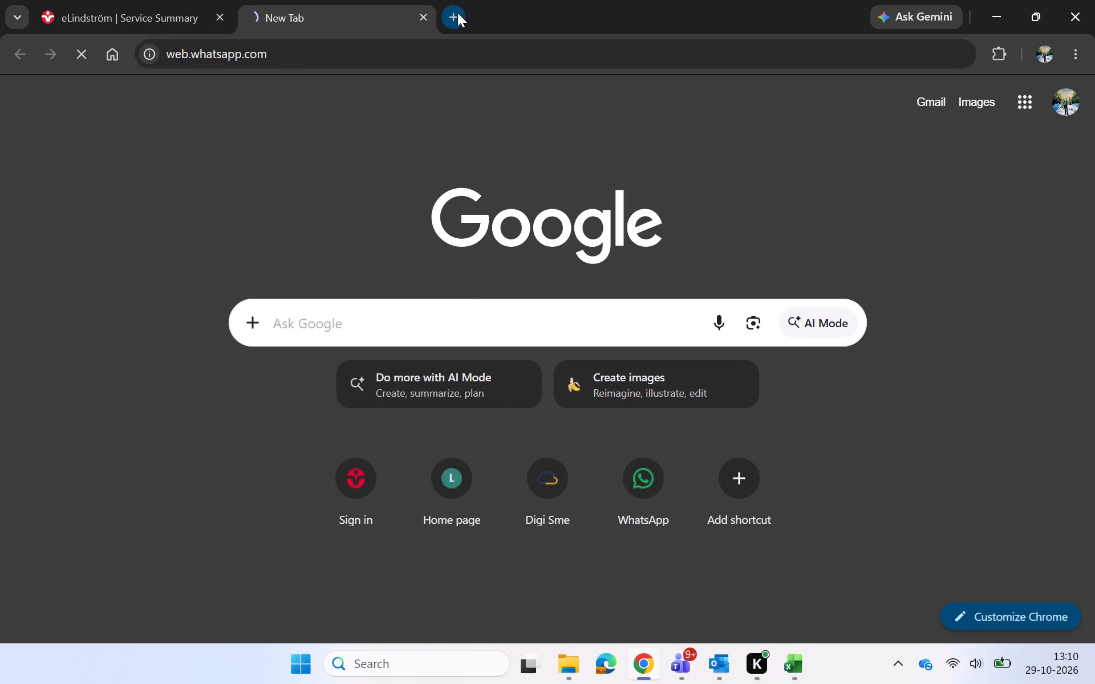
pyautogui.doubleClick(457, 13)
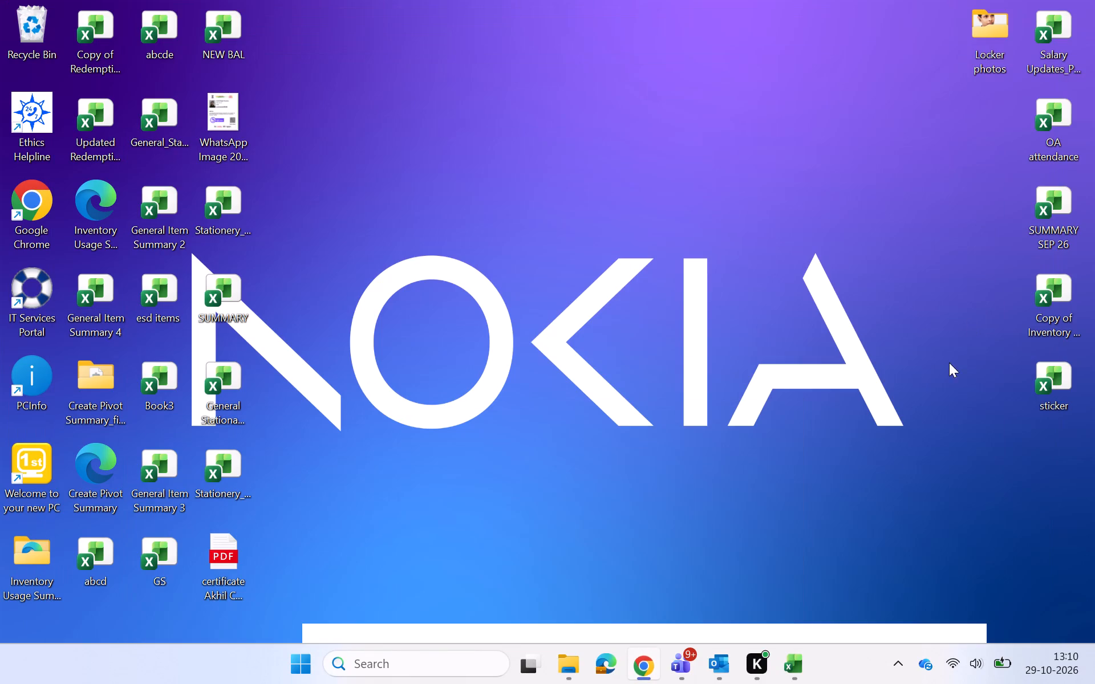
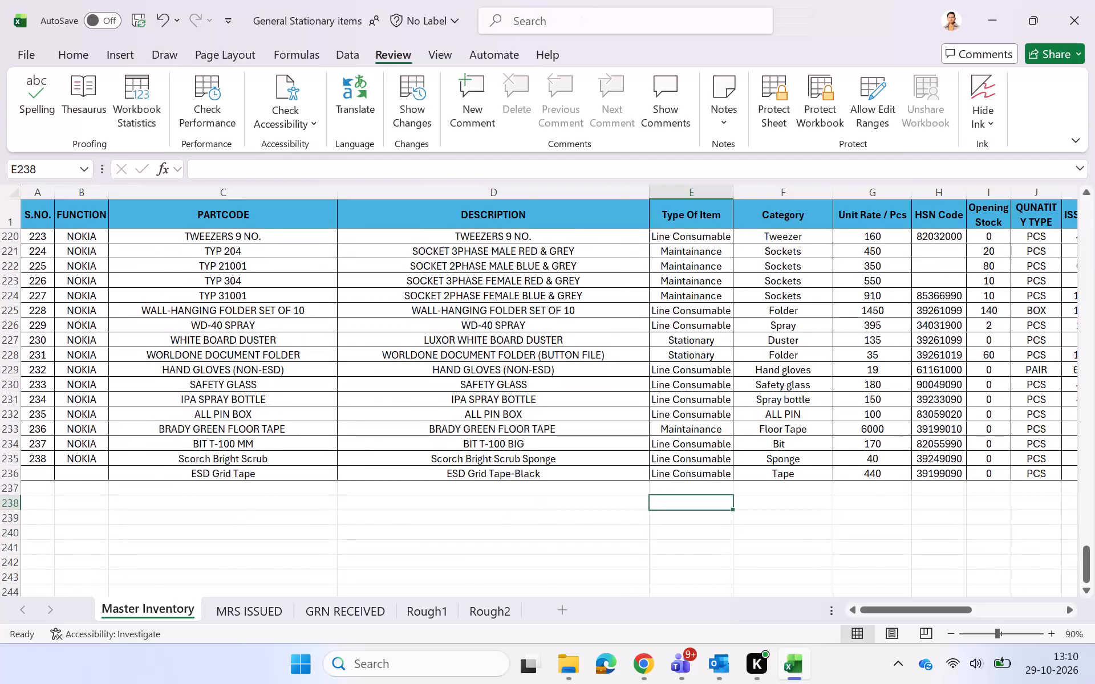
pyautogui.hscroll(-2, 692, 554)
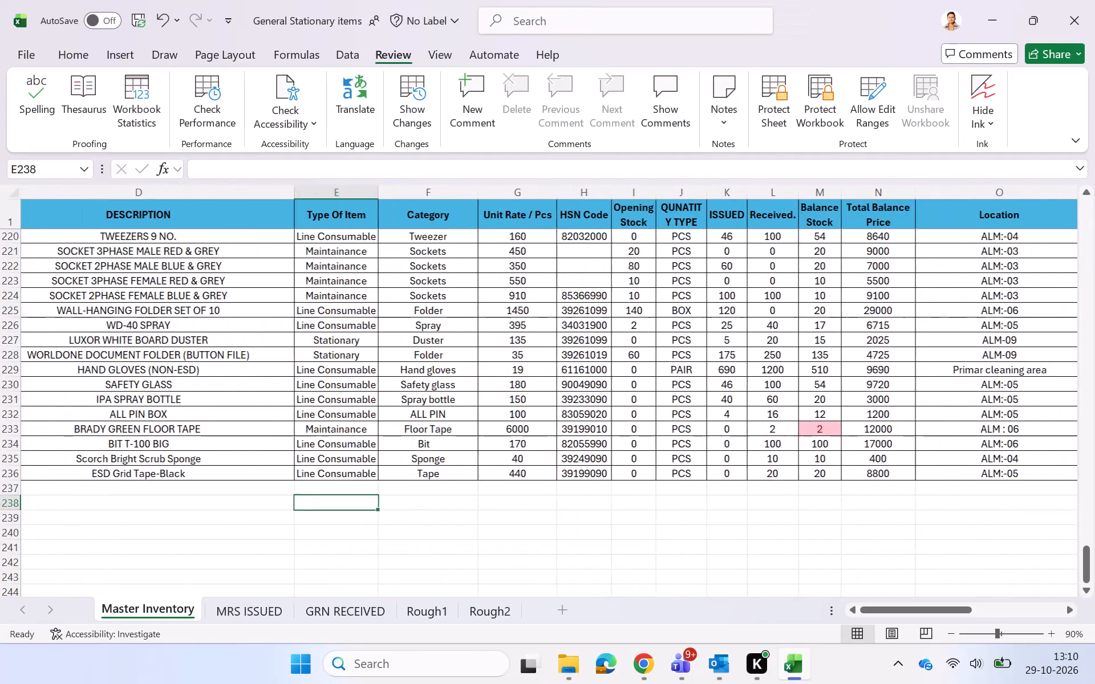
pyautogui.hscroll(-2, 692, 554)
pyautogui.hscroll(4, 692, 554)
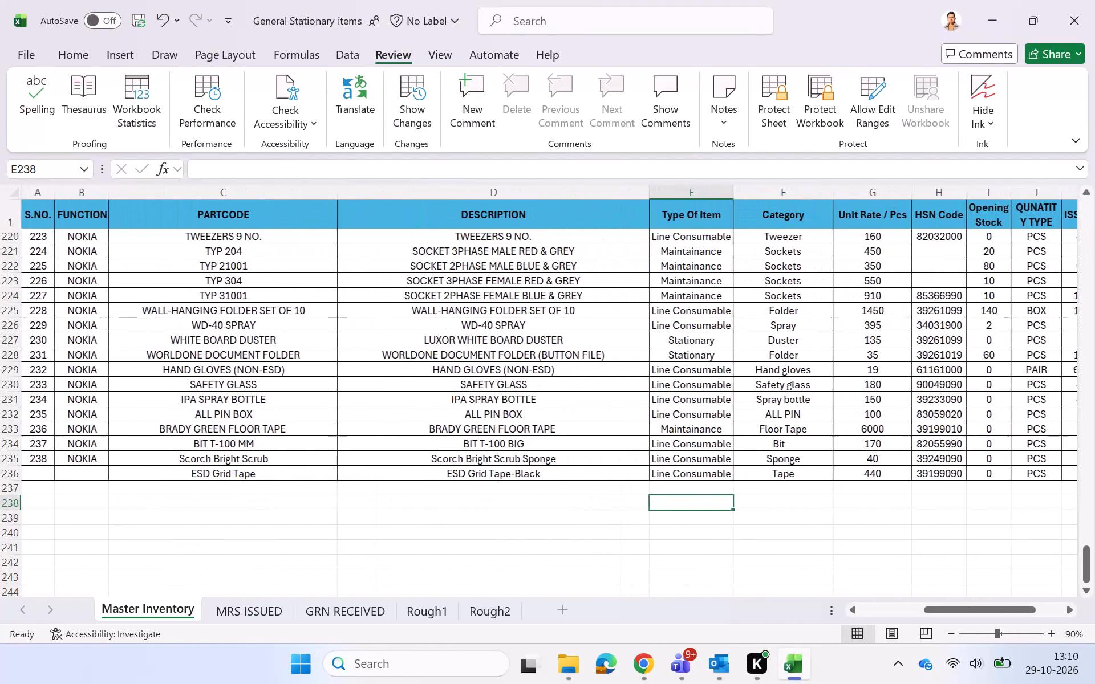
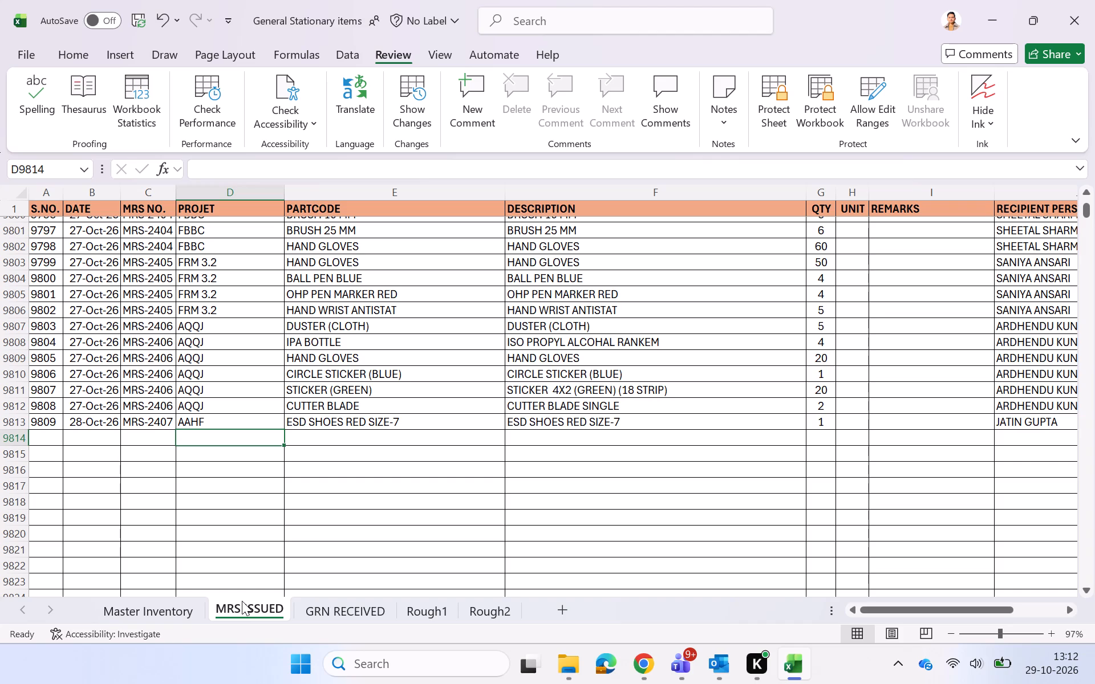
# Start a new entry in row 9814 of MRS ISSUED with date 28-Oct-26 and MRS number MRS-2408.
pyautogui.click(86, 439)
pyautogui.press('Up')
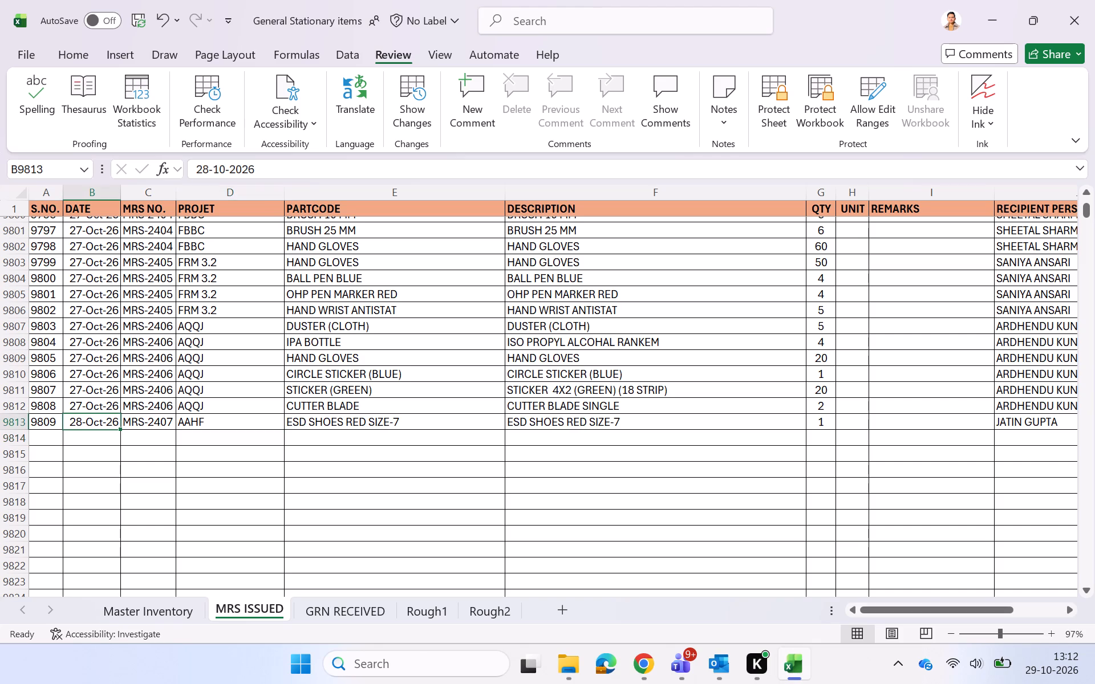
pyautogui.hotkey('ctrl', 'c')
pyautogui.press('Down')
pyautogui.hotkey('ctrl', 'v')
pyautogui.click(151, 416)
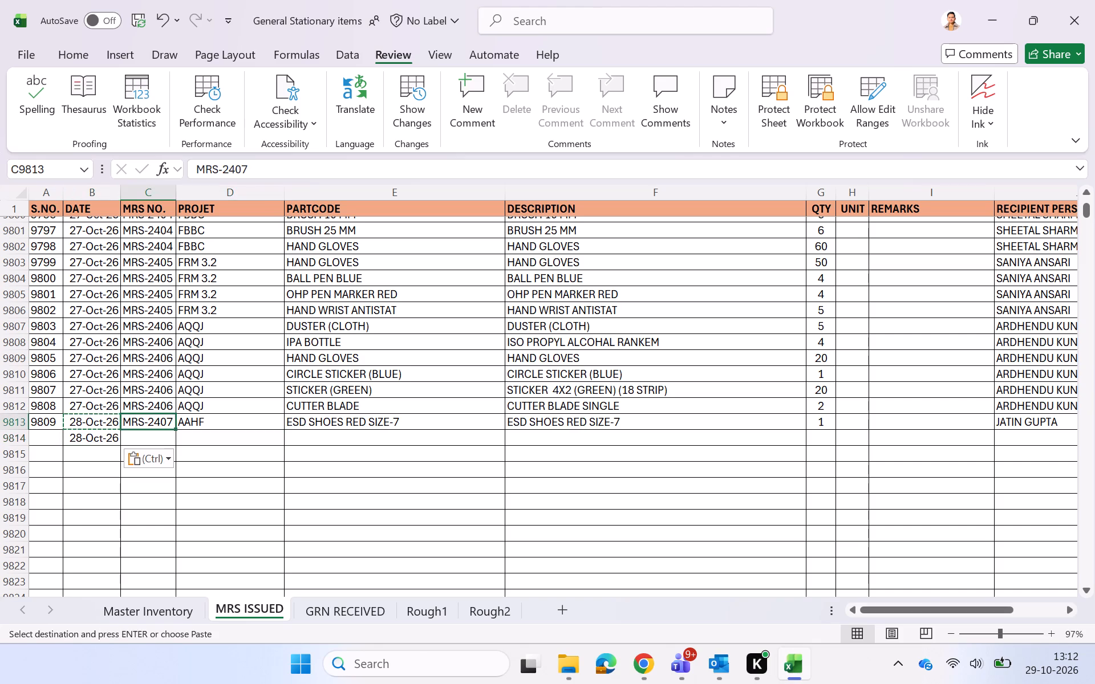
pyautogui.doubleClick(176, 425)
# Enter AQQJ as the project for the MRS-2408 entry.
pyautogui.click(206, 432)
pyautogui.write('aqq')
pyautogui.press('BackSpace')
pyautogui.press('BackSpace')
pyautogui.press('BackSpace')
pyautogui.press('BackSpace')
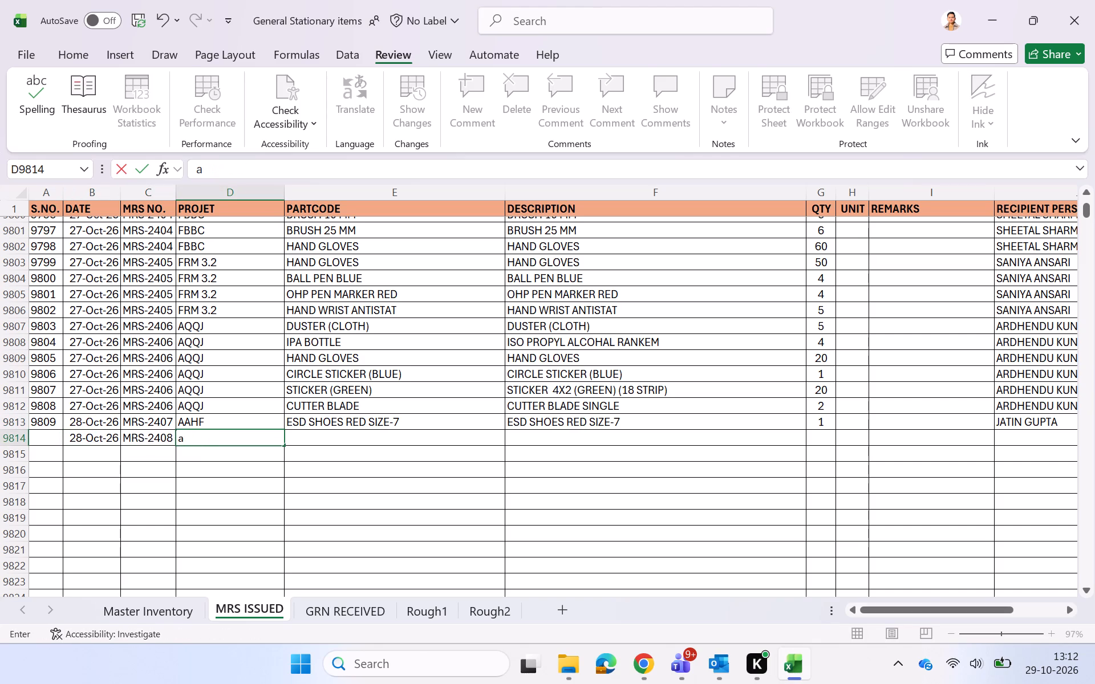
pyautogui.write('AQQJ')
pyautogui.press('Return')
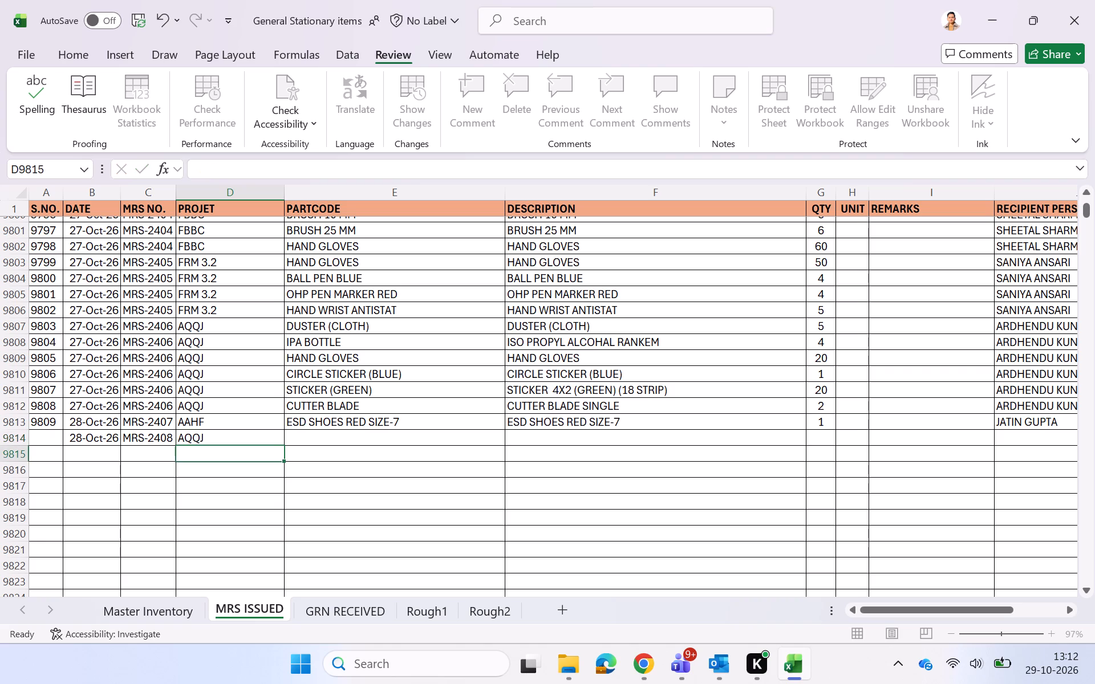
# Add filters to the Master Inventory header row and filter the PARTCODE column by SHOE.
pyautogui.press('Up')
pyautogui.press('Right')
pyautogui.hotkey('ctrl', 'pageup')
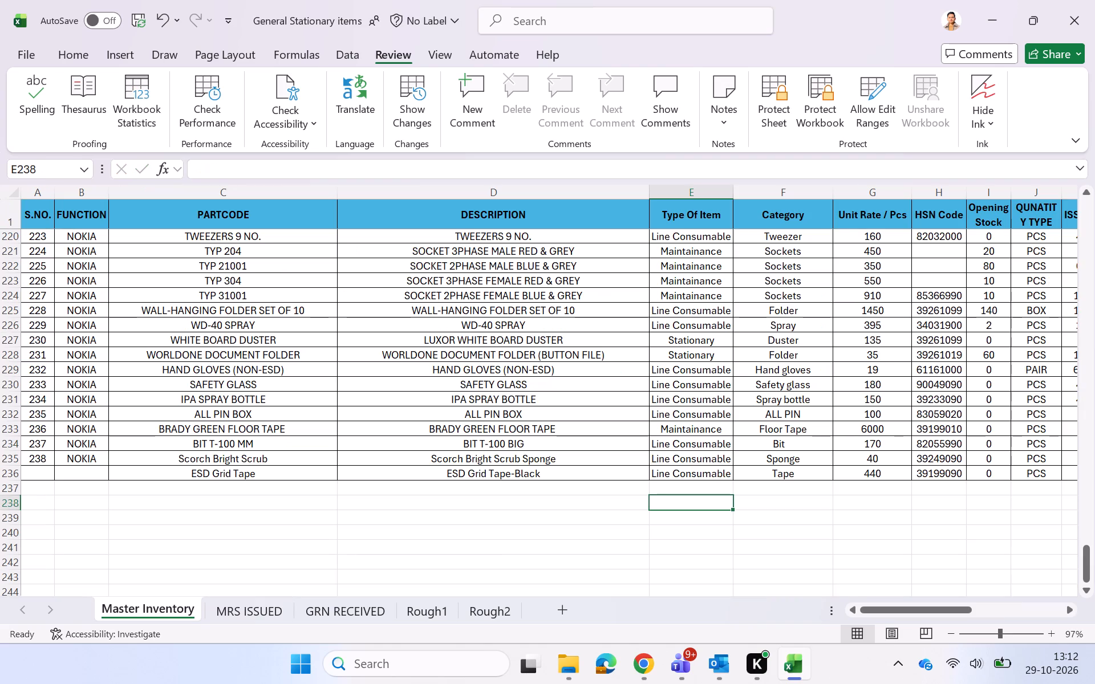
pyautogui.click(300, 221)
pyautogui.hotkey('ctrl', 'shift', 'l')
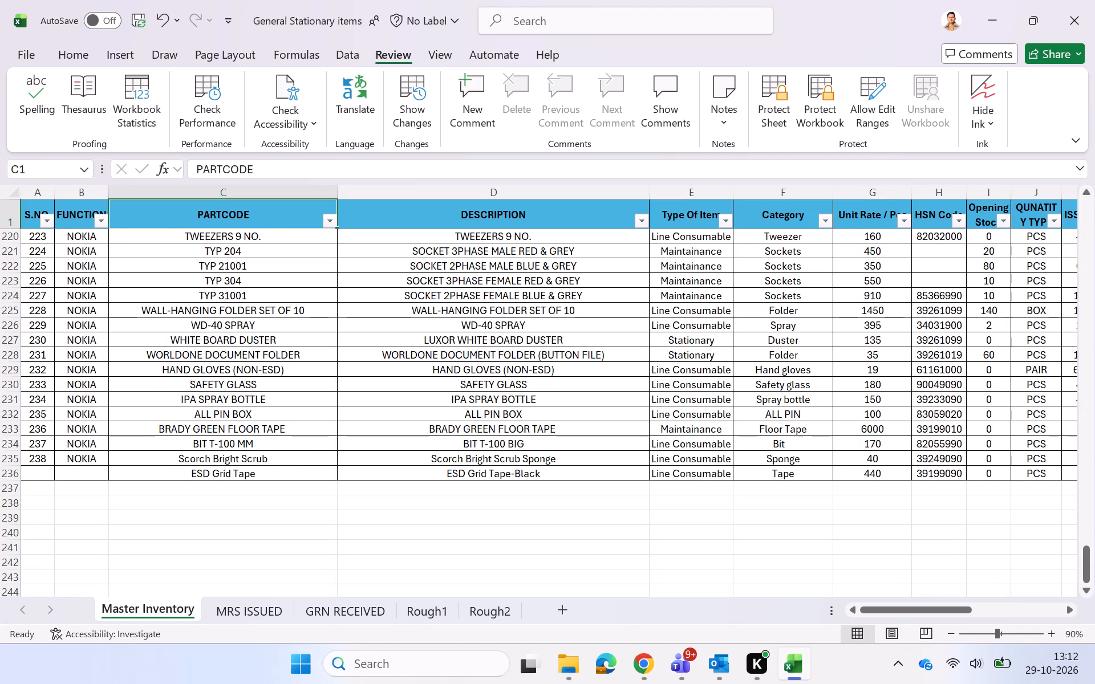
pyautogui.click(332, 221)
pyautogui.click(219, 368)
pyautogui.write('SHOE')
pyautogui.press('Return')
# Copy the part code and description of ESD Safety Shoes Black size-6 from Master Inventory into the MRS-2408 row of MRS ISSUED.
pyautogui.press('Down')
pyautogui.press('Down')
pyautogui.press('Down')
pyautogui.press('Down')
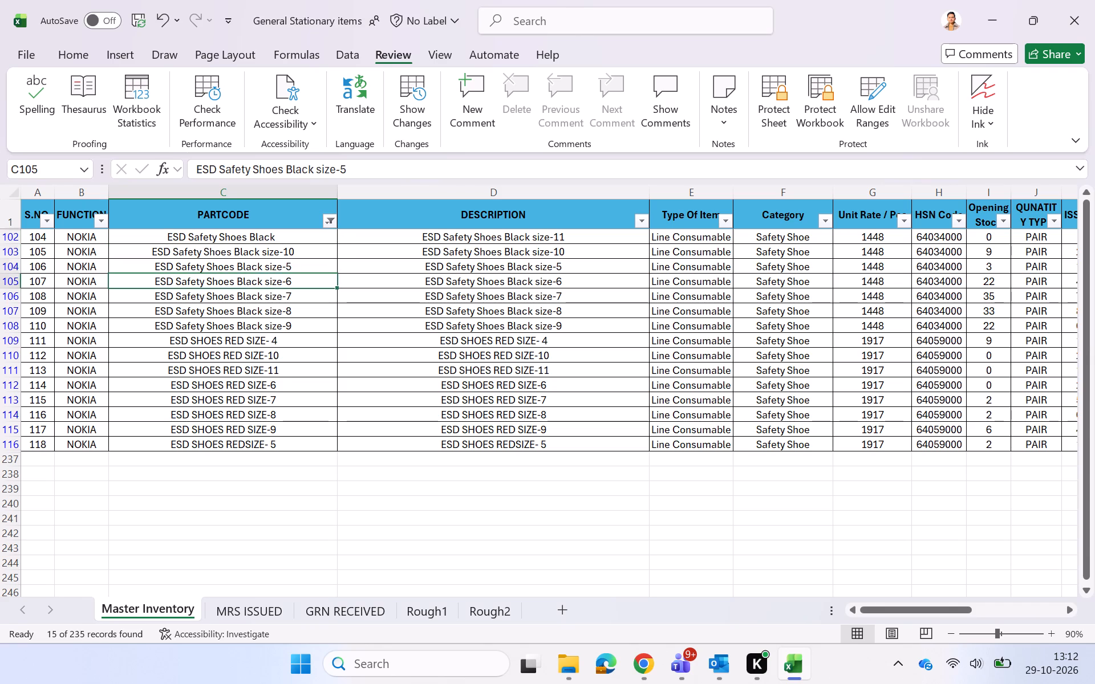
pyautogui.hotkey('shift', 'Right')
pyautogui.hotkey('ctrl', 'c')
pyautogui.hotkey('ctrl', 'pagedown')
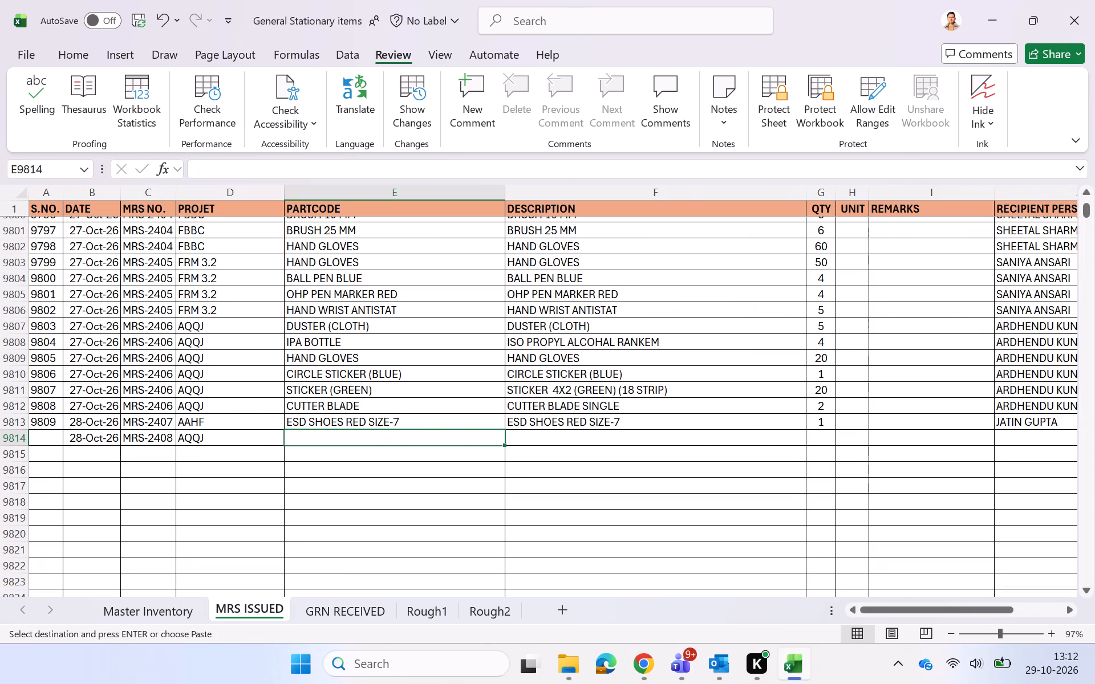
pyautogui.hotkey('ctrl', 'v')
# Set the quantity of the MRS-2408 shoe entry to 1.
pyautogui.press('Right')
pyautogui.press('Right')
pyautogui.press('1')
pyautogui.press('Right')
# Enter the recipient's name followed by their number in the RECIPIENT PERSON cell of the MRS-2408 row.
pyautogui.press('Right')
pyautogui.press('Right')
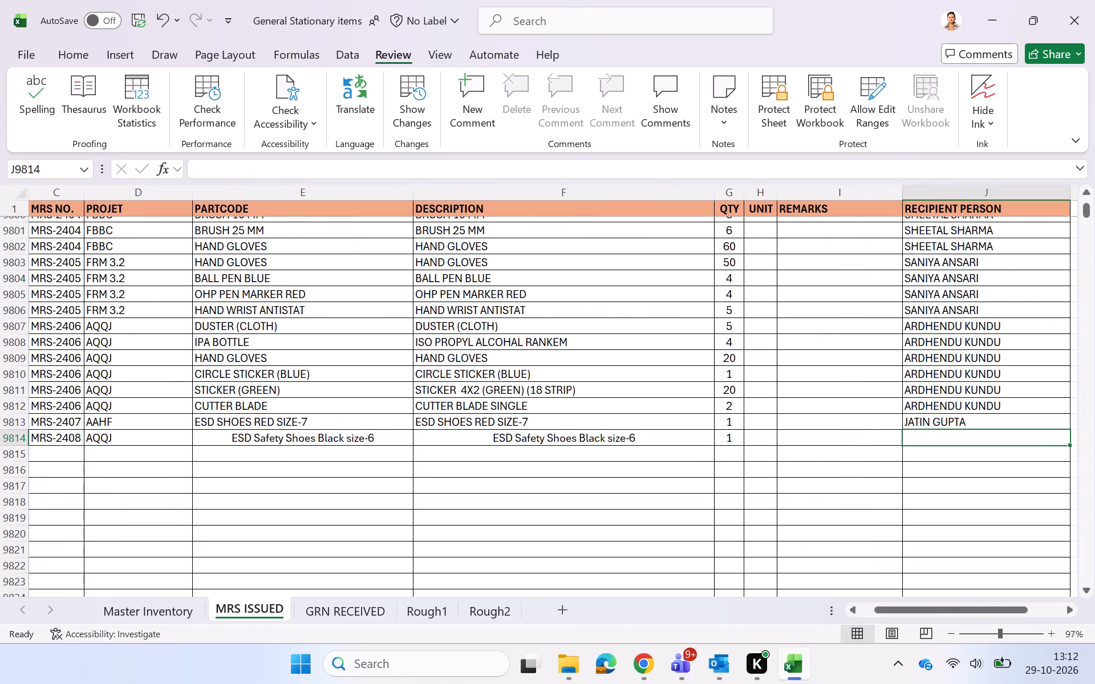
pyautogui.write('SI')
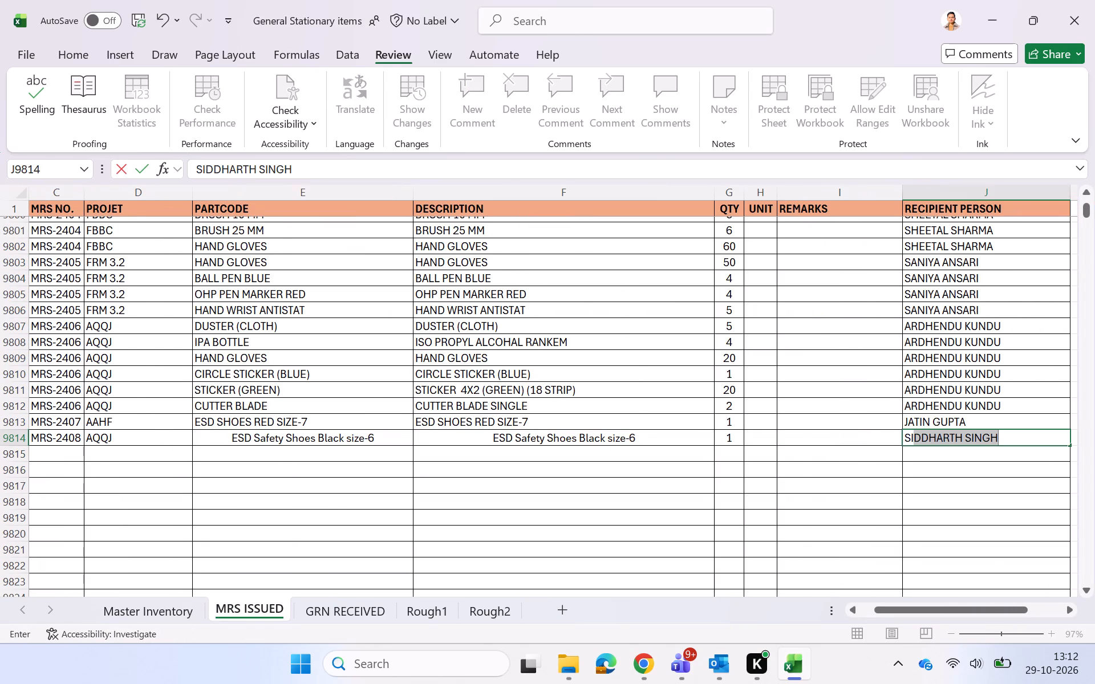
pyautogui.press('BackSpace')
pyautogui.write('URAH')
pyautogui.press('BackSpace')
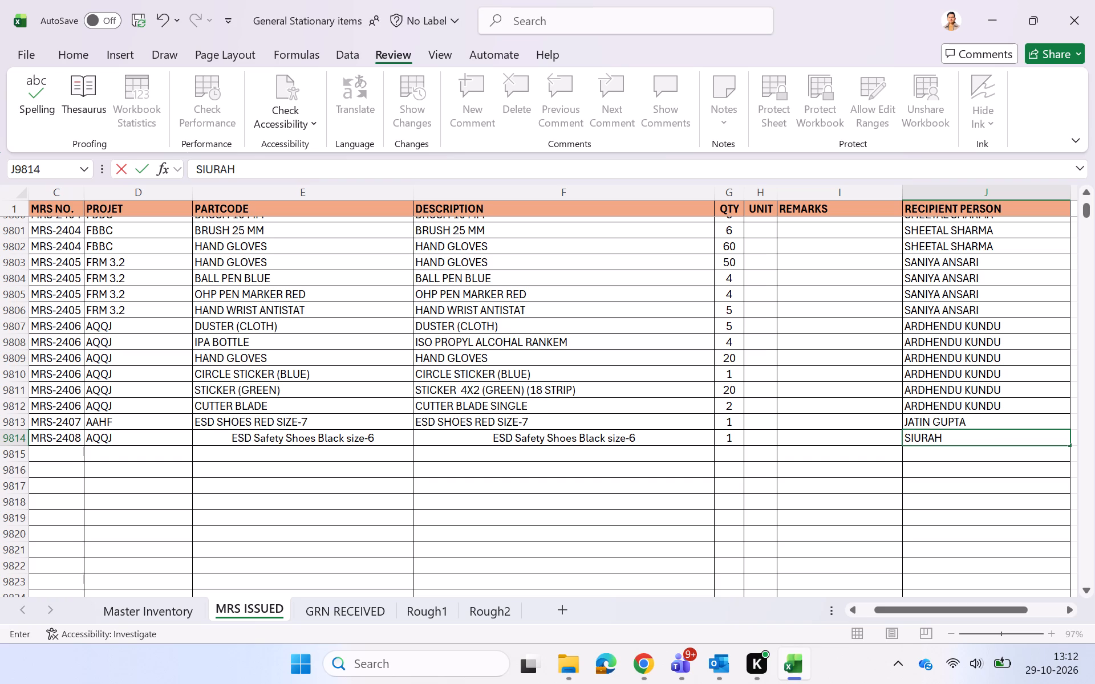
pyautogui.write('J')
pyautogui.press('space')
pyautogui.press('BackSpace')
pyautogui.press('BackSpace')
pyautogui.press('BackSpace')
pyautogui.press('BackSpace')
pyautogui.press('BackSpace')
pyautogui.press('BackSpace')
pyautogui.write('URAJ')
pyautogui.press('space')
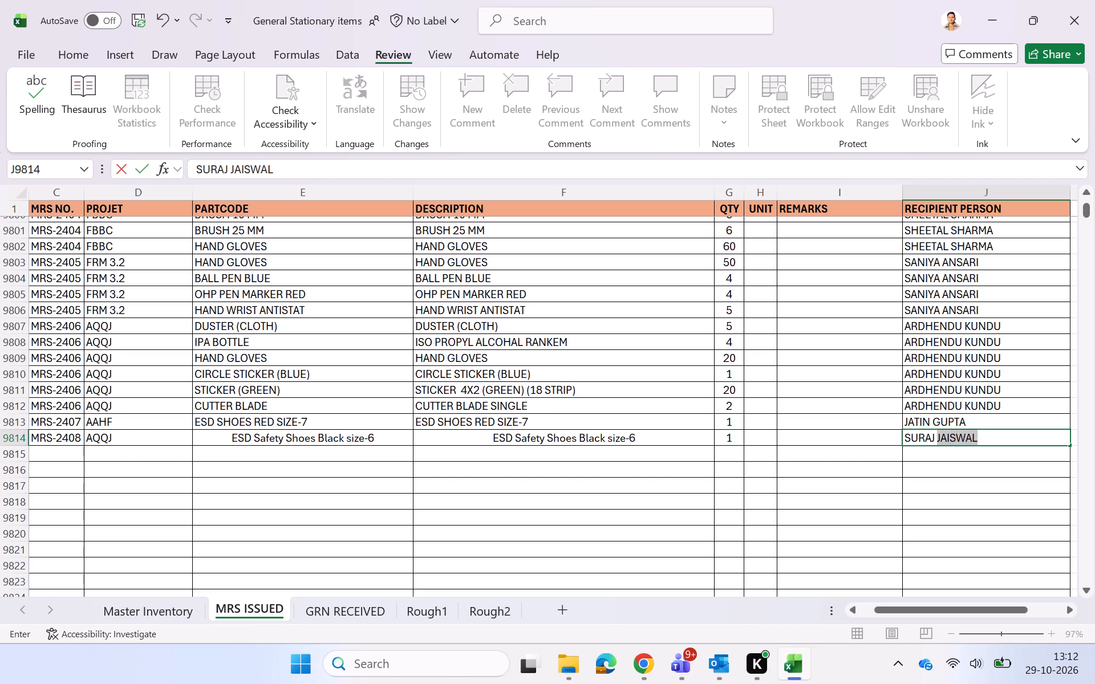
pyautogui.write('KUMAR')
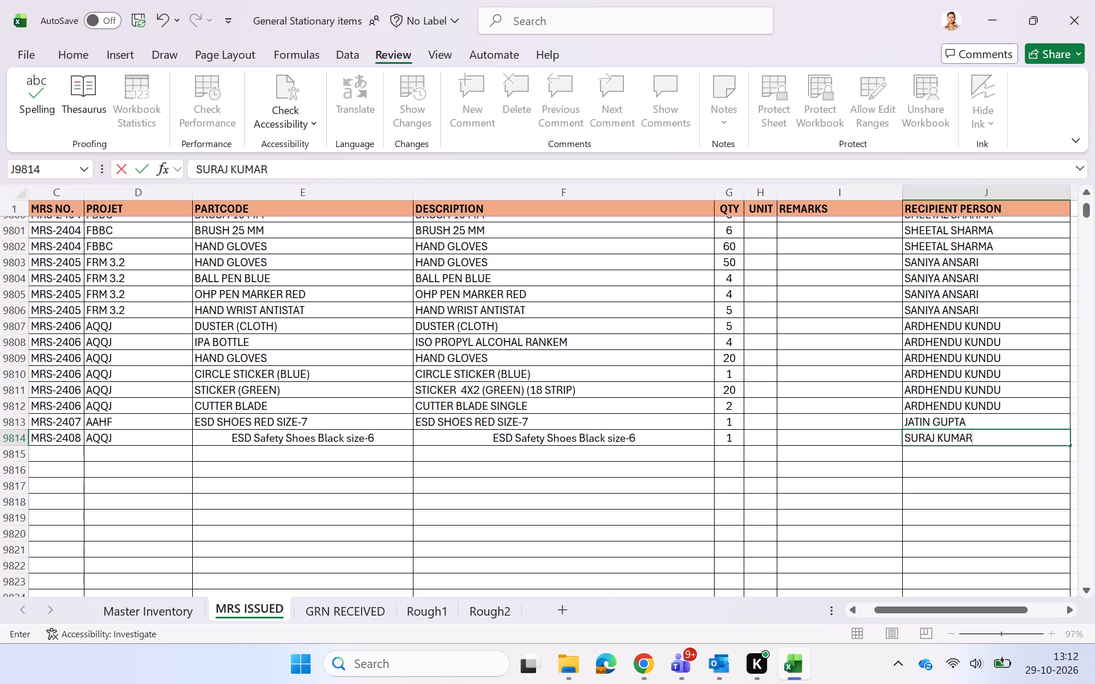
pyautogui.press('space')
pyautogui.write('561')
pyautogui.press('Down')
# Return to the S.NO. cell at the start of the MRS-2408 row.
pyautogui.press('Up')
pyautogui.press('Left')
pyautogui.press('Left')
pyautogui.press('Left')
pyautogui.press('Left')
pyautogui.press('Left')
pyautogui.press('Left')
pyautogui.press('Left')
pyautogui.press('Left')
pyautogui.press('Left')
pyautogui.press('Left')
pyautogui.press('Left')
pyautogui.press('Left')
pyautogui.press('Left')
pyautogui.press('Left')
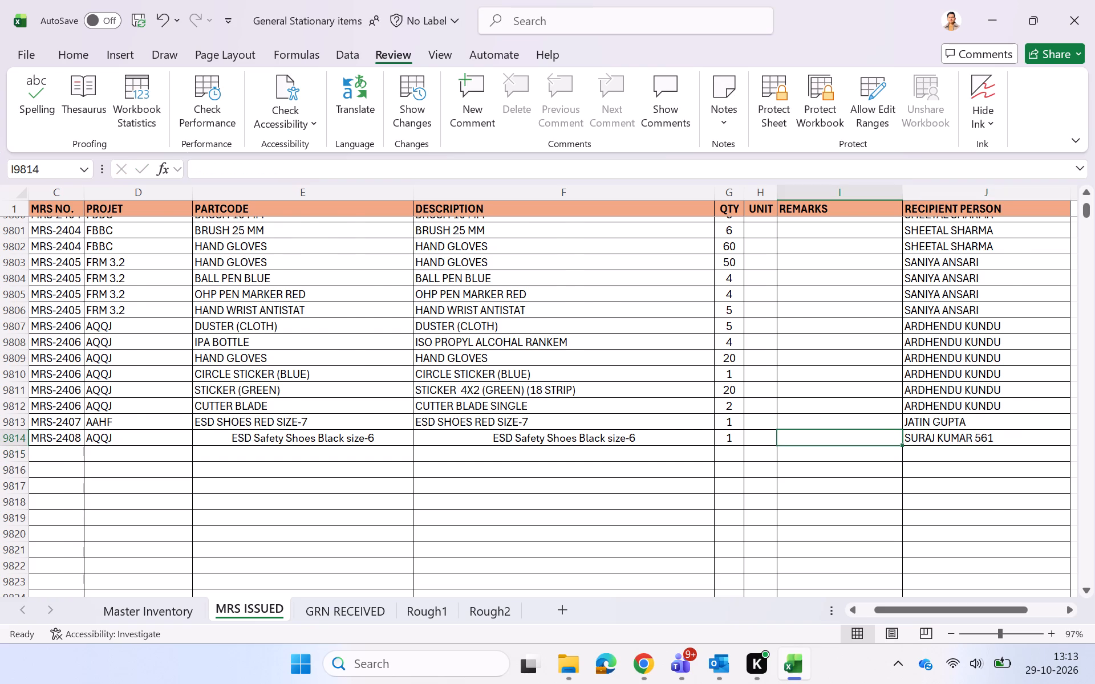
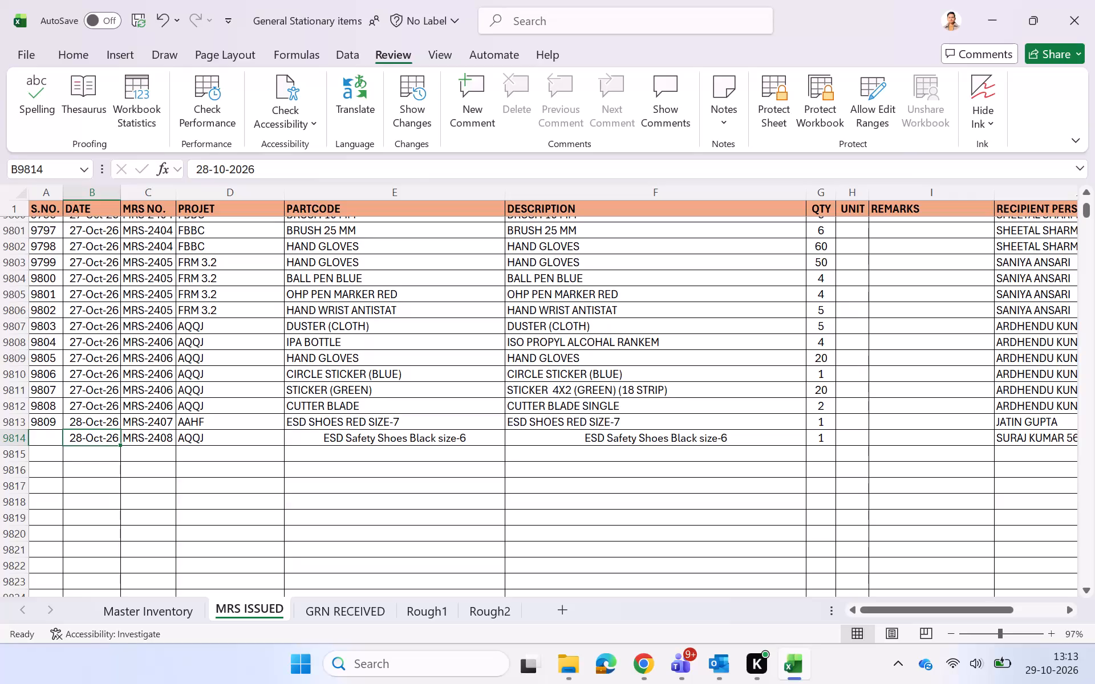
# Start the next MRS ISSUED row with date 28-Oct-26, MRS number MRS-2409 and project FRM 3.2.
pyautogui.hotkey('ctrl', 'c')
pyautogui.press('Down')
pyautogui.hotkey('ctrl', 'v')
pyautogui.click(153, 437)
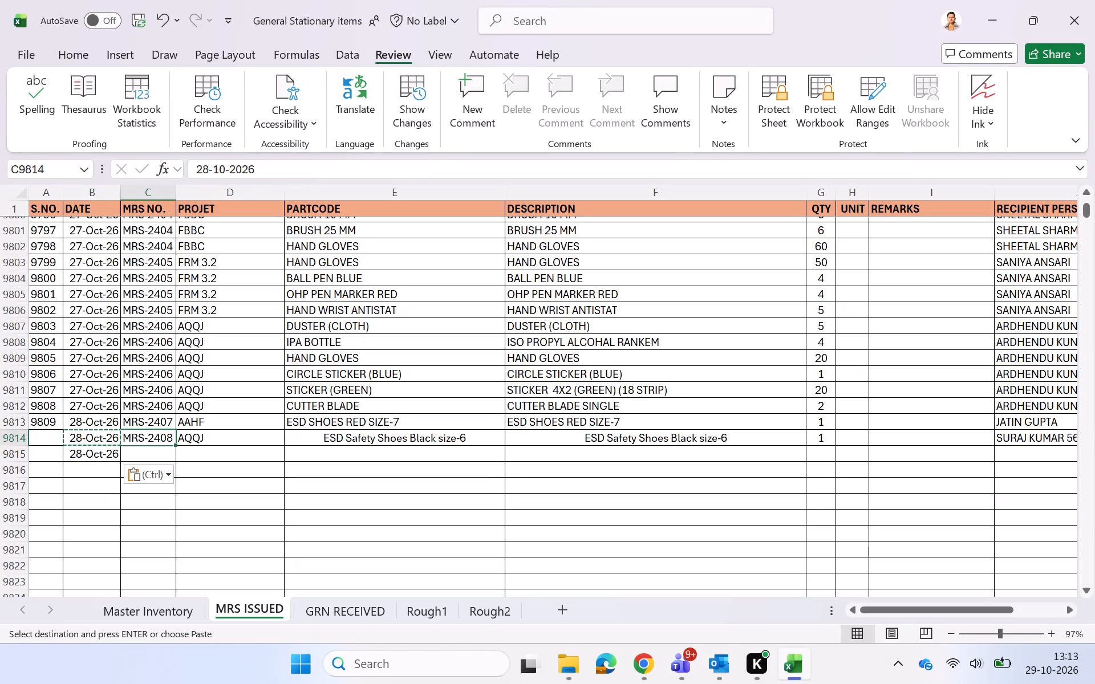
pyautogui.doubleClick(174, 445)
pyautogui.click(206, 450)
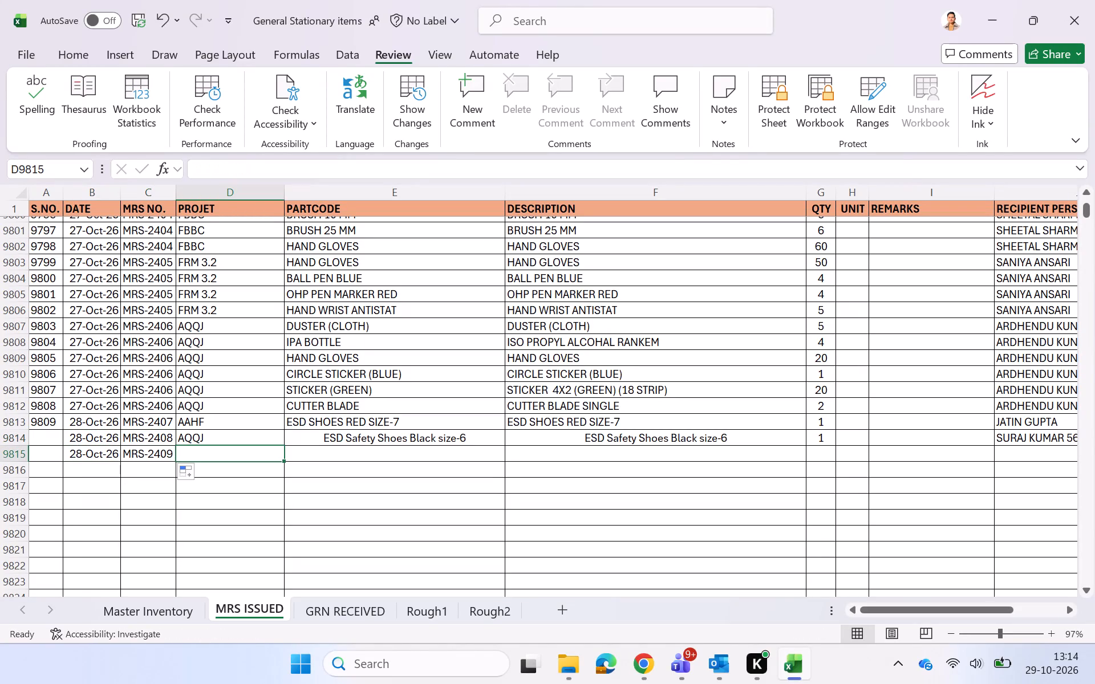
pyautogui.write('FR')
pyautogui.press('Right')
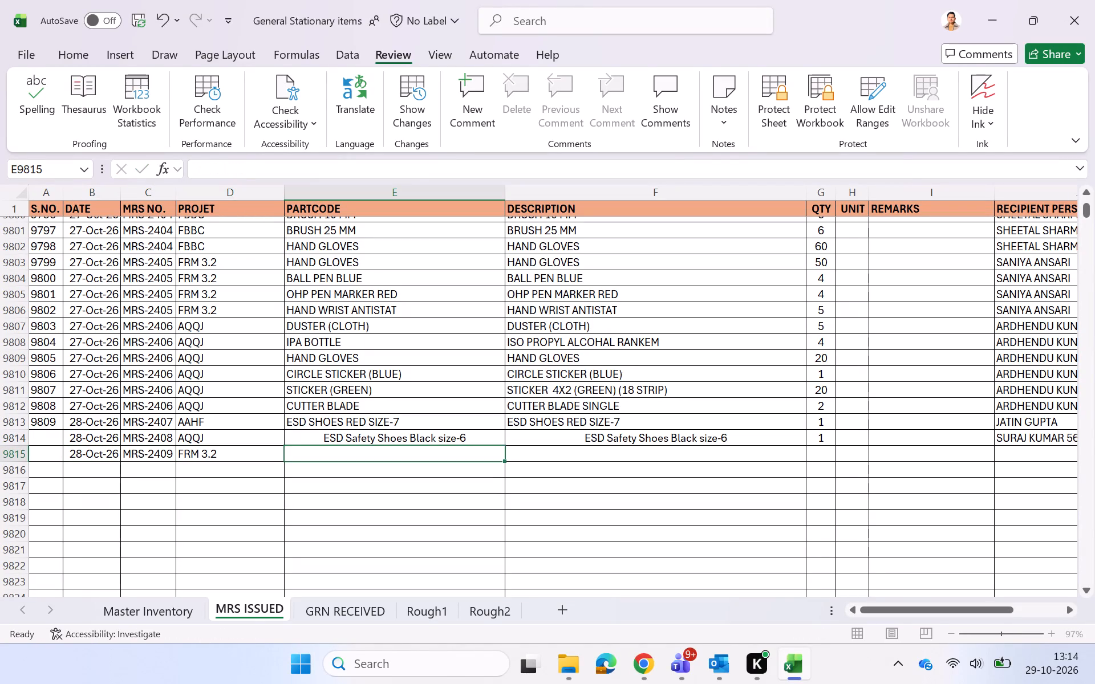
# Copy the HAND GLOVES part code and description from the earlier MRS-2405 entry into the MRS-2409 row.
pyautogui.press('Up')
pyautogui.press('Up')
pyautogui.press('Up')
pyautogui.press('Up')
pyautogui.press('Up')
pyautogui.press('Up')
pyautogui.press('Up')
pyautogui.press('Up')
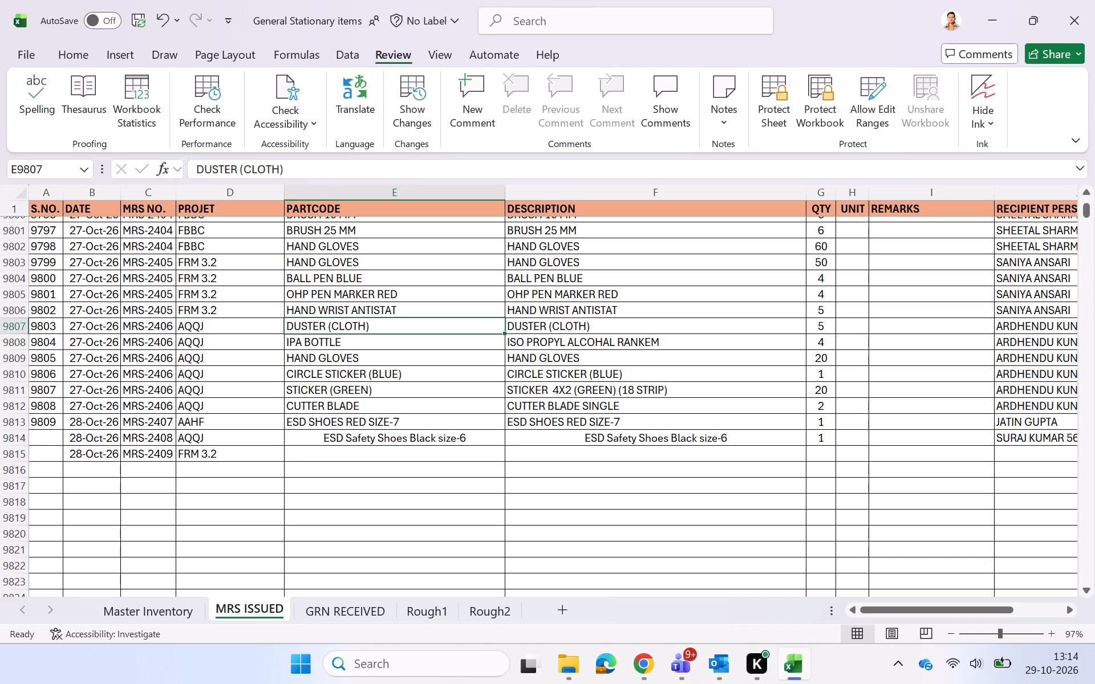
pyautogui.press('Up')
pyautogui.press('Up')
pyautogui.press('Up')
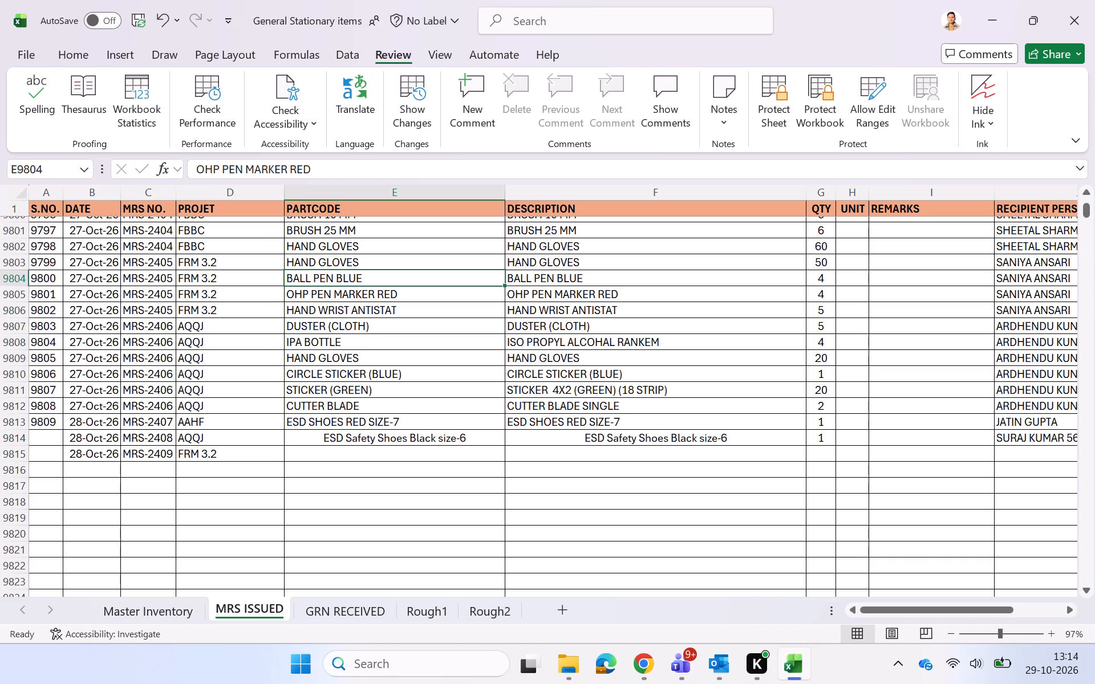
pyautogui.press('Up')
pyautogui.hotkey('shift', 'Right')
pyautogui.hotkey('ctrl', 'c')
pyautogui.hotkey('ctrl', 'Down')
pyautogui.press('Down')
pyautogui.hotkey('ctrl', 'v')
# Copy the BRUSH 50 MM part code and description from the MRS-2404 entries into the row below HAND GLOVES.
pyautogui.press('Down')
pyautogui.press('Up')
pyautogui.press('Up')
pyautogui.press('Up')
pyautogui.press('Up')
pyautogui.press('Up')
pyautogui.press('Up')
pyautogui.press('Up')
pyautogui.press('Up')
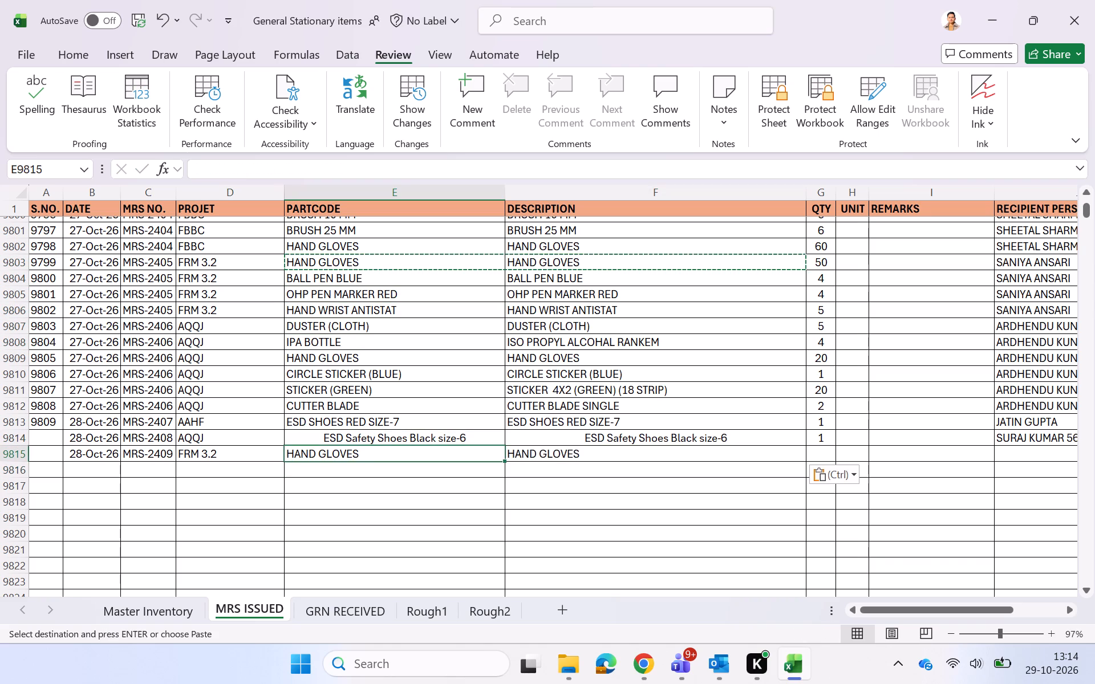
pyautogui.press('Down')
pyautogui.press('Up')
pyautogui.press('Up')
pyautogui.press('Up')
pyautogui.press('Up')
pyautogui.press('Up')
pyautogui.press('Up')
pyautogui.press('Up')
pyautogui.press('Up')
pyautogui.press('Up')
pyautogui.press('Up')
pyautogui.press('Up')
pyautogui.press('Up')
pyautogui.press('Up')
pyautogui.press('Up')
pyautogui.press('Up')
pyautogui.press('Up')
pyautogui.press('Up')
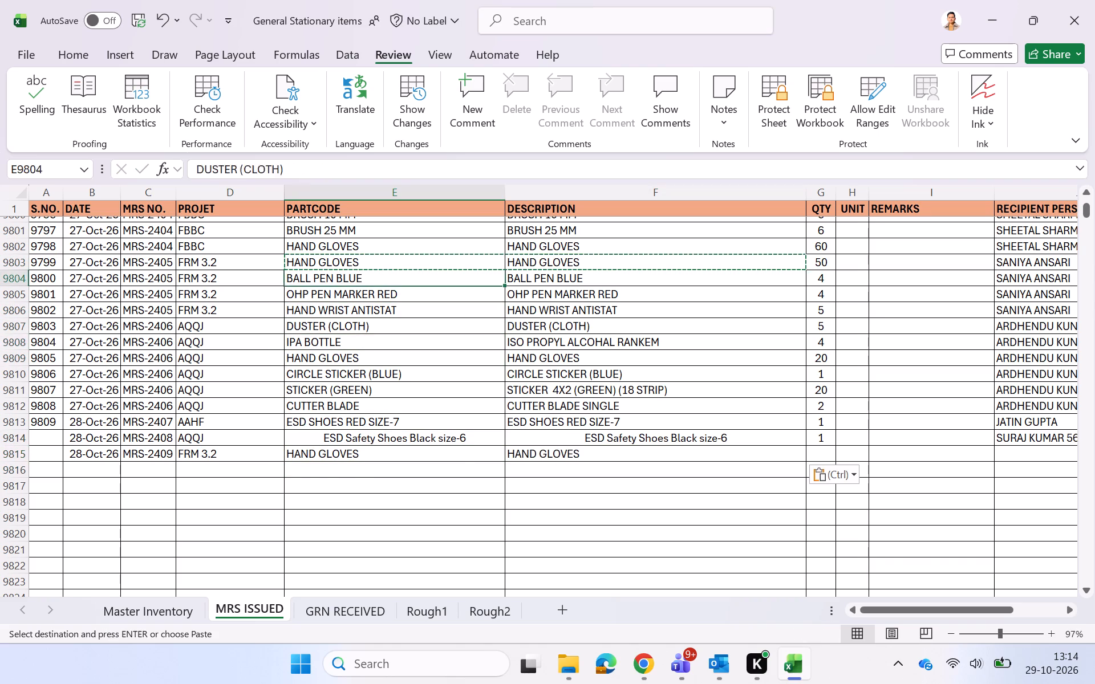
pyautogui.press('Down')
pyautogui.press('Down')
pyautogui.press('Down')
pyautogui.press('Down')
pyautogui.press('Down')
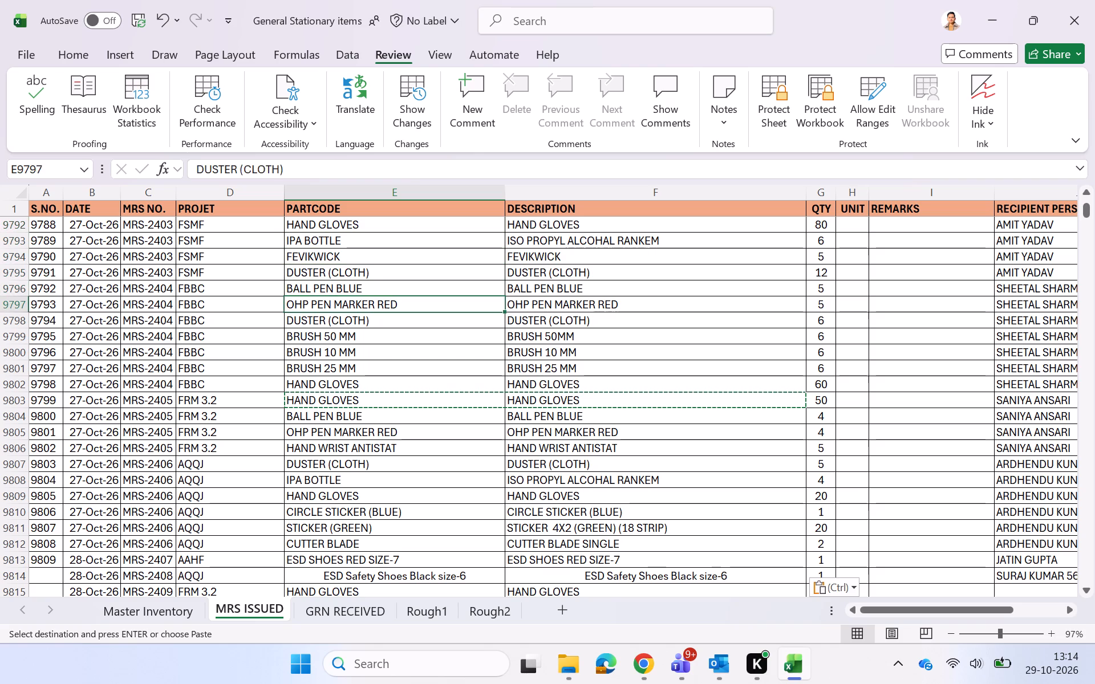
pyautogui.press('Down')
pyautogui.press('Down')
pyautogui.press('Down')
pyautogui.press('Down')
pyautogui.press('Up')
pyautogui.press('Up')
pyautogui.press('Up')
pyautogui.press('Up')
pyautogui.press('Up')
pyautogui.press('Up')
pyautogui.press('Up')
pyautogui.press('Up')
pyautogui.press('Up')
pyautogui.press('Up')
pyautogui.press('Up')
pyautogui.press('Up')
pyautogui.press('Up')
pyautogui.press('Up')
pyautogui.press('Up')
pyautogui.press('Up')
pyautogui.press('Up')
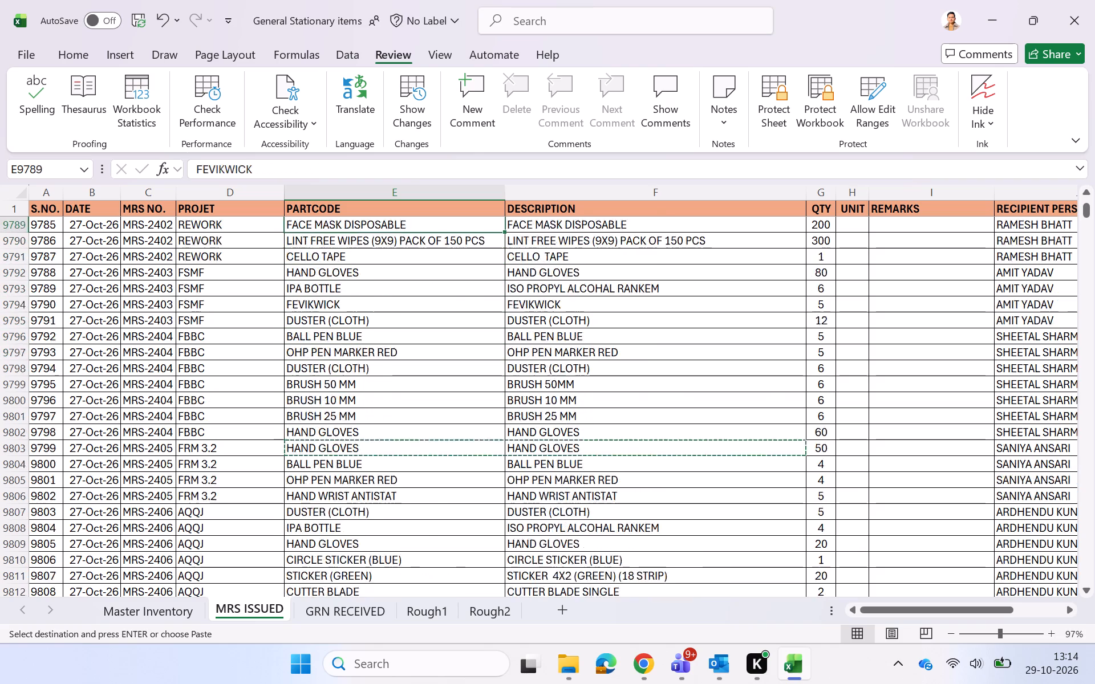
pyautogui.press('Down')
pyautogui.press('Down')
pyautogui.press('Down')
pyautogui.press('Down')
pyautogui.press('Down')
pyautogui.press('Down')
pyautogui.press('Down')
pyautogui.press('Down')
pyautogui.press('Down')
pyautogui.press('Down')
pyautogui.press('Down')
pyautogui.press('Down')
pyautogui.press('Down')
pyautogui.press('Down')
pyautogui.press('Down')
pyautogui.press('Down')
pyautogui.press('Down')
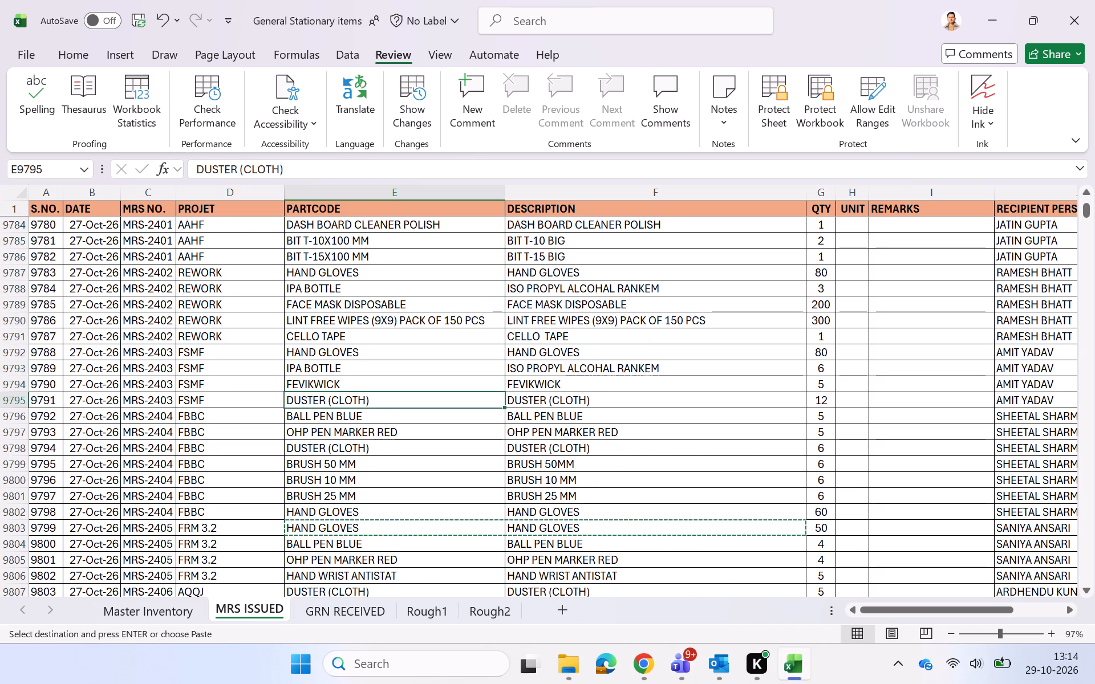
pyautogui.press('Up')
pyautogui.press('Up')
pyautogui.hotkey('shift', 'Right')
pyautogui.hotkey('ctrl', 'c')
pyautogui.hotkey('ctrl', 'Down')
pyautogui.press('Down')
pyautogui.hotkey('ctrl', 'v')
pyautogui.hotkey('ctrl', 'Down')
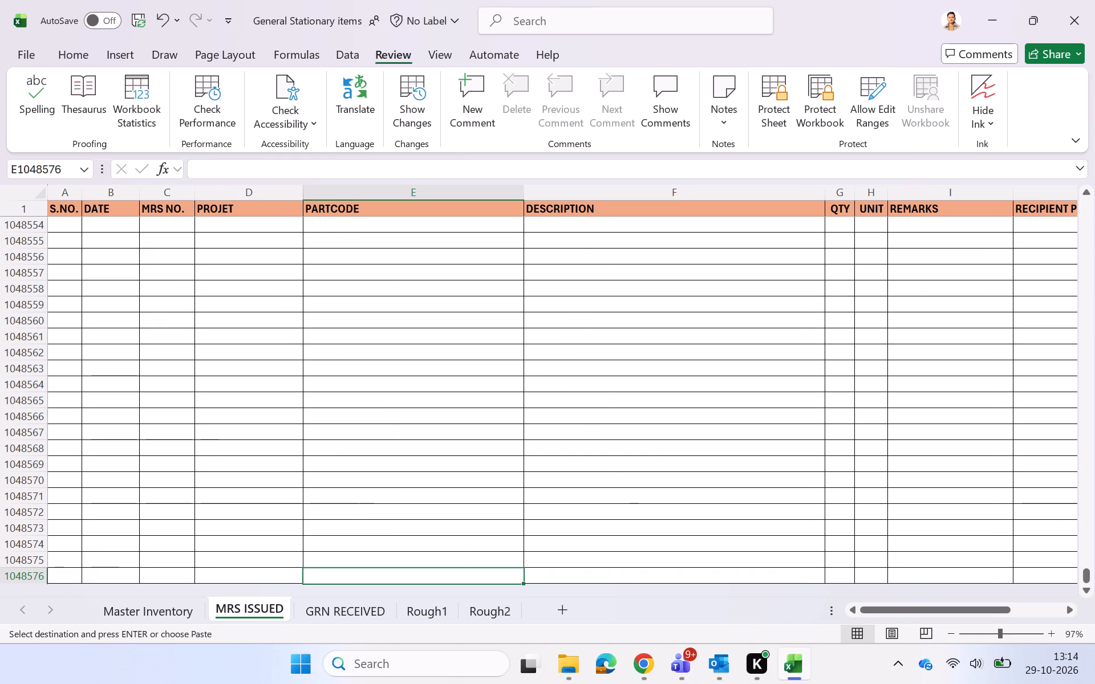
pyautogui.hotkey('ctrl', 'Up')
pyautogui.press('Down')
# Copy the BALL PEN BLUE and OHP PEN MARKER RED part codes and descriptions from the MRS-2405 entries below BRUSH 50 MM.
pyautogui.scroll(2, 206, 450)
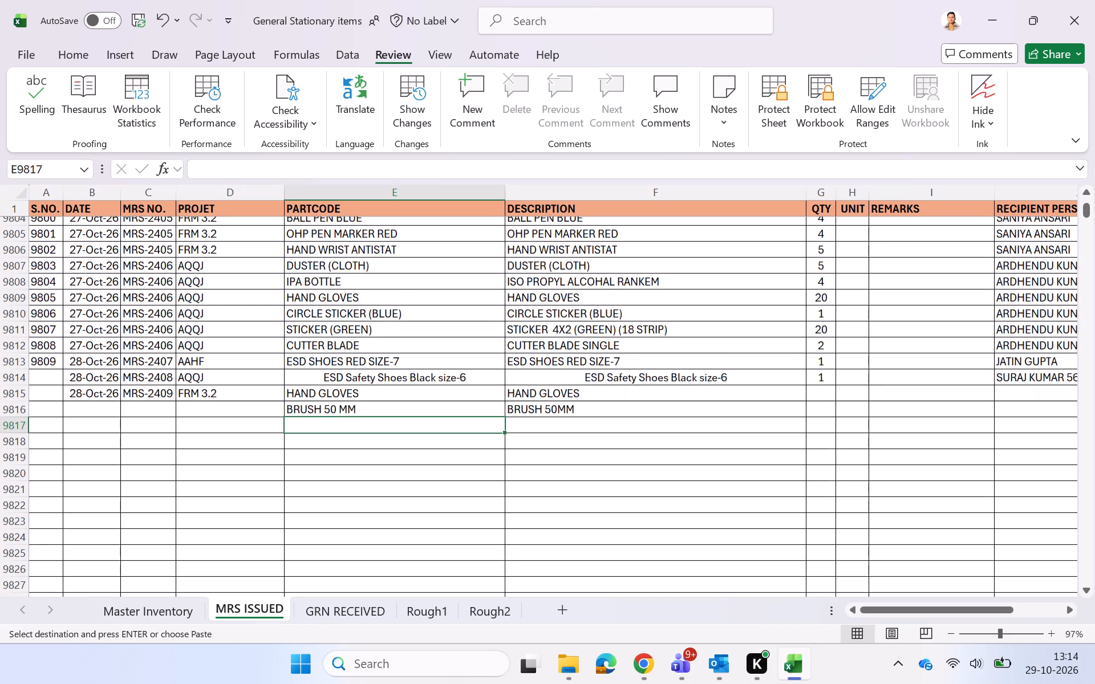
pyautogui.press('Up')
pyautogui.press('Up')
pyautogui.press('Up')
pyautogui.press('Up')
pyautogui.press('Up')
pyautogui.press('Up')
pyautogui.press('Up')
pyautogui.press('Up')
pyautogui.press('Up')
pyautogui.press('Up')
pyautogui.press('Up')
pyautogui.press('Up')
pyautogui.press('Up')
pyautogui.press('Up')
pyautogui.press('Up')
pyautogui.press('Up')
pyautogui.press('Up')
pyautogui.press('Up')
pyautogui.press('Down')
pyautogui.press('Down')
pyautogui.press('Down')
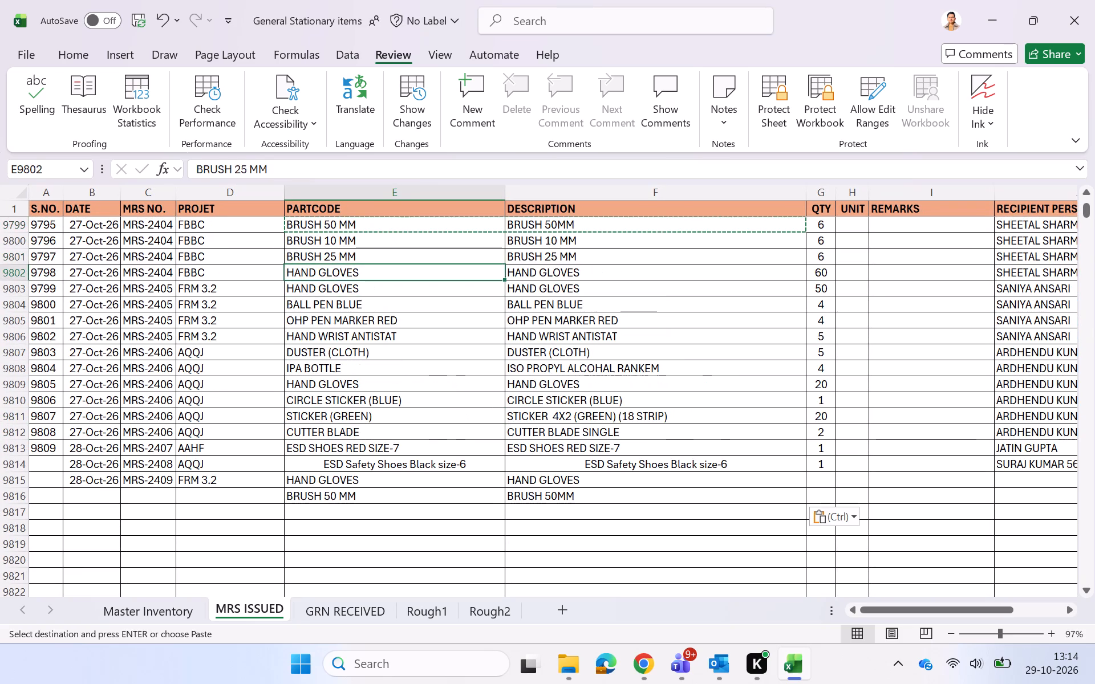
pyautogui.press('Down')
pyautogui.press('Down')
pyautogui.hotkey('shift', 'Right')
pyautogui.hotkey('shift', 'Down')
pyautogui.hotkey('ctrl', 'c')
pyautogui.hotkey('ctrl', 'Down')
pyautogui.press('Down')
pyautogui.hotkey('ctrl', 'v')
pyautogui.hotkey('ctrl', 'Down')
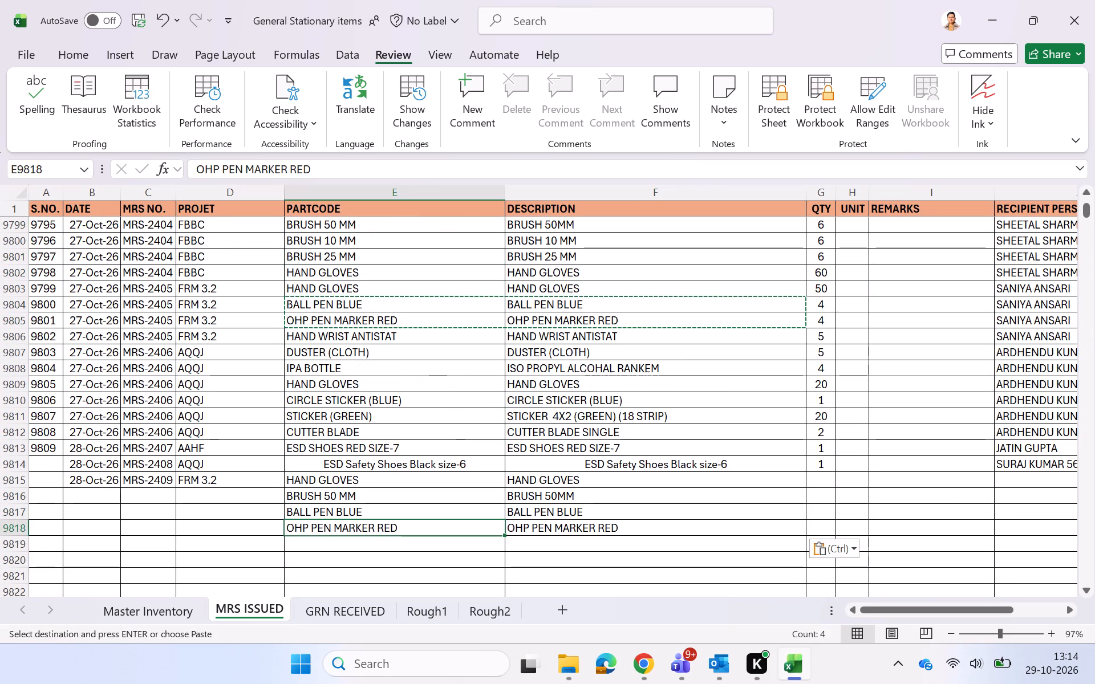
# Look through the earlier issue entries for the next item to add under MRS-2409.
pyautogui.press('Down')
pyautogui.press('Up')
pyautogui.press('Down')
pyautogui.press('Down')
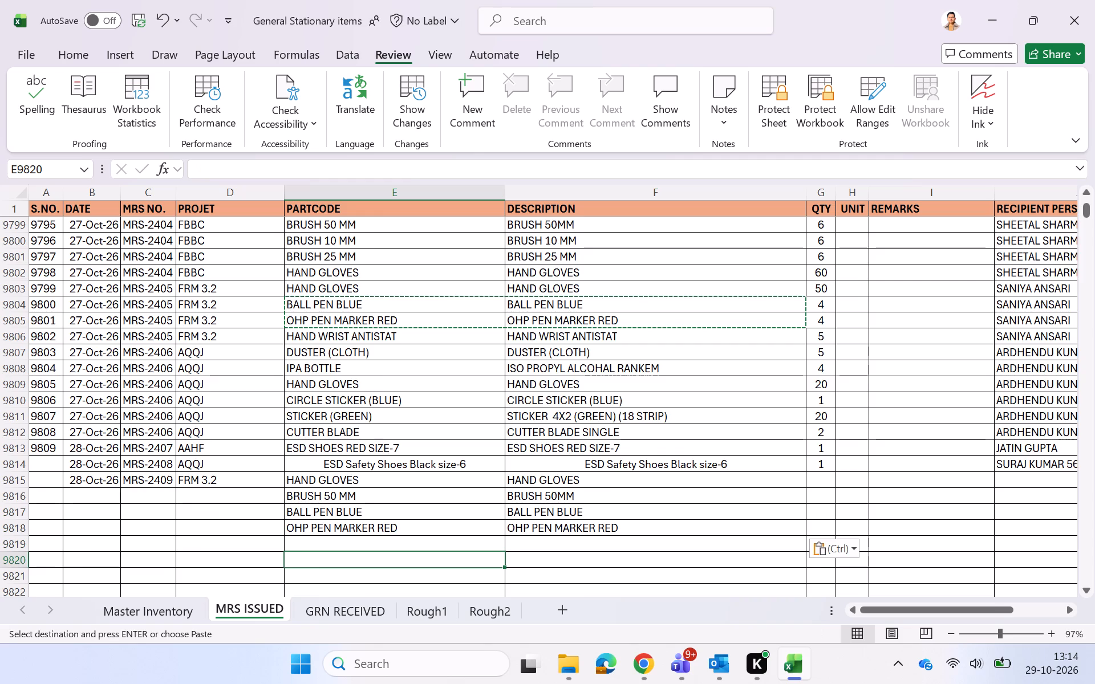
pyautogui.scroll(3, 206, 450)
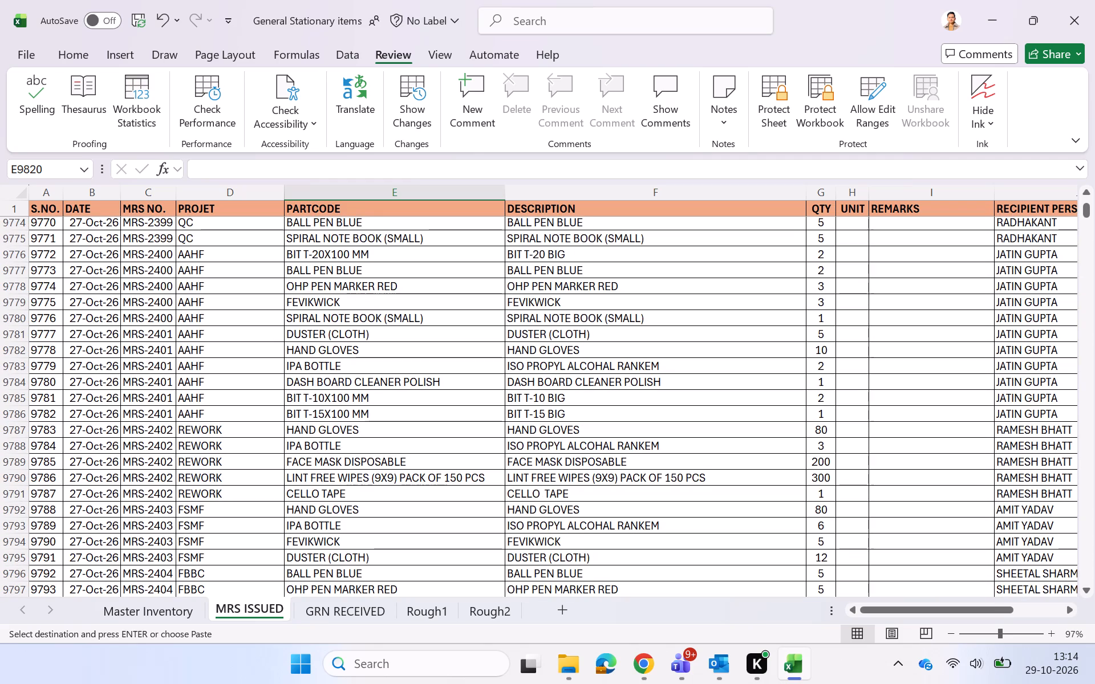
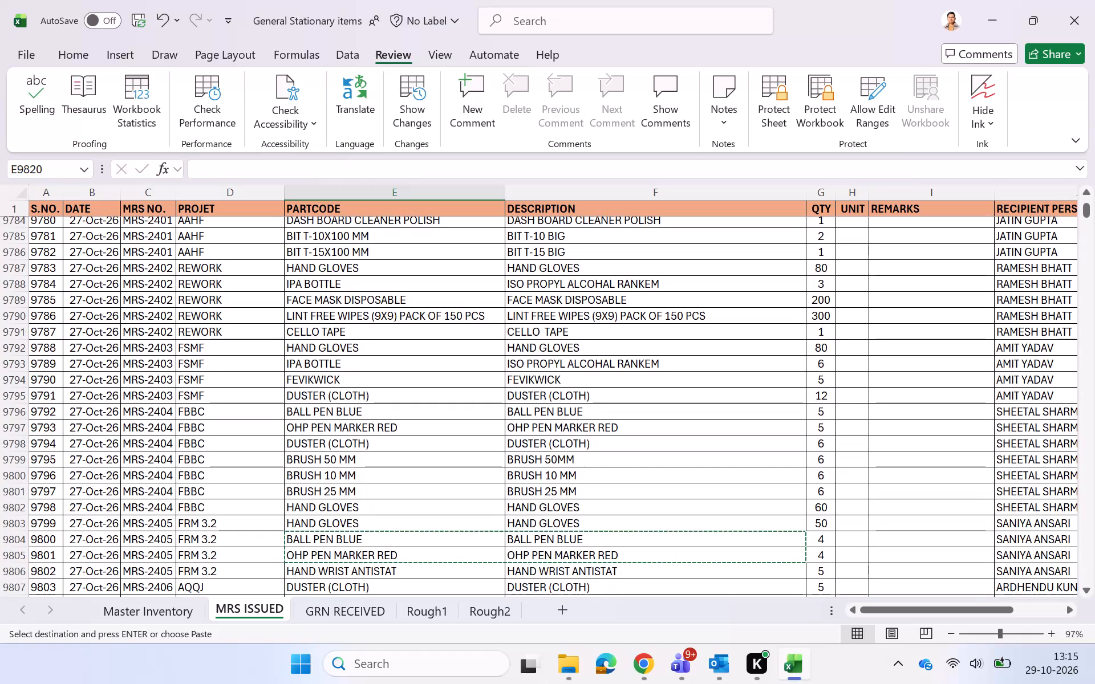
# Look back through the earlier issue entries to MRS-2365 for the next item to add below OHP PEN MARKER RED under MRS-2409.
pyautogui.press('Down')
pyautogui.press('Up')
pyautogui.press('Up')
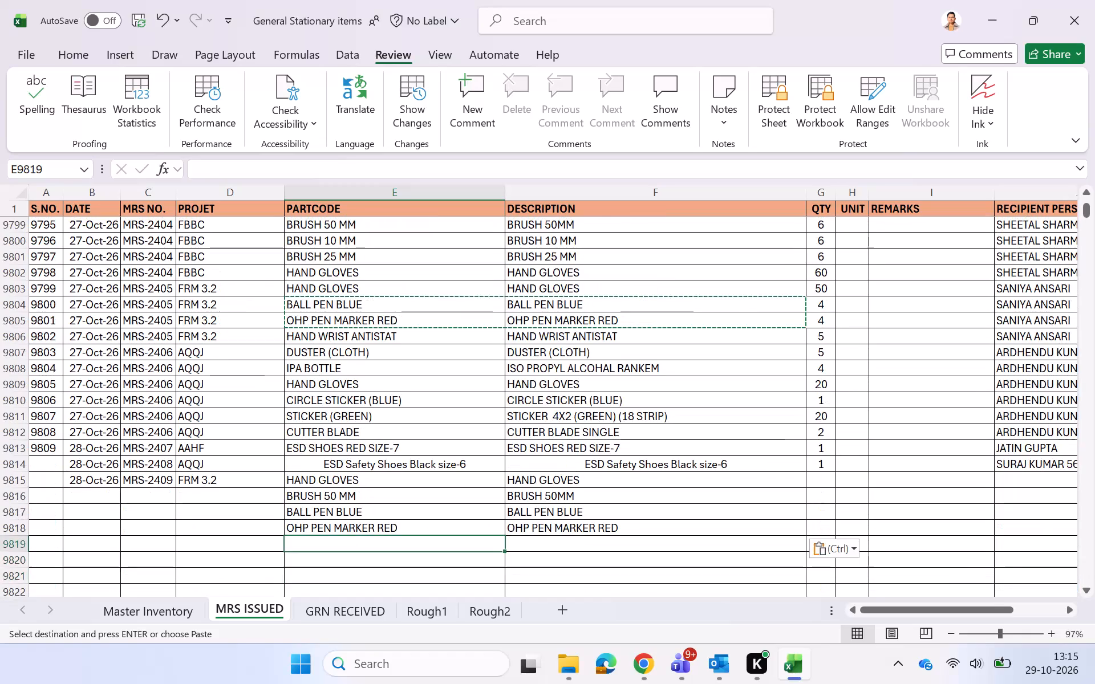
pyautogui.scroll(8, 423, 390)
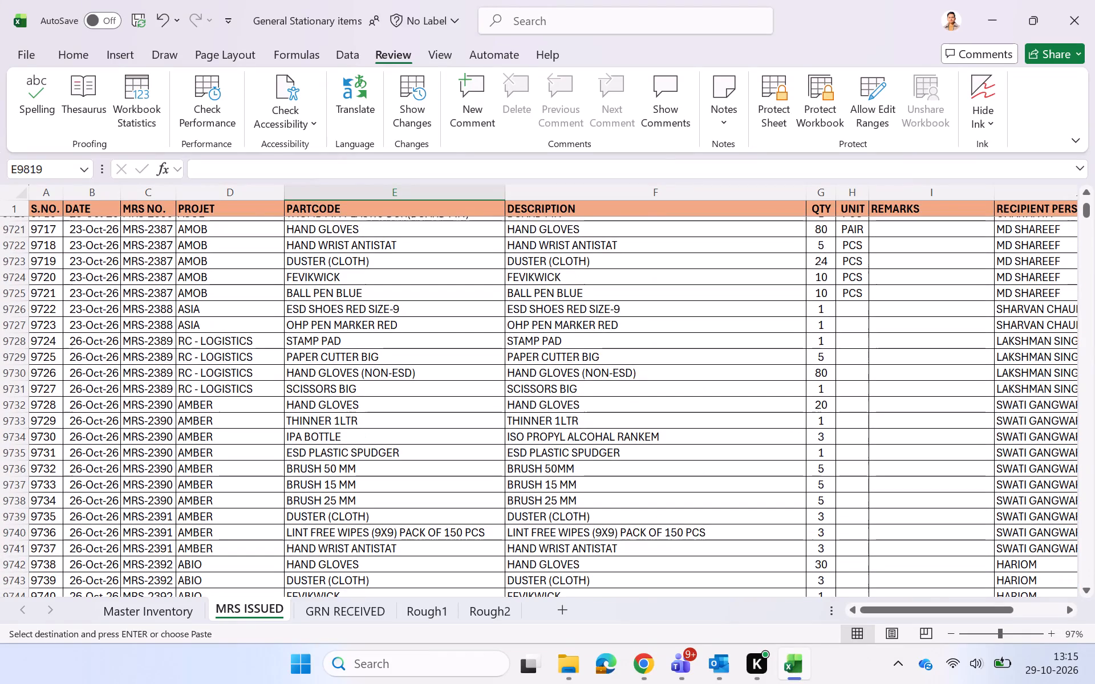
pyautogui.scroll(1, 420, 482)
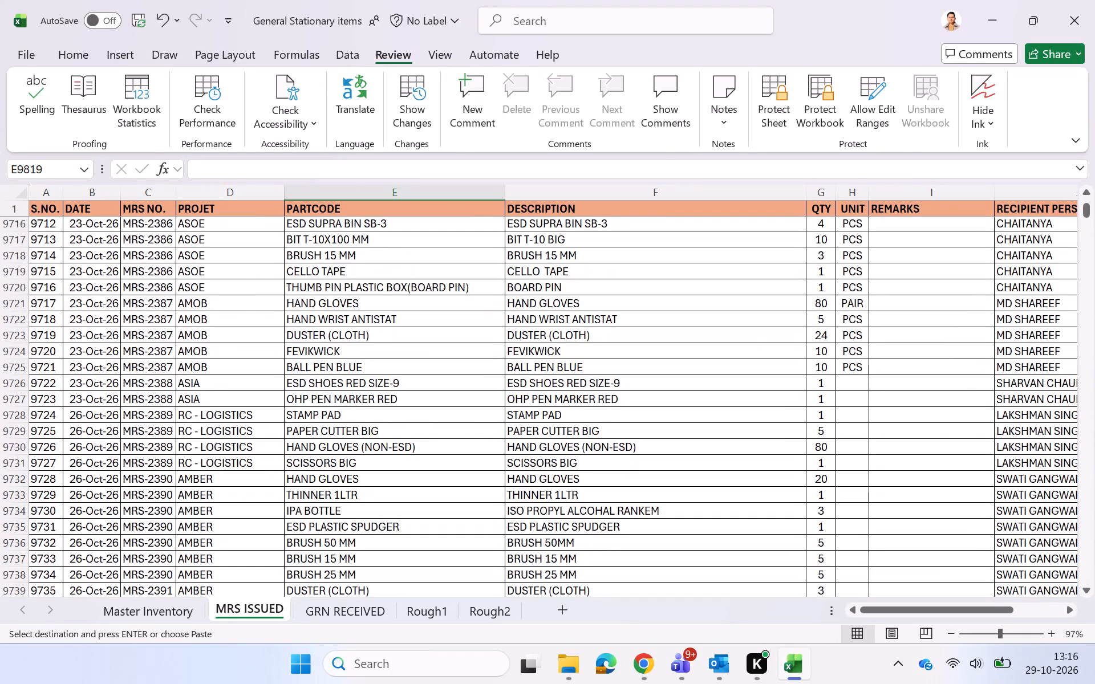
pyautogui.scroll(2, 421, 503)
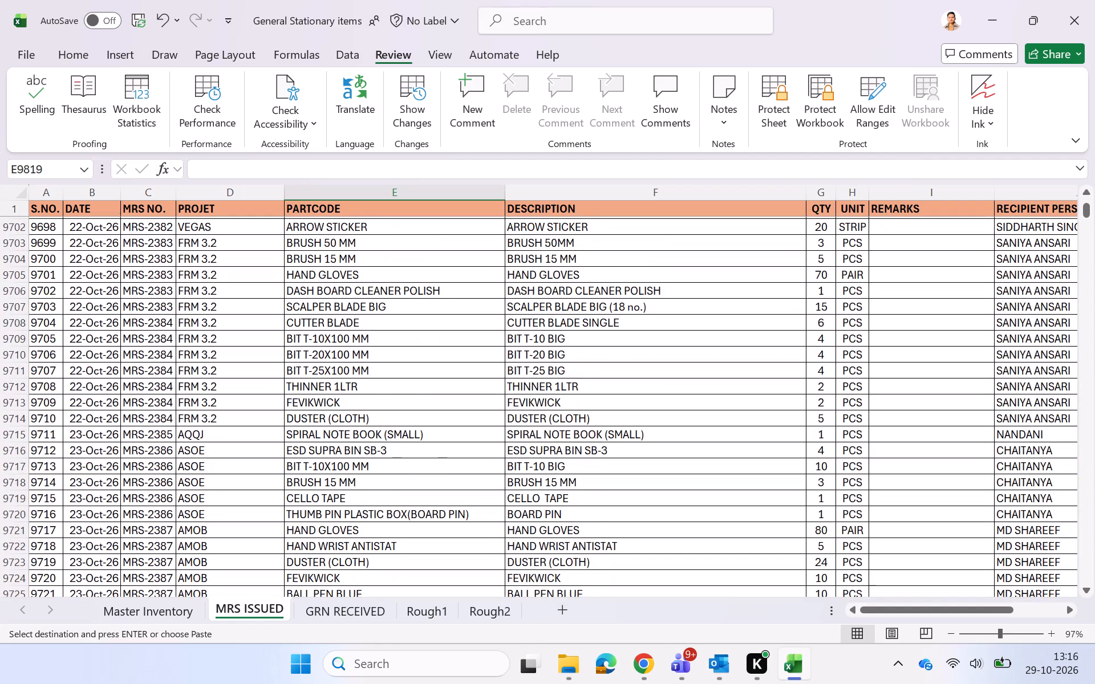
pyautogui.scroll(1, 421, 503)
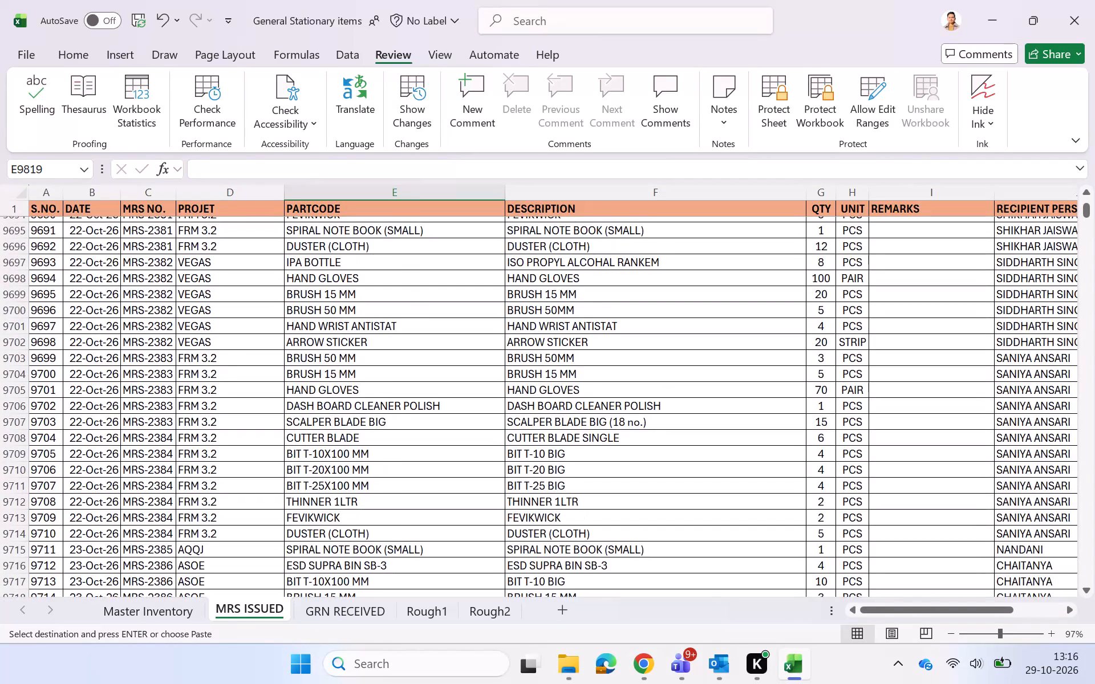
pyautogui.scroll(4, 393, 406)
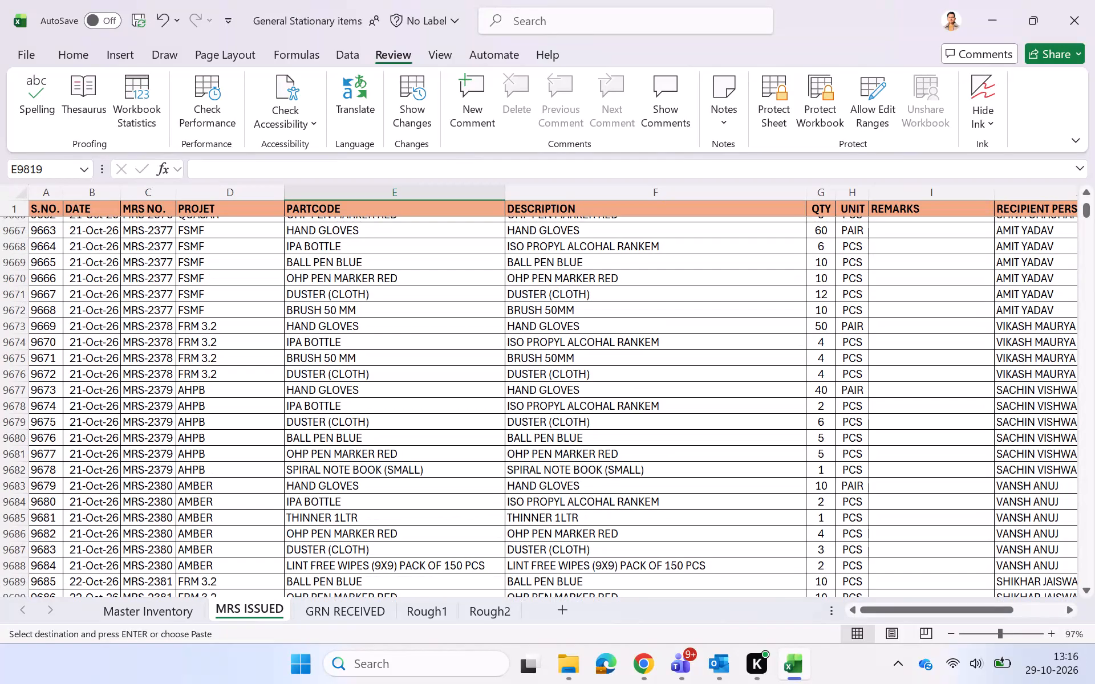
pyautogui.scroll(1, 404, 333)
pyautogui.click(404, 333)
pyautogui.scroll(1, 404, 333)
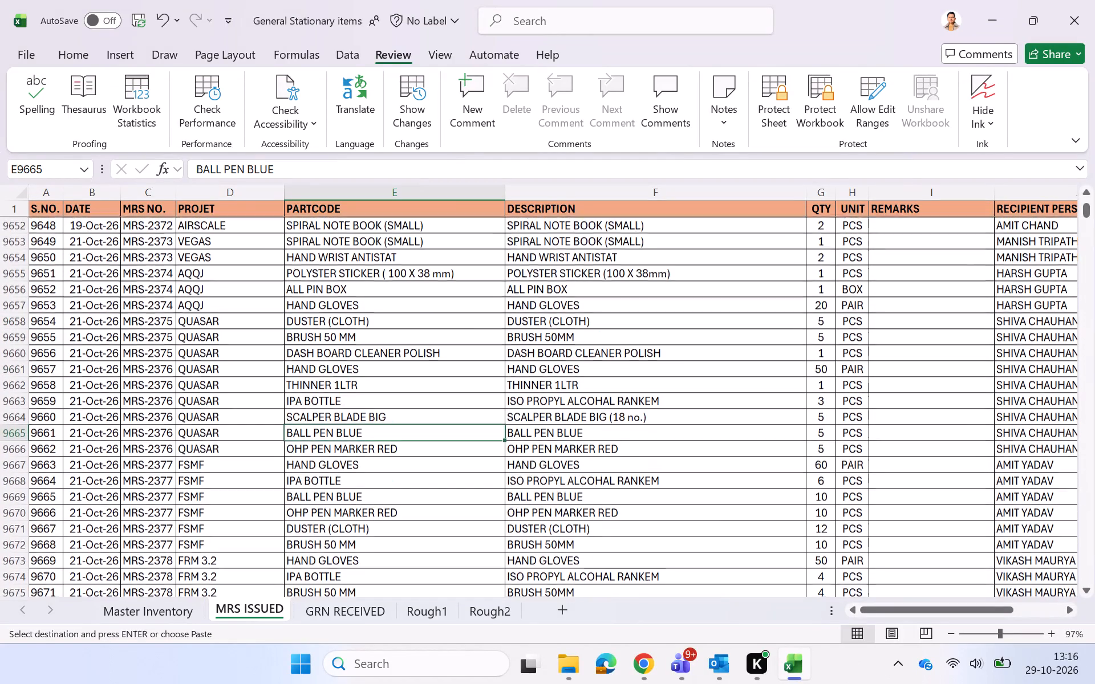
pyautogui.scroll(2, 404, 333)
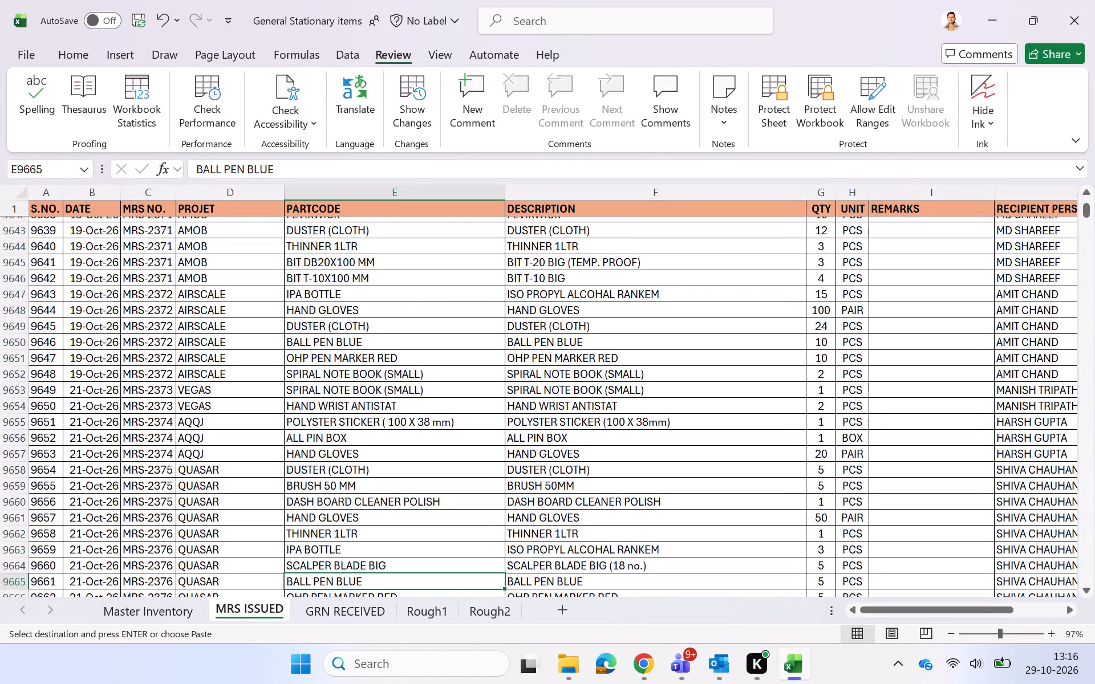
pyautogui.scroll(2, 404, 333)
pyautogui.scroll(1, 422, 388)
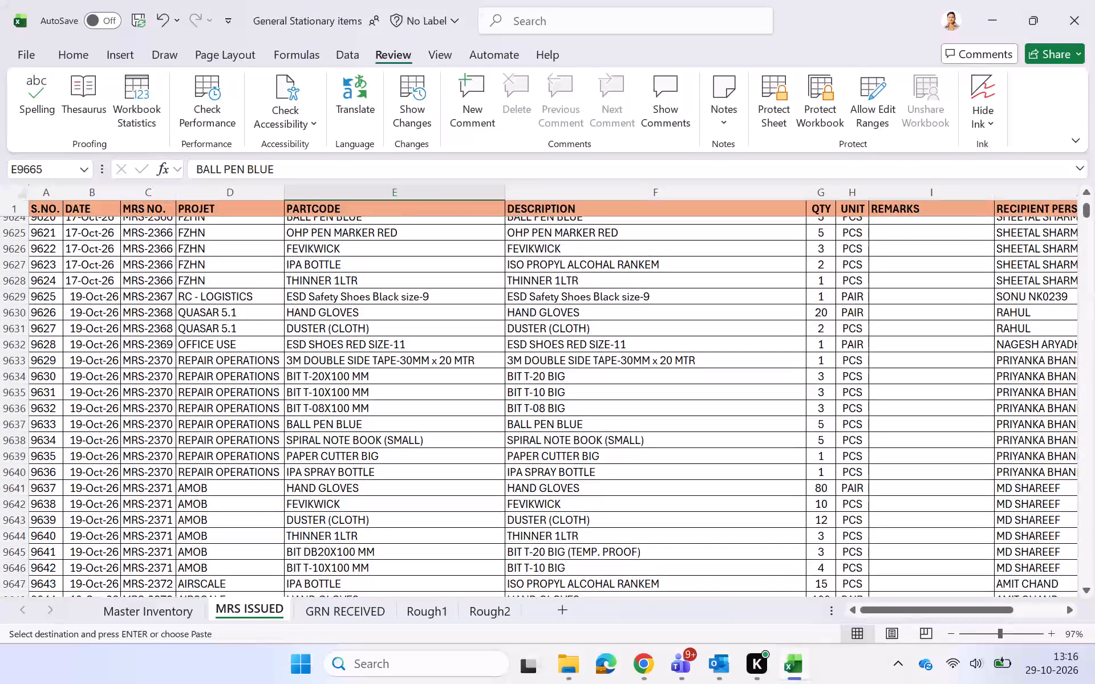
pyautogui.scroll(1, 387, 322)
pyautogui.click(387, 322)
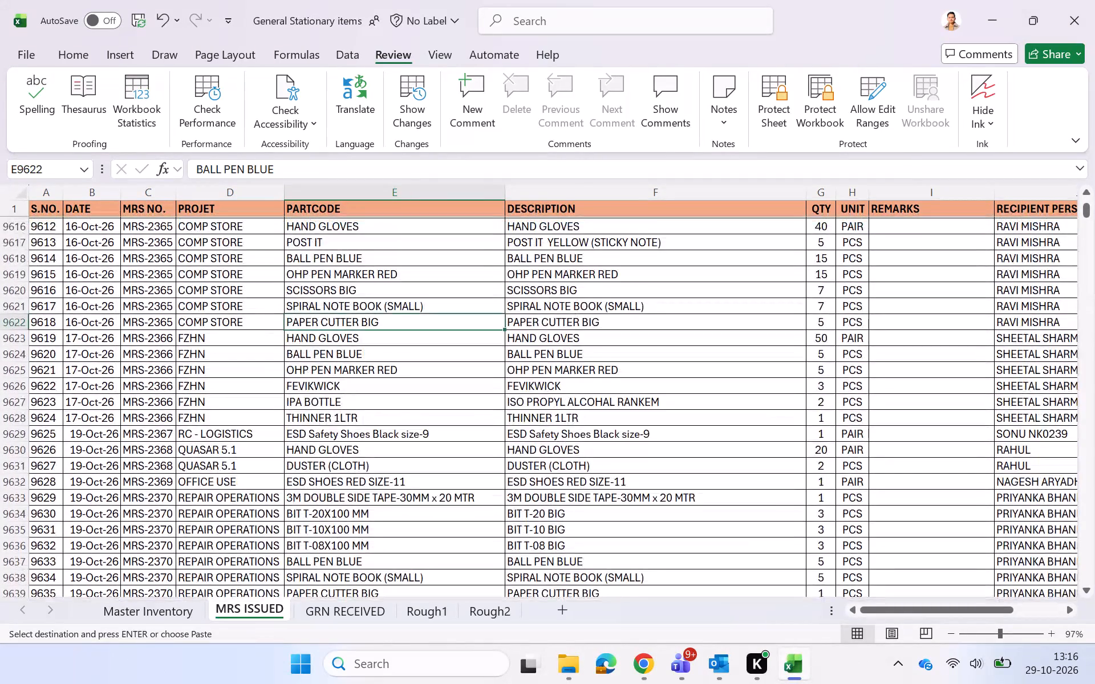
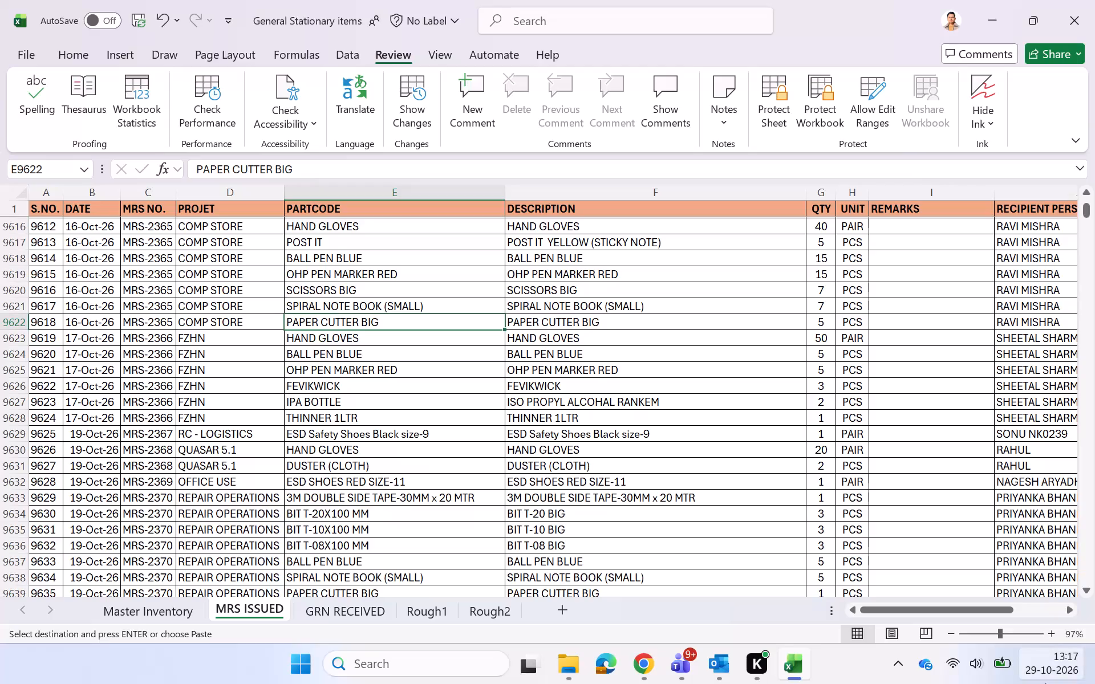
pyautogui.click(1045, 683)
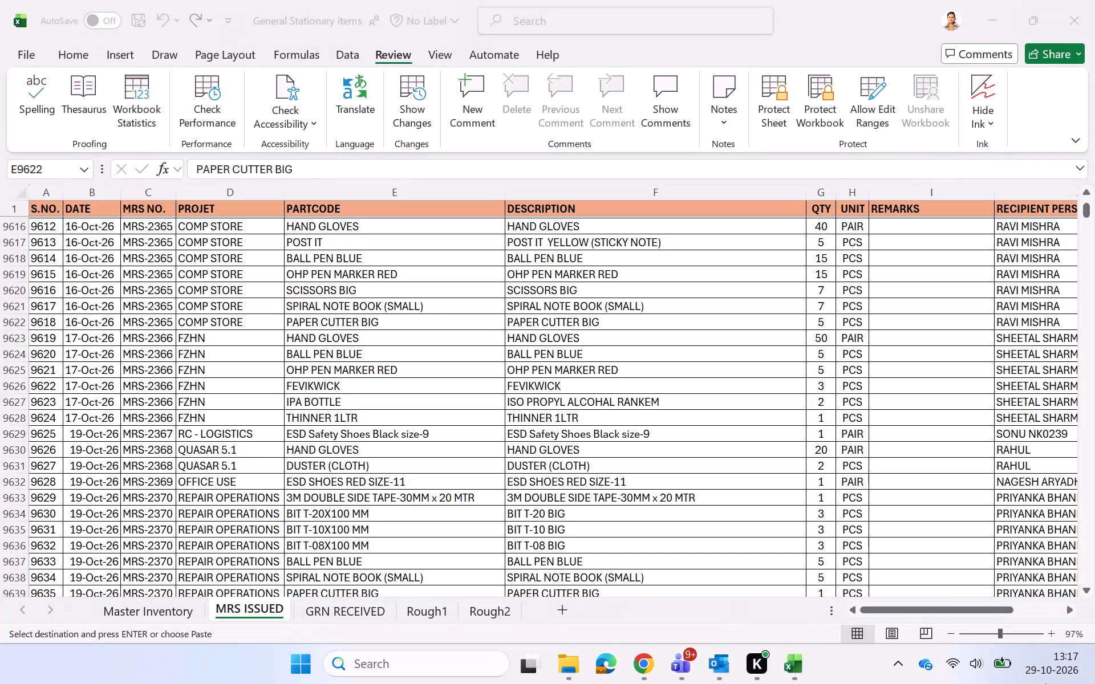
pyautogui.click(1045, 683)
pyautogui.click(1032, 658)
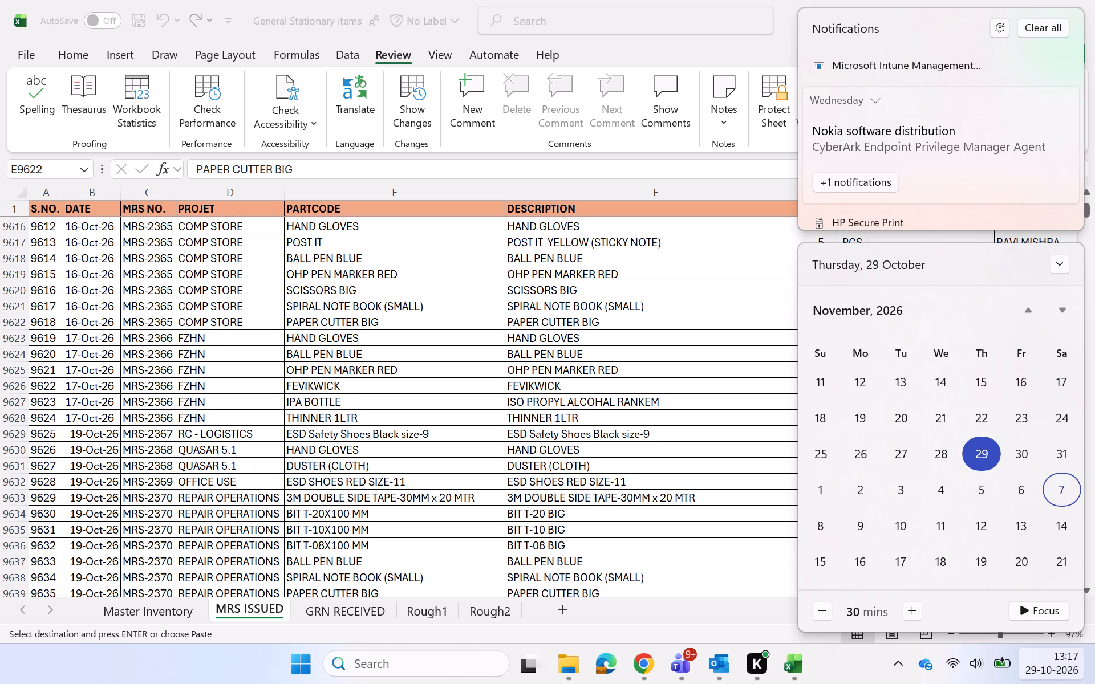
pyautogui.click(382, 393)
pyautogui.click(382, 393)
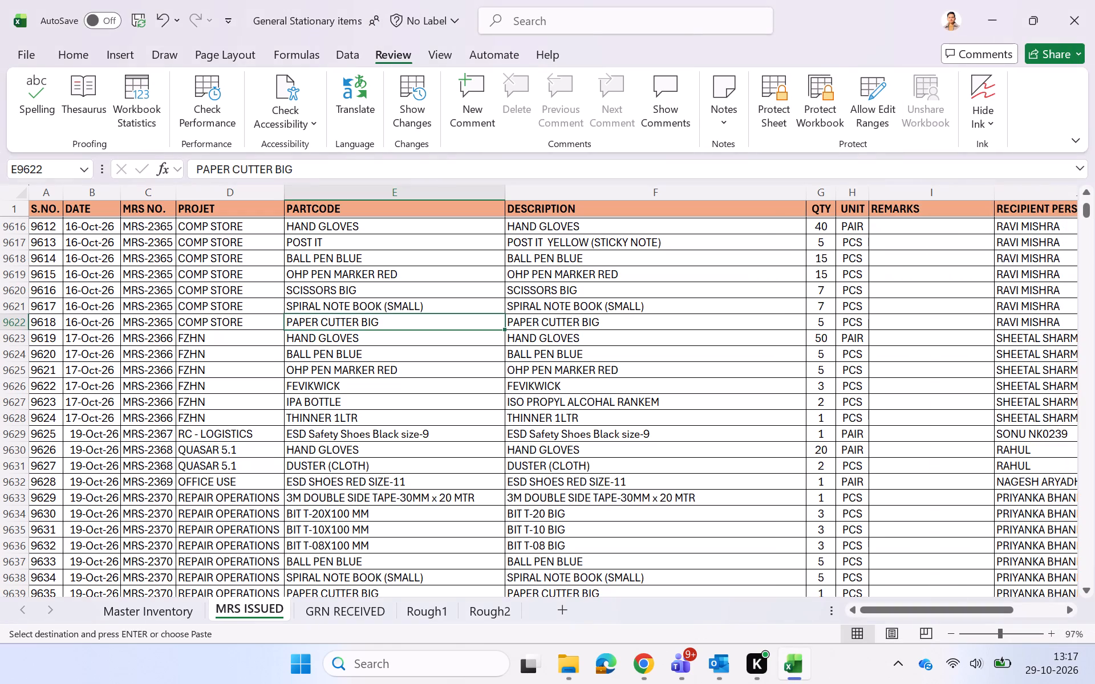
# Copy the STICKER (GREEN) part code and description from the MRS-2347 entry into the row below OHP PEN MARKER RED under MRS-2409.
pyautogui.scroll(1, 382, 393)
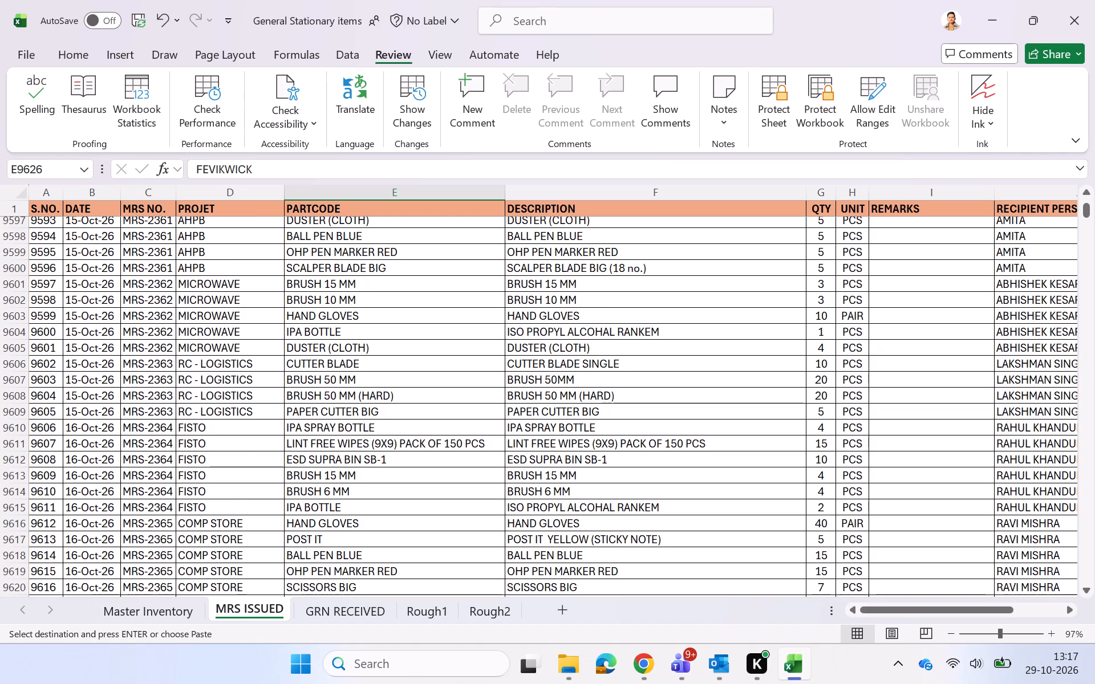
pyautogui.scroll(2, 467, 353)
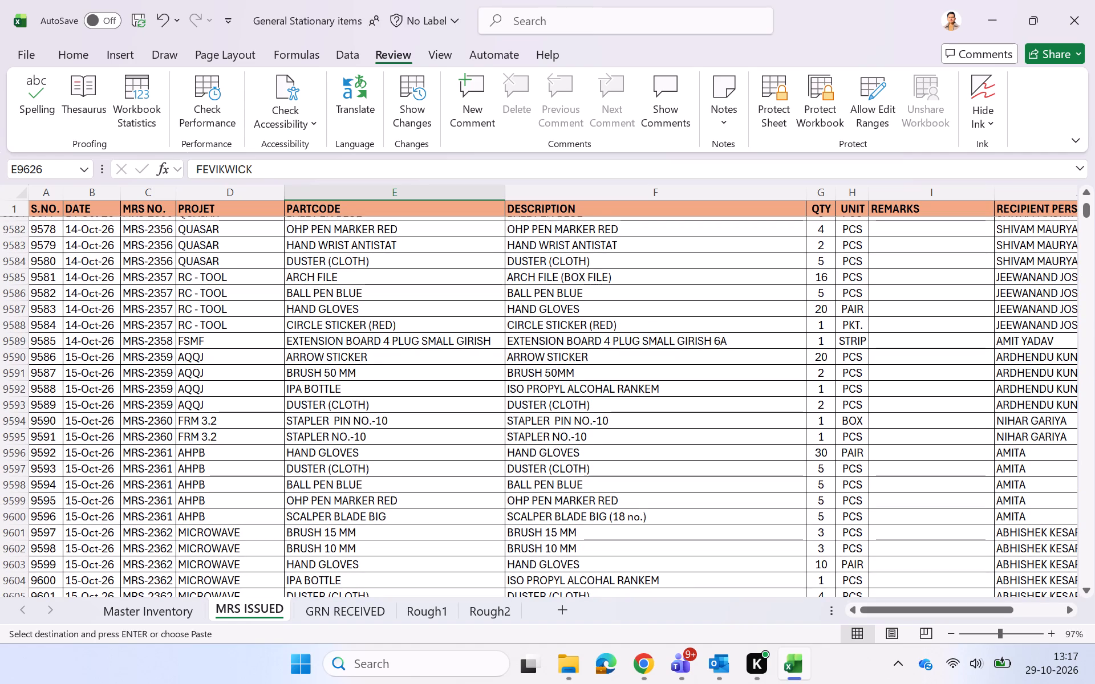
pyautogui.scroll(4, 455, 336)
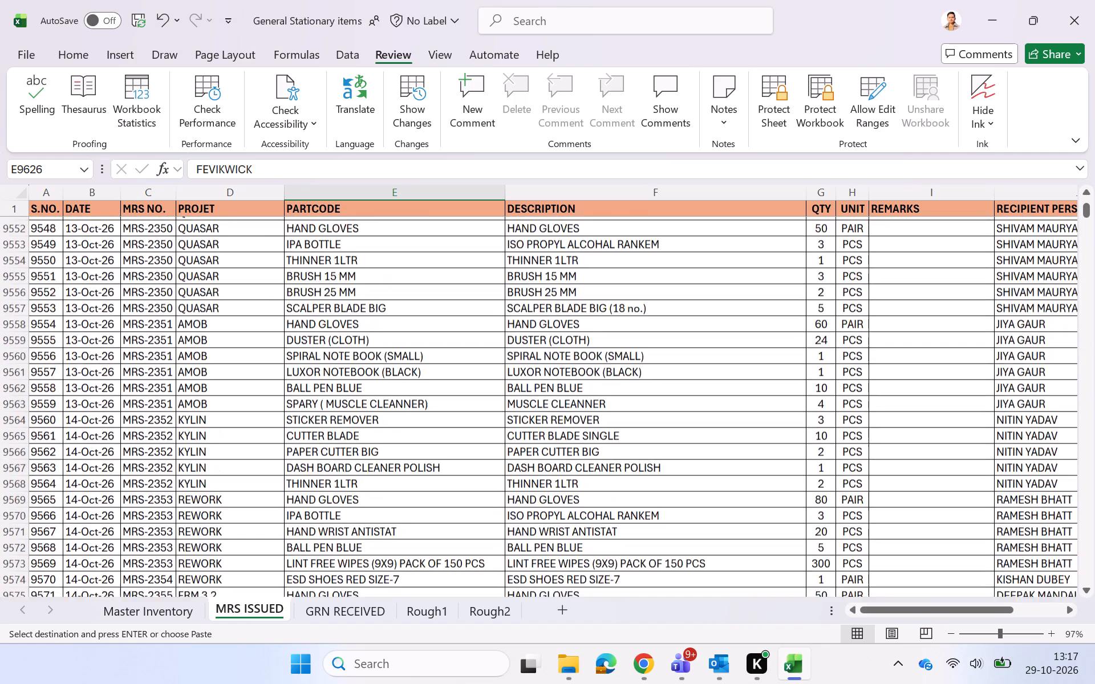
pyautogui.scroll(3, 455, 336)
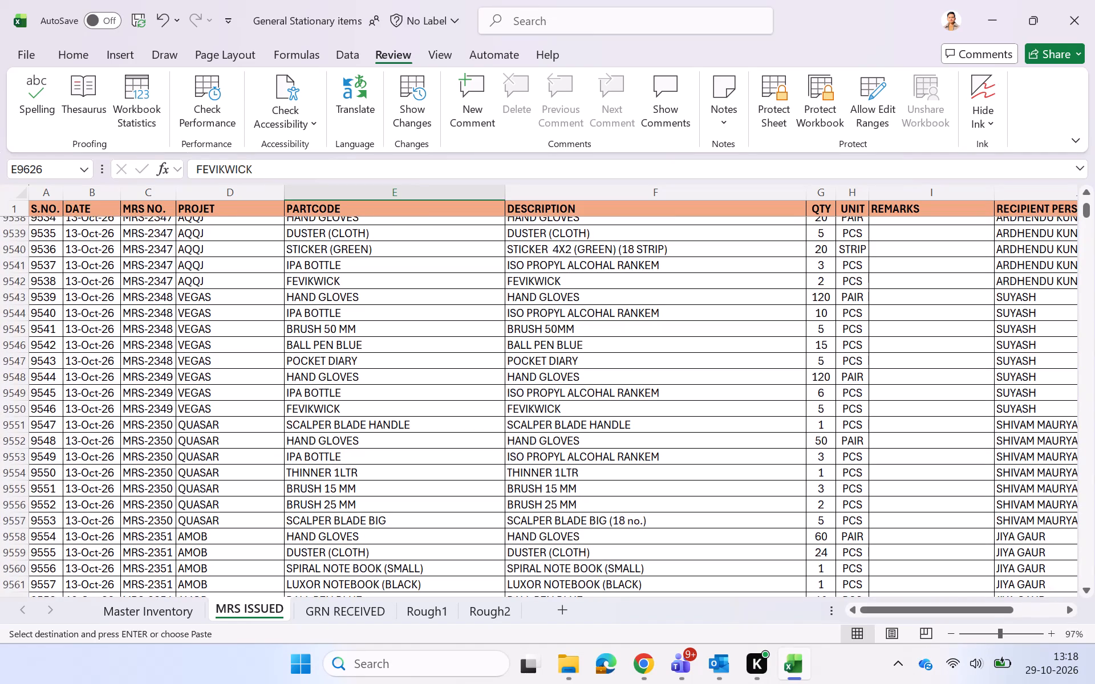
pyautogui.click(445, 254)
pyautogui.hotkey('shift', 'Right')
pyautogui.hotkey('ctrl', 'c')
pyautogui.hotkey('ctrl', 'Down')
pyautogui.press('Down')
pyautogui.hotkey('ctrl', 'v')
pyautogui.hotkey('ctrl', 'Down')
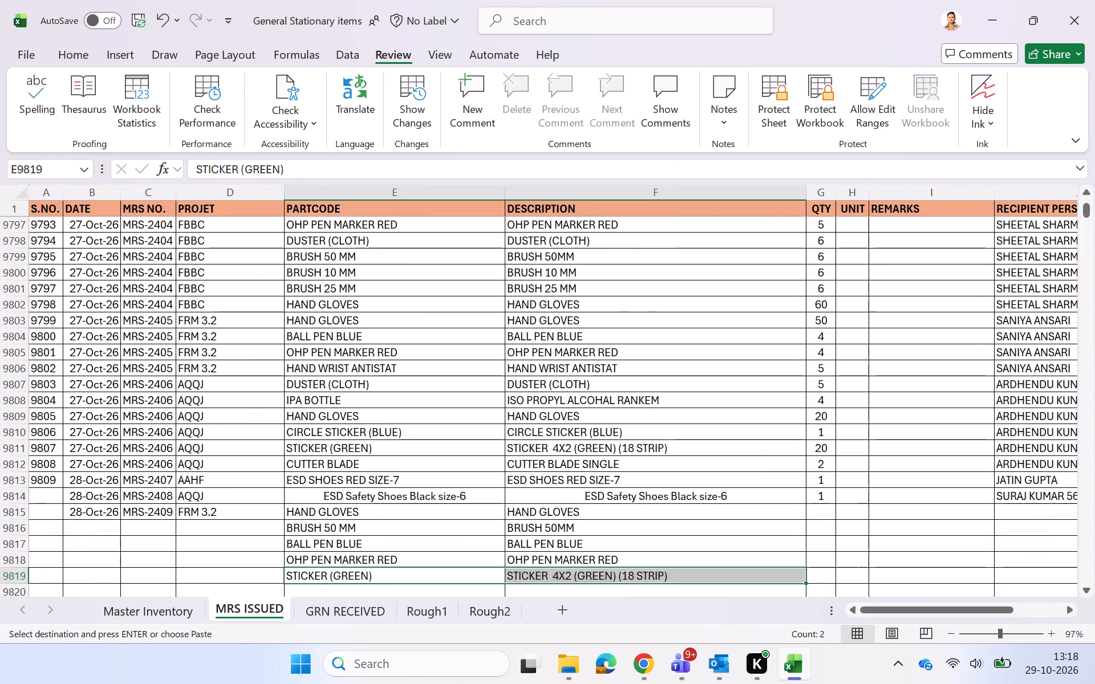
pyautogui.hotkey('ctrl', 'Up')
pyautogui.press('Down')
# Copy the FEVIKWICK part code and description from the MRS-2403 entry into the row below STICKER (GREEN) under MRS-2409.
pyautogui.scroll(1, 445, 254)
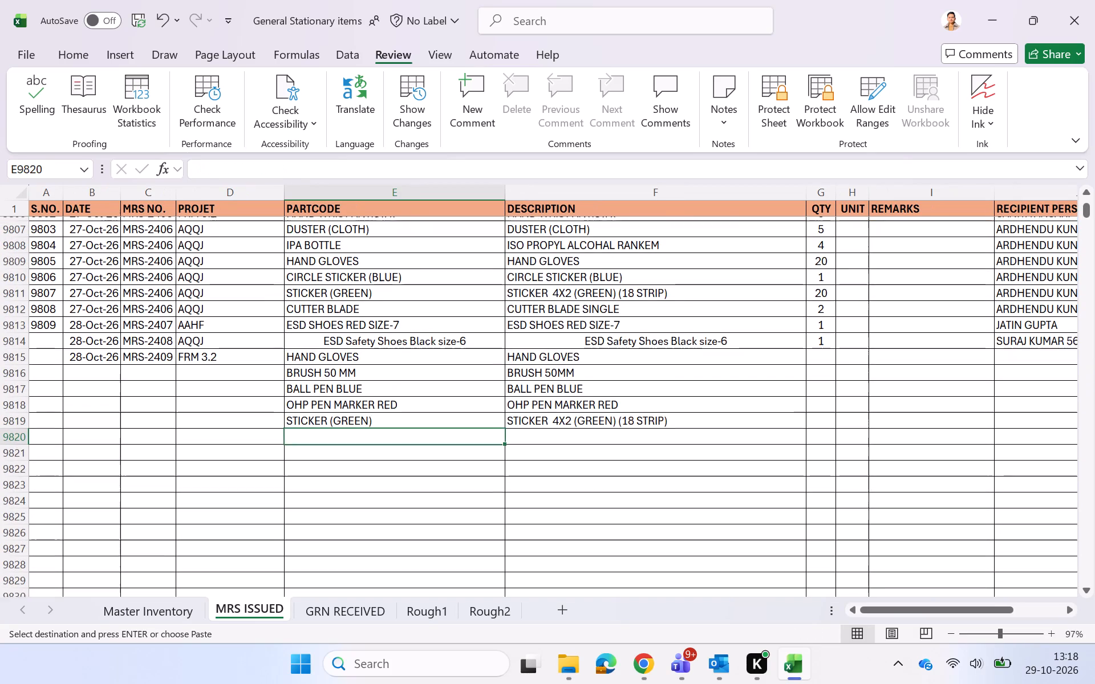
pyautogui.scroll(2, 445, 254)
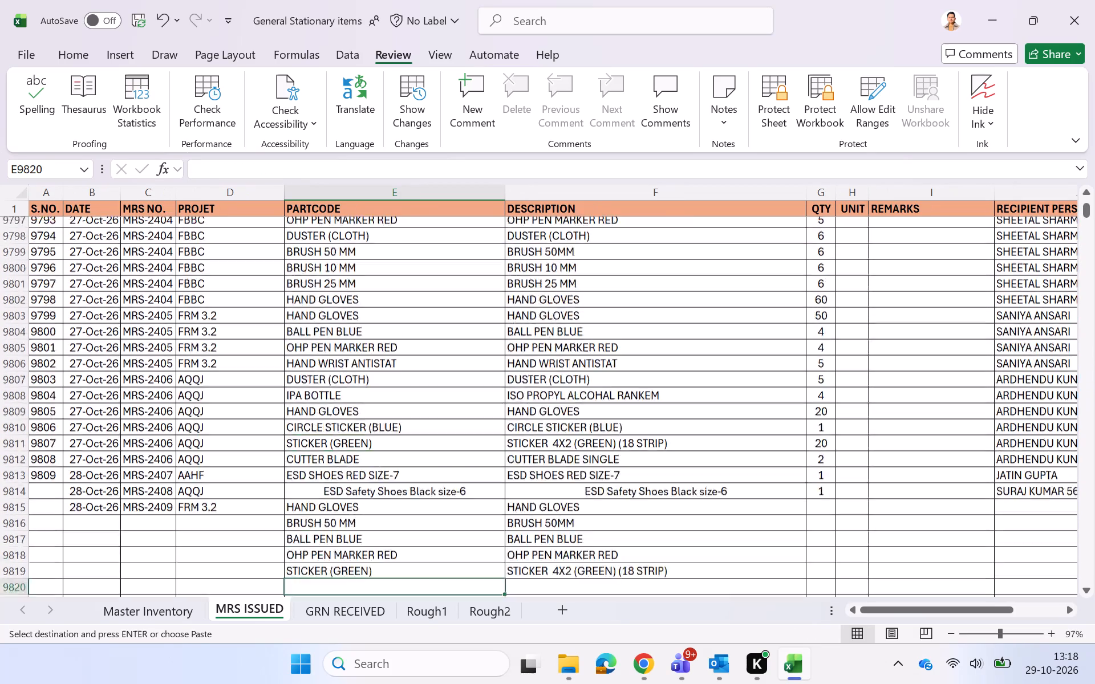
pyautogui.scroll(1, 445, 254)
pyautogui.click(394, 254)
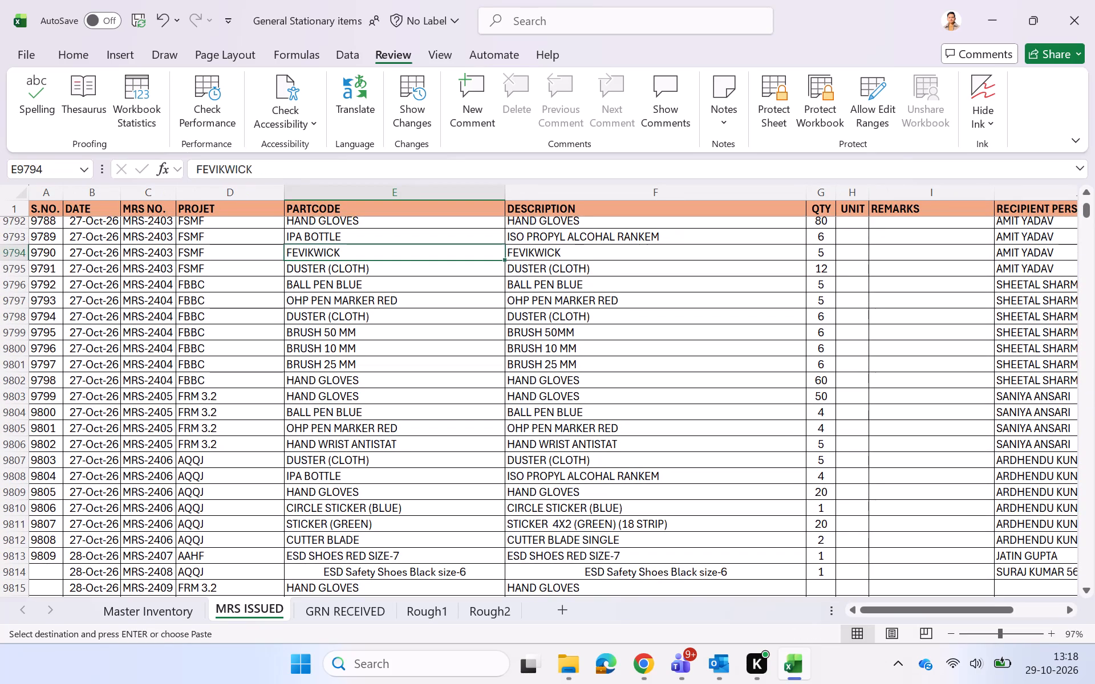
pyautogui.hotkey('shift', 'Right')
pyautogui.hotkey('ctrl', 'c')
pyautogui.hotkey('ctrl', 'Down')
pyautogui.press('Down')
pyautogui.hotkey('ctrl', 'v')
pyautogui.press('Down')
pyautogui.press('Up')
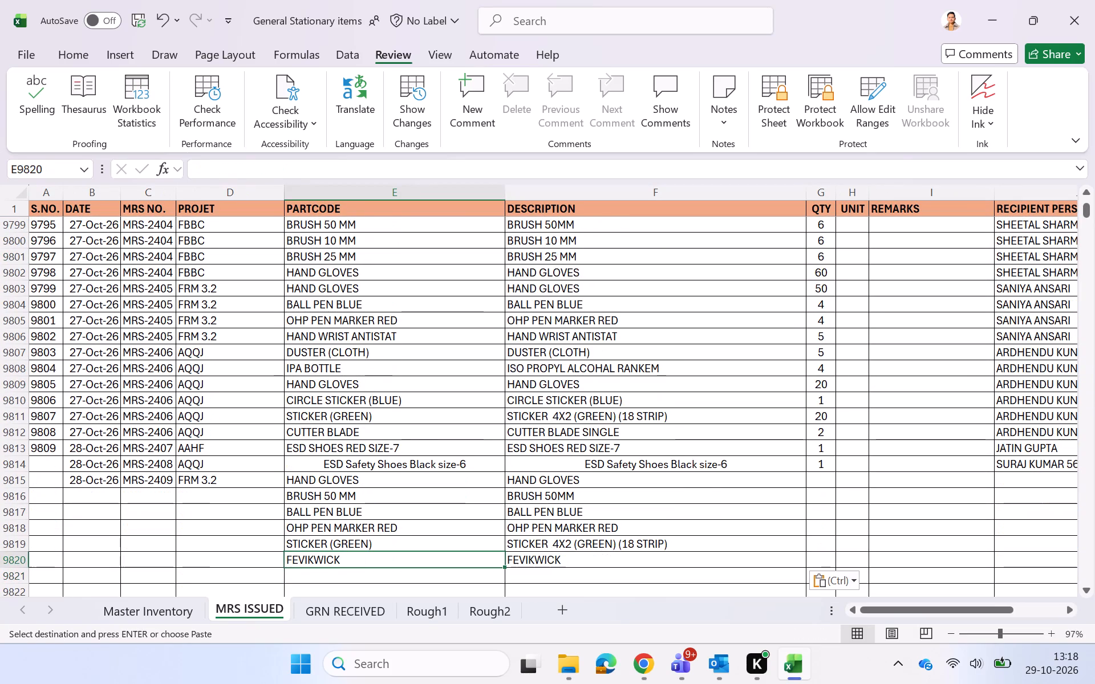
# Copy the DUSTER (CLOTH) part code and description from the MRS-2406 entry into the row below FEVIKWICK under MRS-2409.
pyautogui.press('Up')
pyautogui.press('Up')
pyautogui.press('Up')
pyautogui.press('Up')
pyautogui.press('Up')
pyautogui.press('Up')
pyautogui.press('Up')
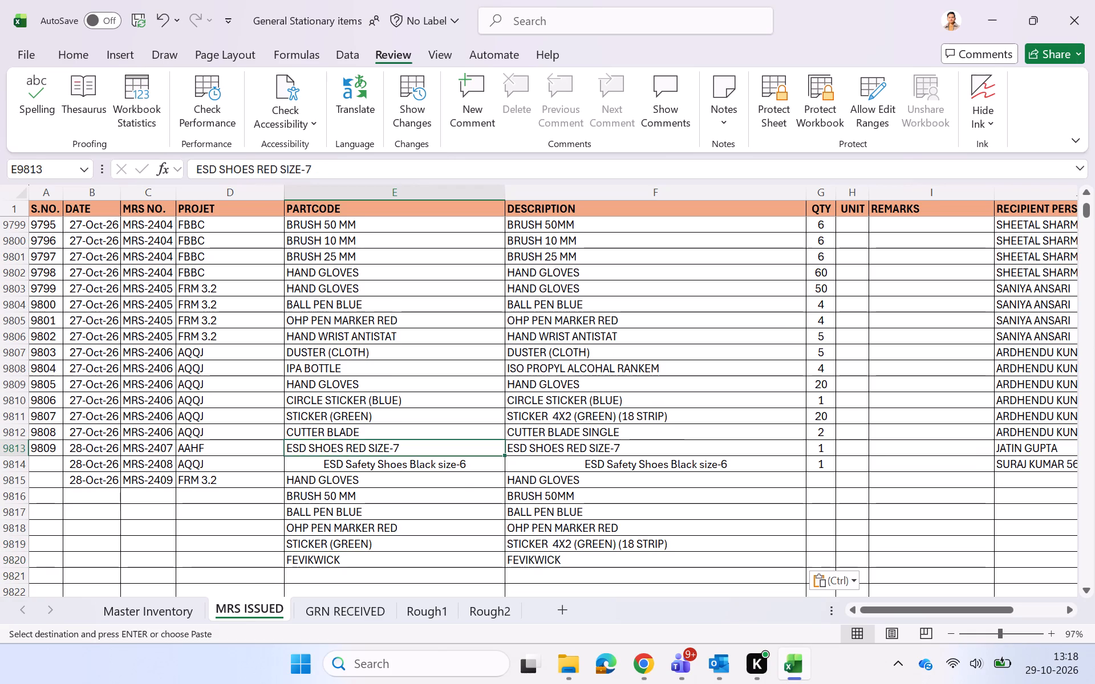
pyautogui.press('Up')
pyautogui.press('Up')
pyautogui.press('Up')
pyautogui.press('Up')
pyautogui.press('Up')
pyautogui.press('Up')
pyautogui.press('Up')
pyautogui.press('Down')
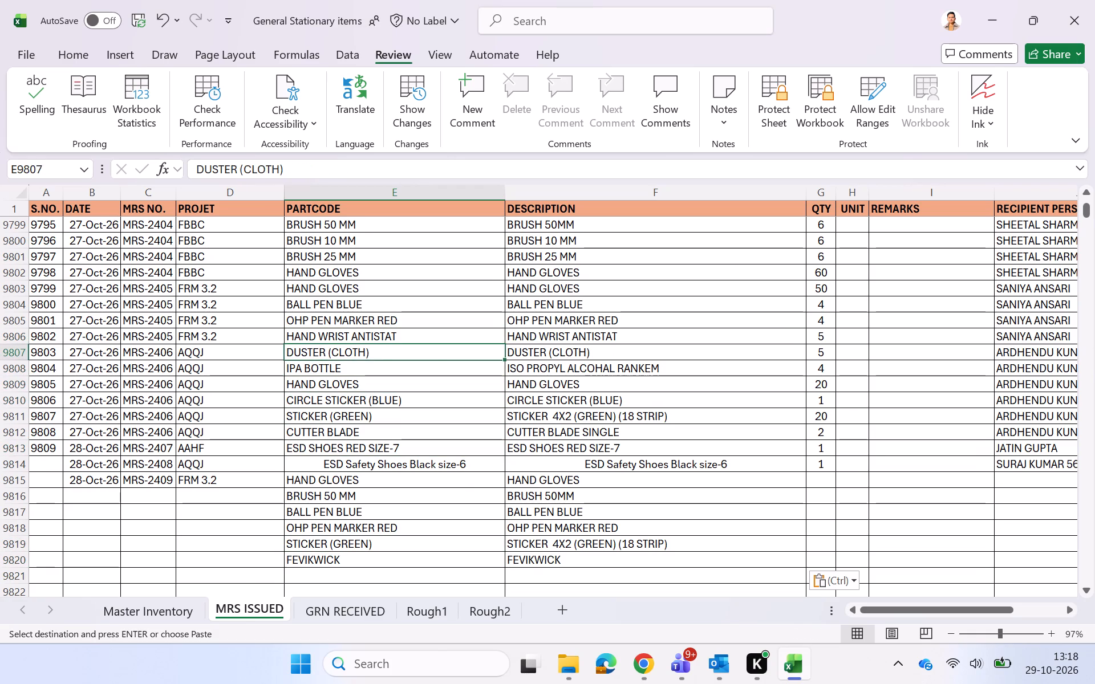
pyautogui.hotkey('shift', 'Right')
pyautogui.hotkey('ctrl', 'c')
pyautogui.hotkey('ctrl', 'Down')
pyautogui.press('Down')
pyautogui.hotkey('ctrl', 'v')
pyautogui.press('Down')
pyautogui.press('Up')
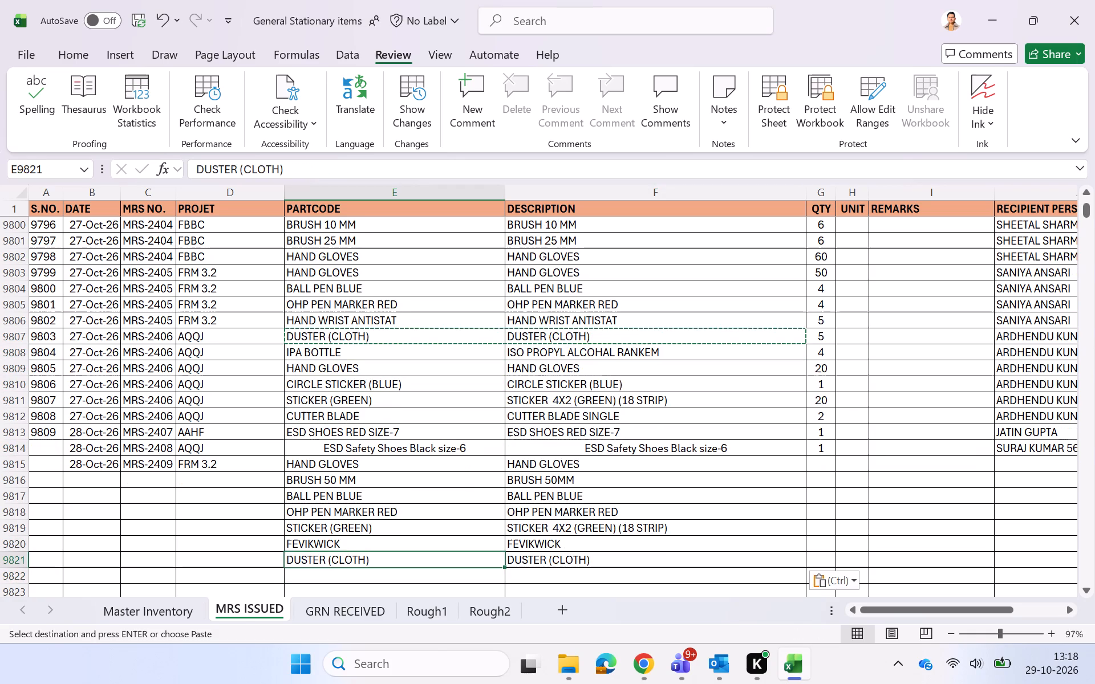
# Copy the IPA BOTTLE part code and its description from the MRS-2406 entry into the row below DUSTER (CLOTH) under MRS-2409.
pyautogui.press('Up')
pyautogui.press('Up')
pyautogui.press('Up')
pyautogui.press('Up')
pyautogui.press('Up')
pyautogui.press('Up')
pyautogui.press('Up')
pyautogui.press('Up')
pyautogui.press('Up')
pyautogui.press('Up')
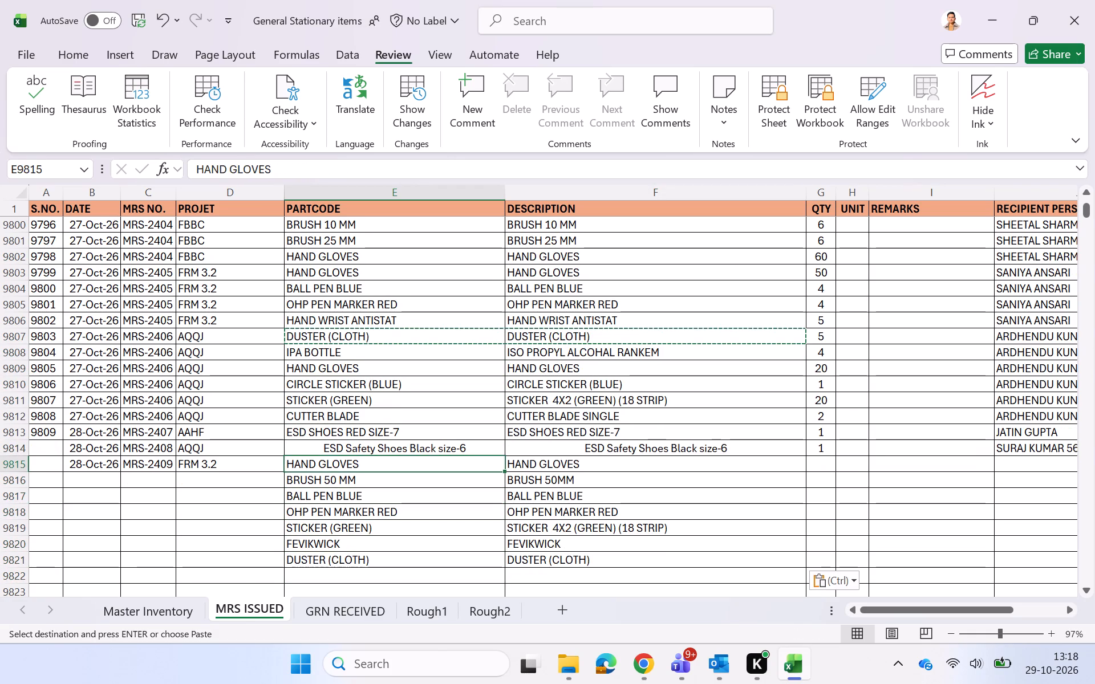
pyautogui.press('Up')
pyautogui.press('Up')
pyautogui.press('Up')
pyautogui.hotkey('shift', 'Right')
pyautogui.hotkey('ctrl', 'c')
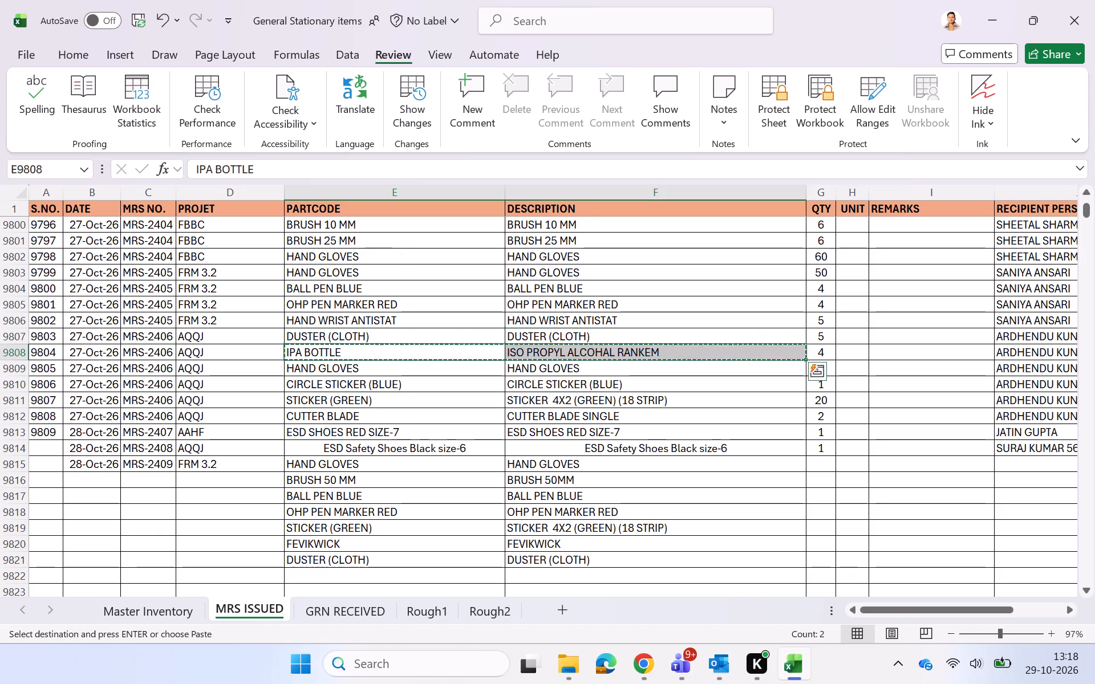
pyautogui.hotkey('ctrl', 'Down')
pyautogui.press('Down')
pyautogui.hotkey('ctrl', 'v')
pyautogui.hotkey('ctrl', 'Down')
pyautogui.hotkey('ctrl', 'Up')
# Enter MRS-2409 quantities of 50 for HAND GLOVES, 3 for BRUSH 50 MM, 10 for BALL PEN BLUE and 10 for OHP PEN MARKER RED.
pyautogui.scroll(1, 394, 254)
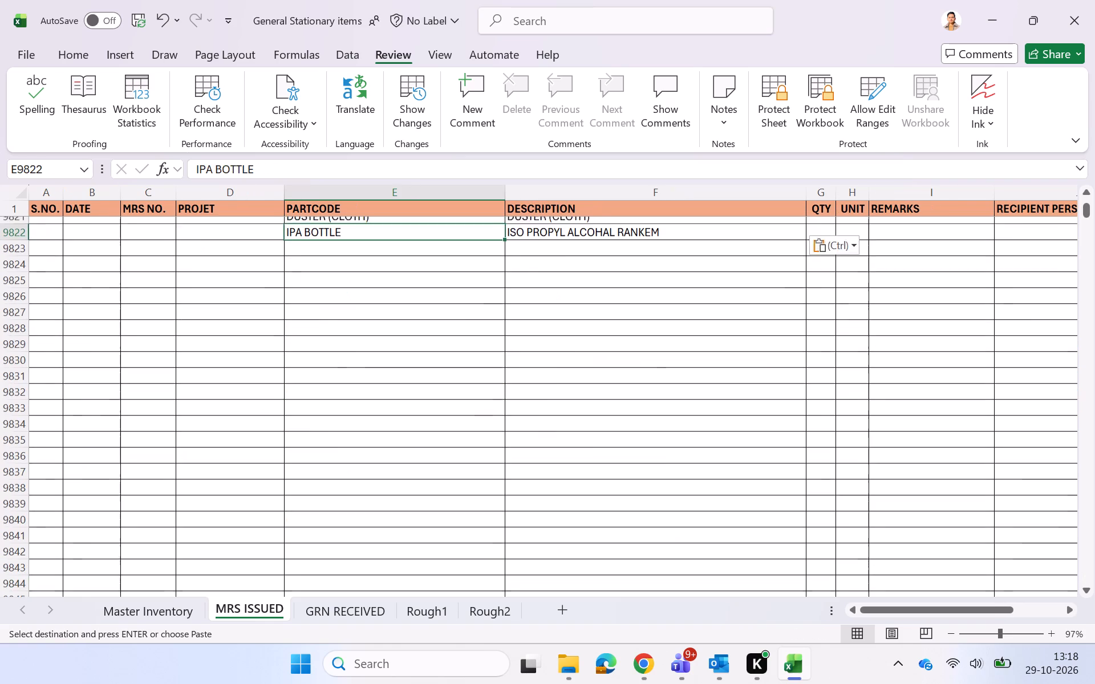
pyautogui.scroll(1, 394, 254)
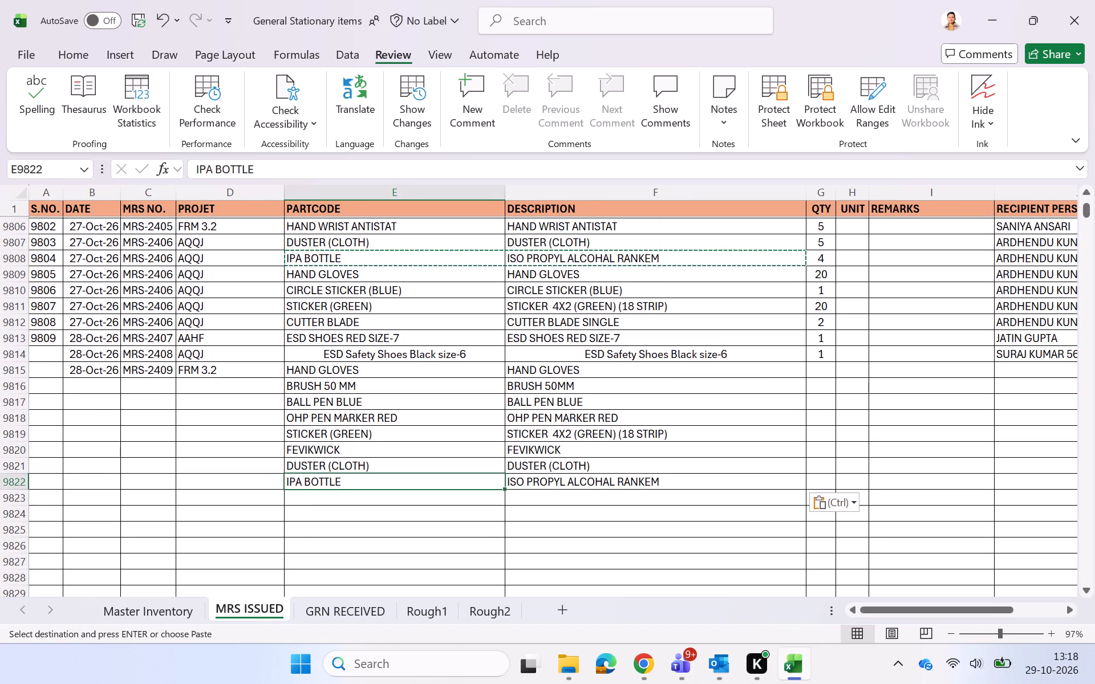
pyautogui.press('Right')
pyautogui.press('Right')
pyautogui.press('Right')
pyautogui.press('Up')
pyautogui.press('Up')
pyautogui.press('Left')
pyautogui.press('Up')
pyautogui.press('Up')
pyautogui.press('Up')
pyautogui.press('Up')
pyautogui.press('Up')
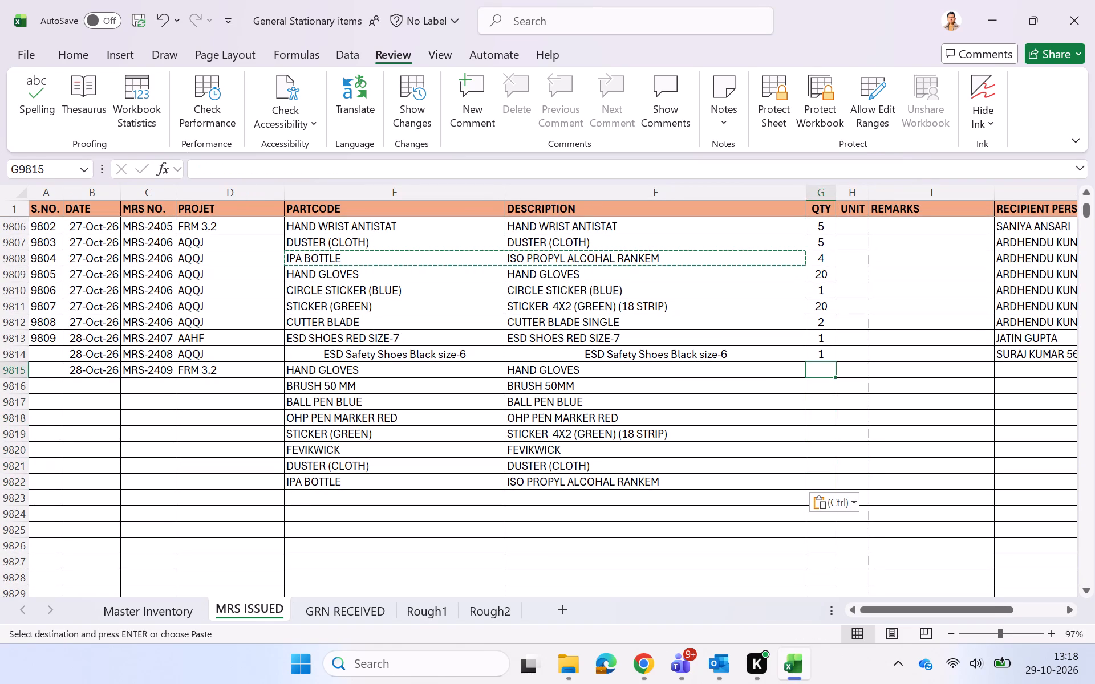
pyautogui.write('50')
pyautogui.press('Return')
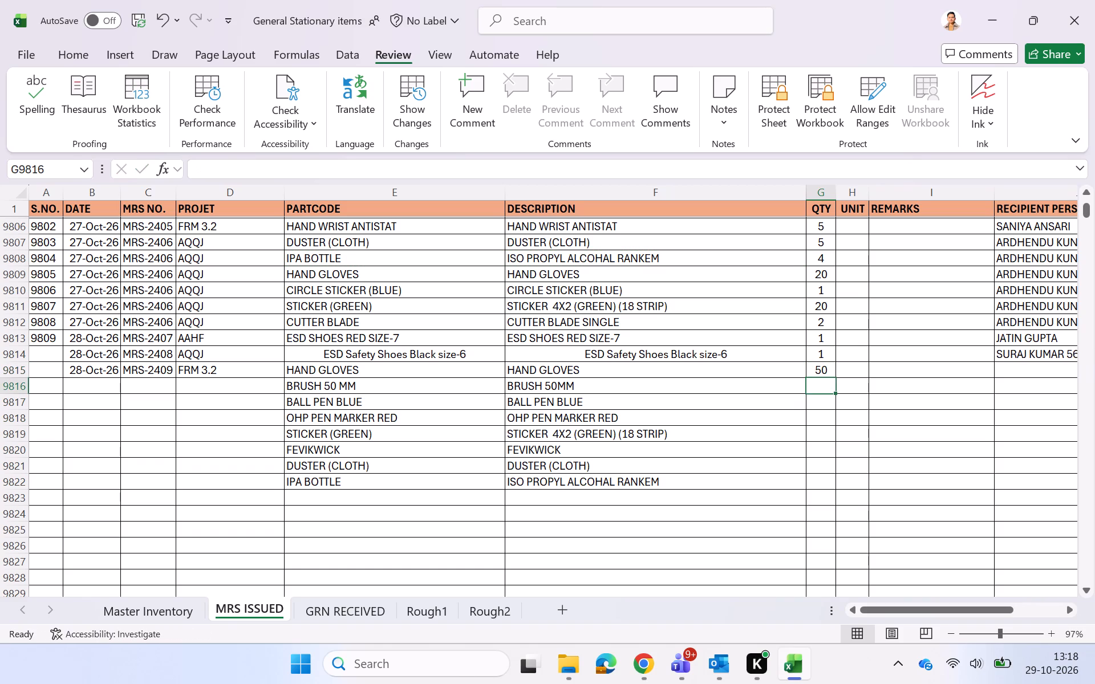
pyautogui.press('3')
pyautogui.press('Return')
pyautogui.write('10')
pyautogui.press('Return')
pyautogui.write('10')
pyautogui.press('Return')
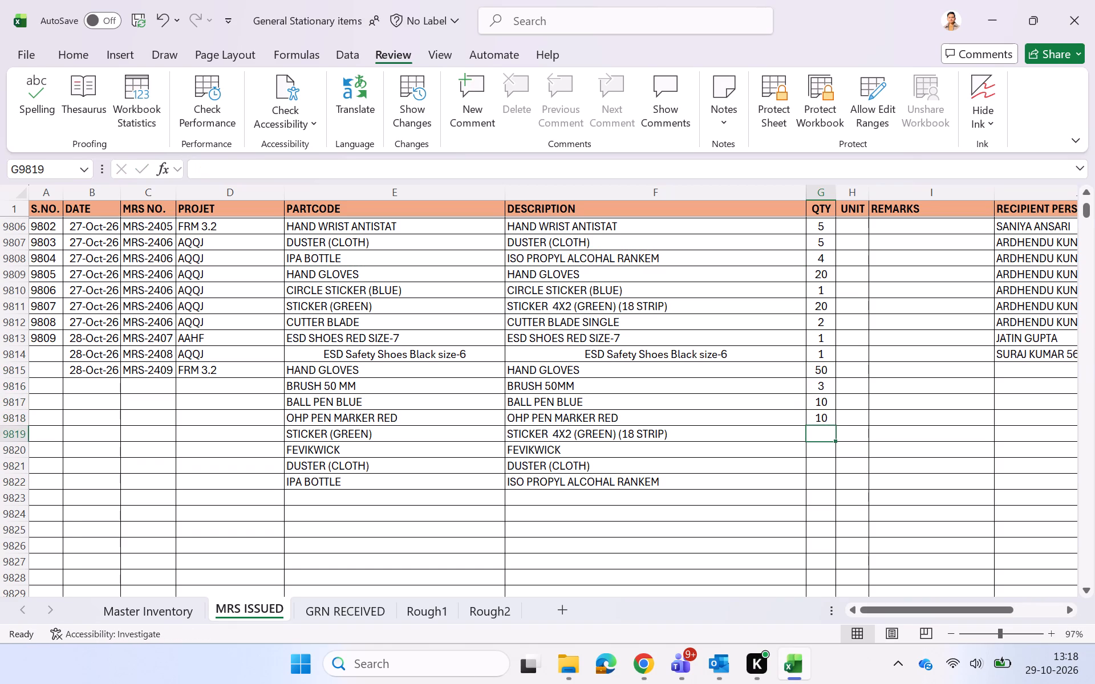
# Enter MRS-2409 quantities of 5 for STICKER (GREEN), 1 for FEVIKWICK, 3 for DUSTER (CLOTH) and 2 for IPA BOTTLE.
pyautogui.press('5')
pyautogui.press('Return')
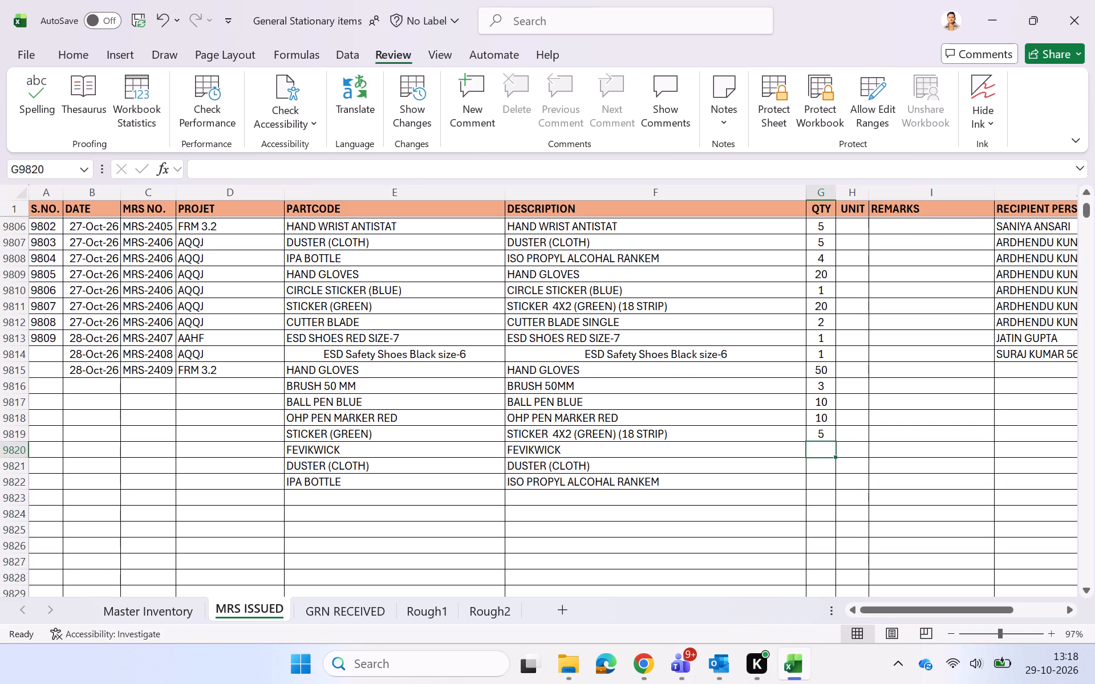
pyautogui.press('1')
pyautogui.press('Return')
pyautogui.press('3')
pyautogui.press('Return')
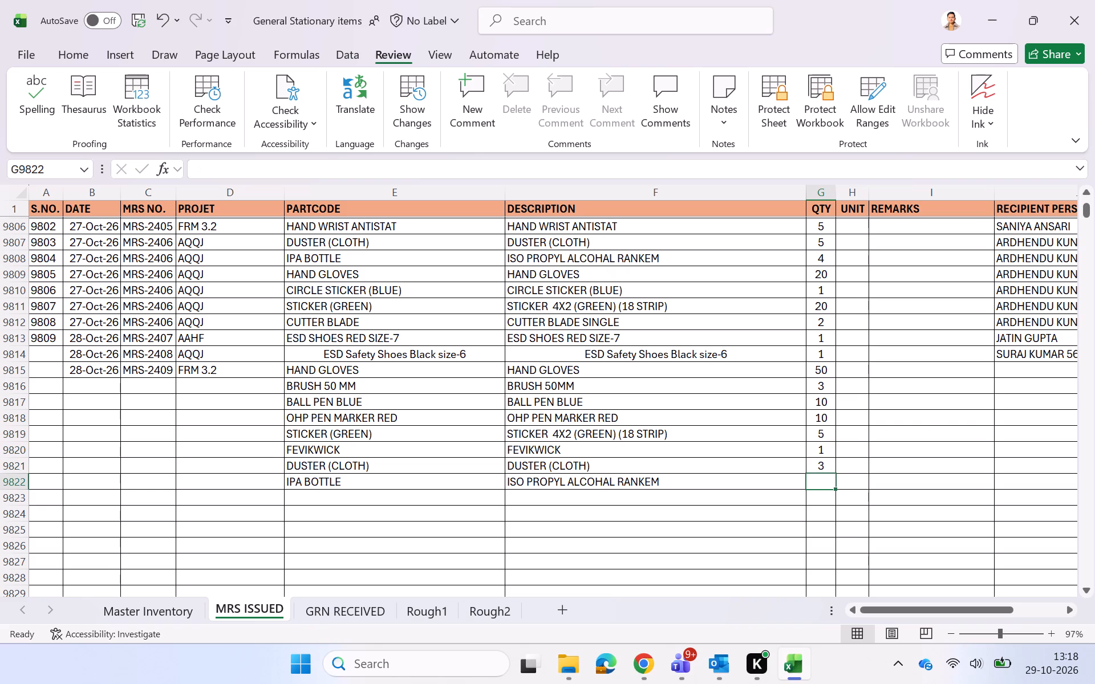
pyautogui.press('2')
pyautogui.press('Return')
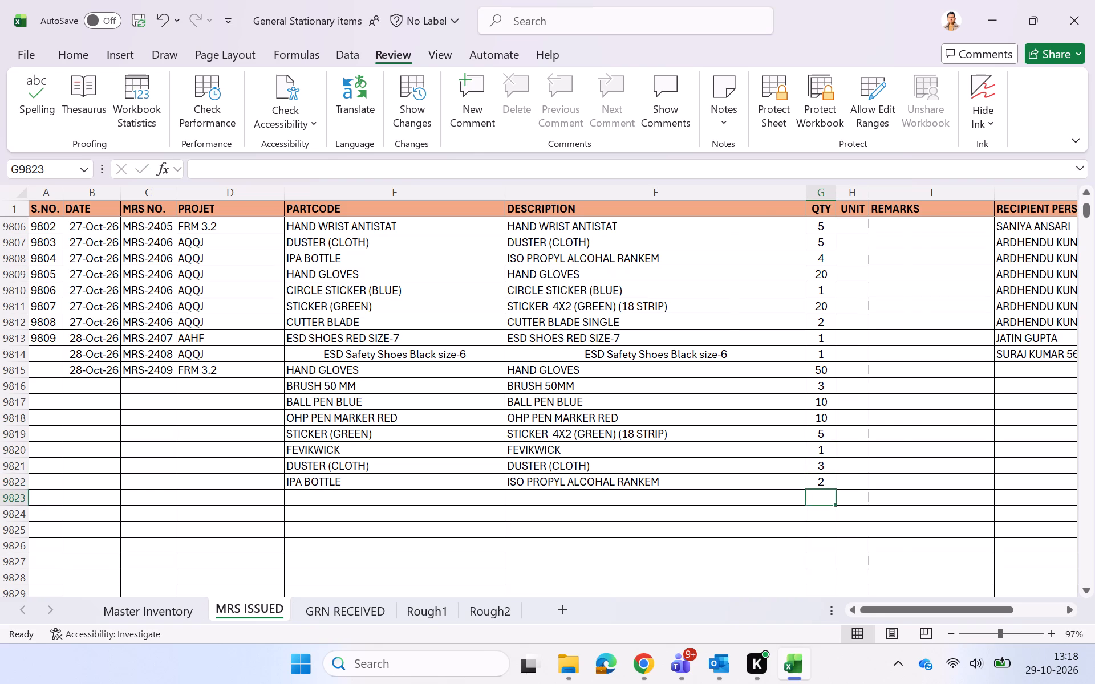
# Select the empty recipient person cell in the MRS-2409 HAND GLOVES row.
pyautogui.press('Right')
pyautogui.press('Right')
pyautogui.press('Right')
pyautogui.press('Up')
pyautogui.press('Up')
pyautogui.press('Up')
pyautogui.press('Up')
pyautogui.press('Up')
pyautogui.press('Up')
pyautogui.press('Up')
pyautogui.press('Up')
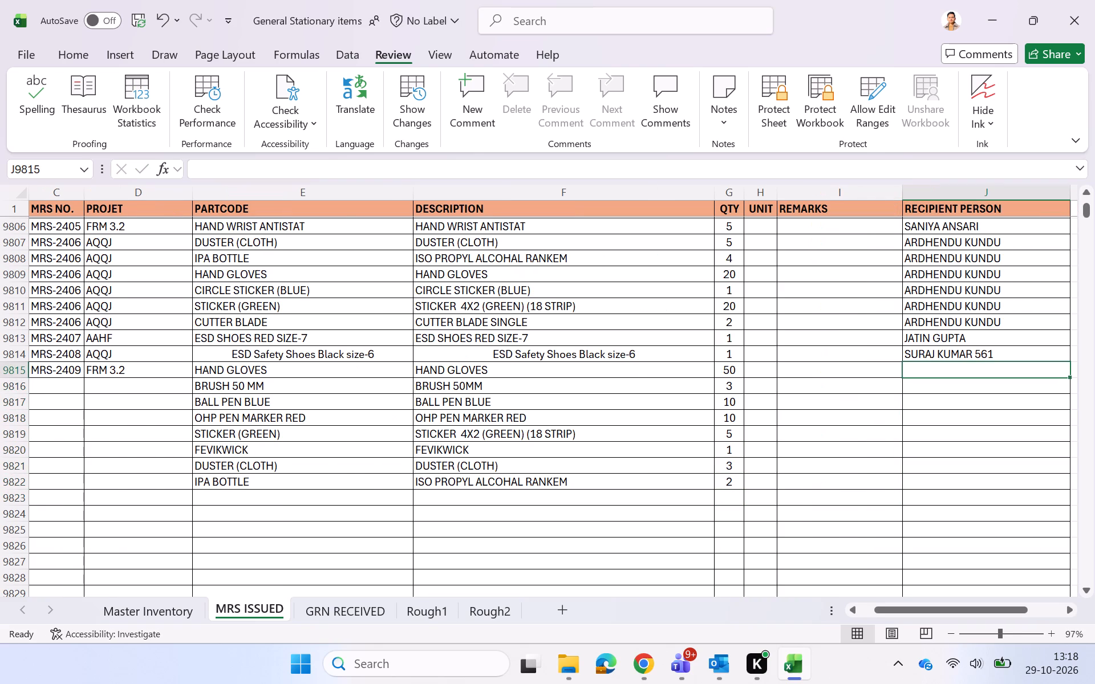
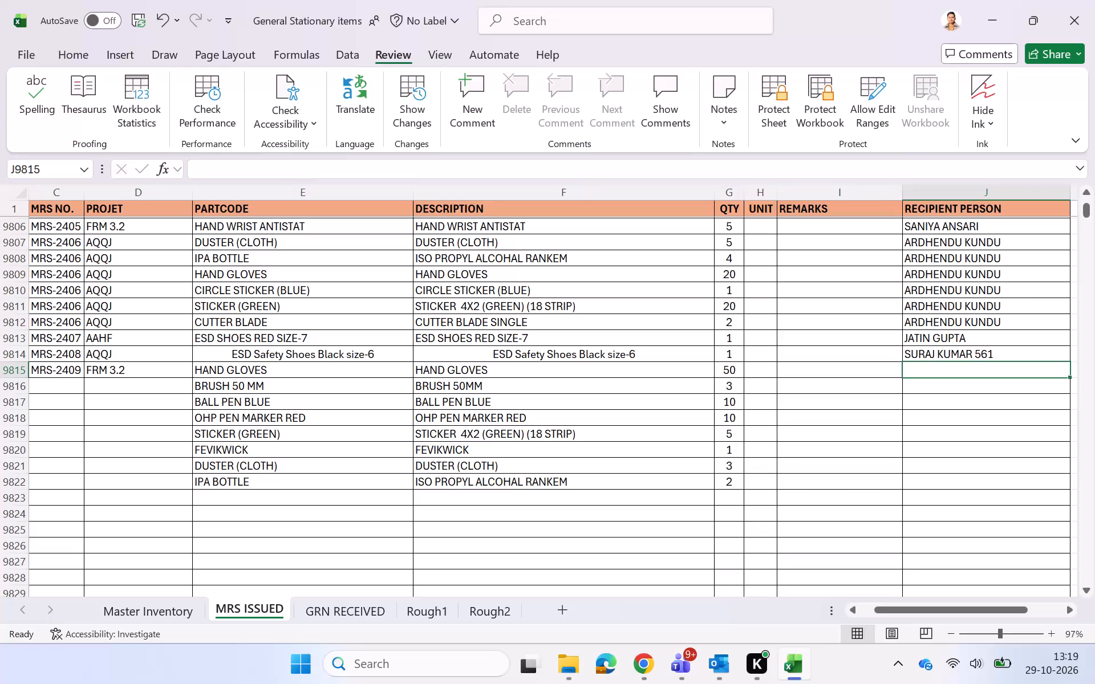
# Open the Apron & Shoes Master File workbook from the Shoes_Apron folder and dismiss its opening notices.
pyautogui.click(289, 580)
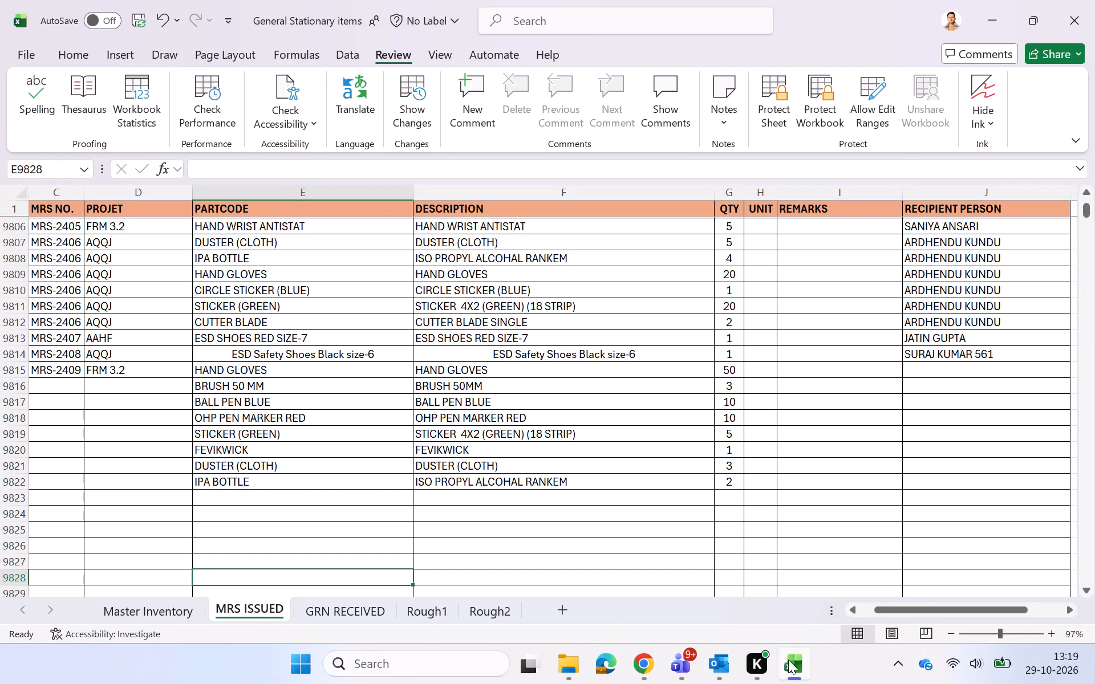
pyautogui.click(568, 667)
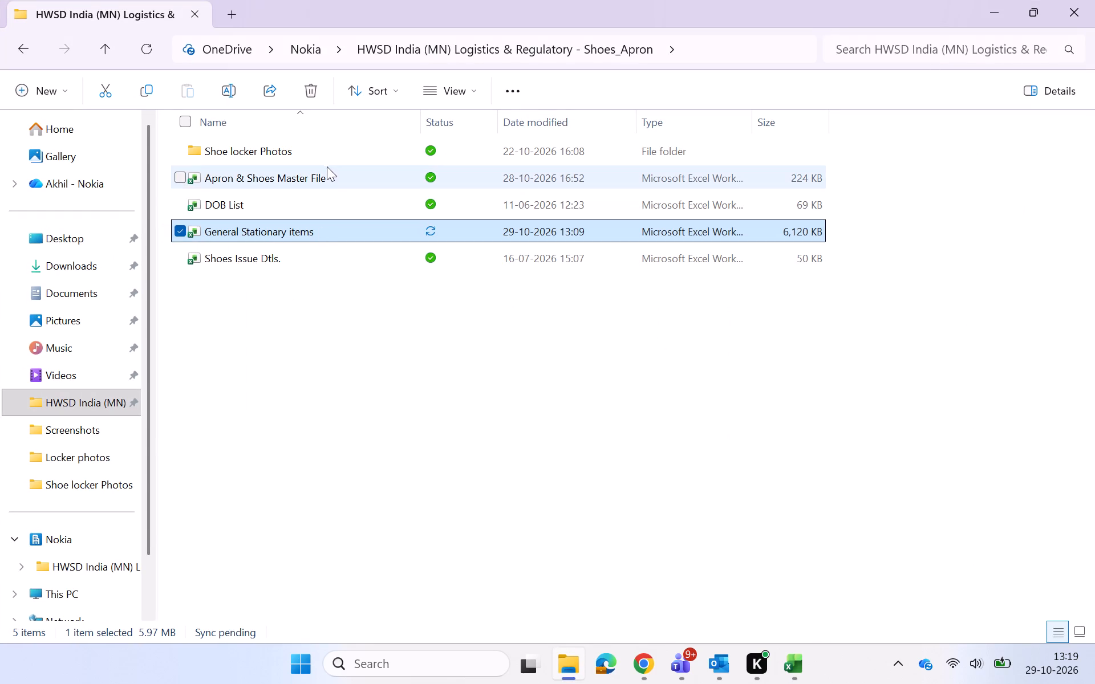
pyautogui.doubleClick(326, 166)
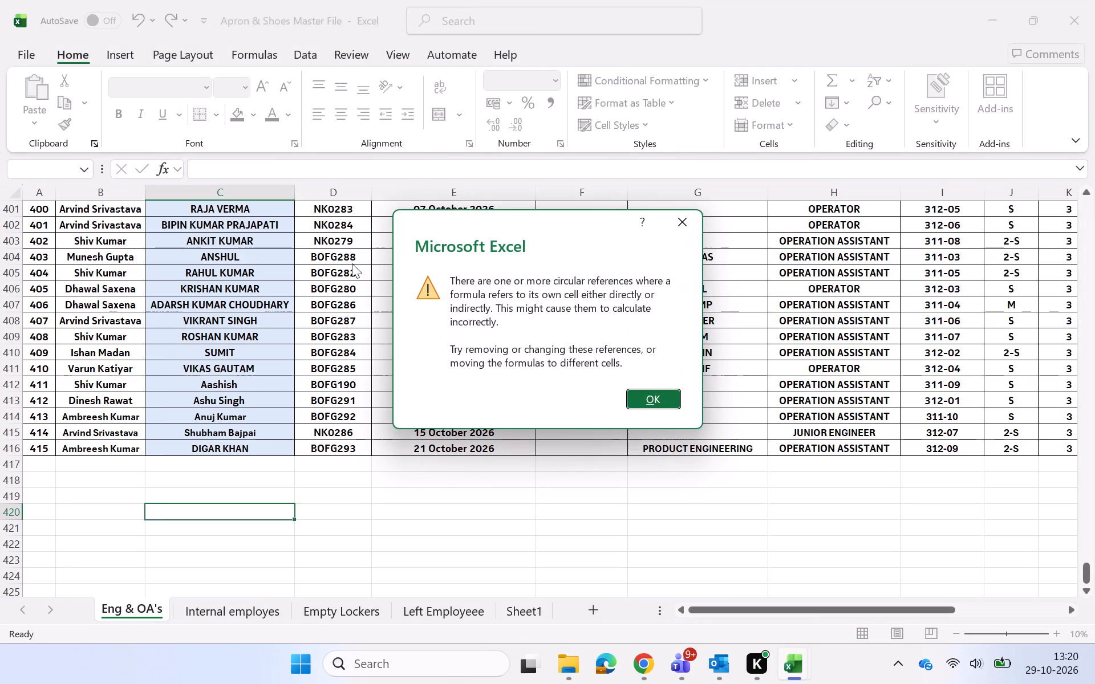
pyautogui.doubleClick(646, 406)
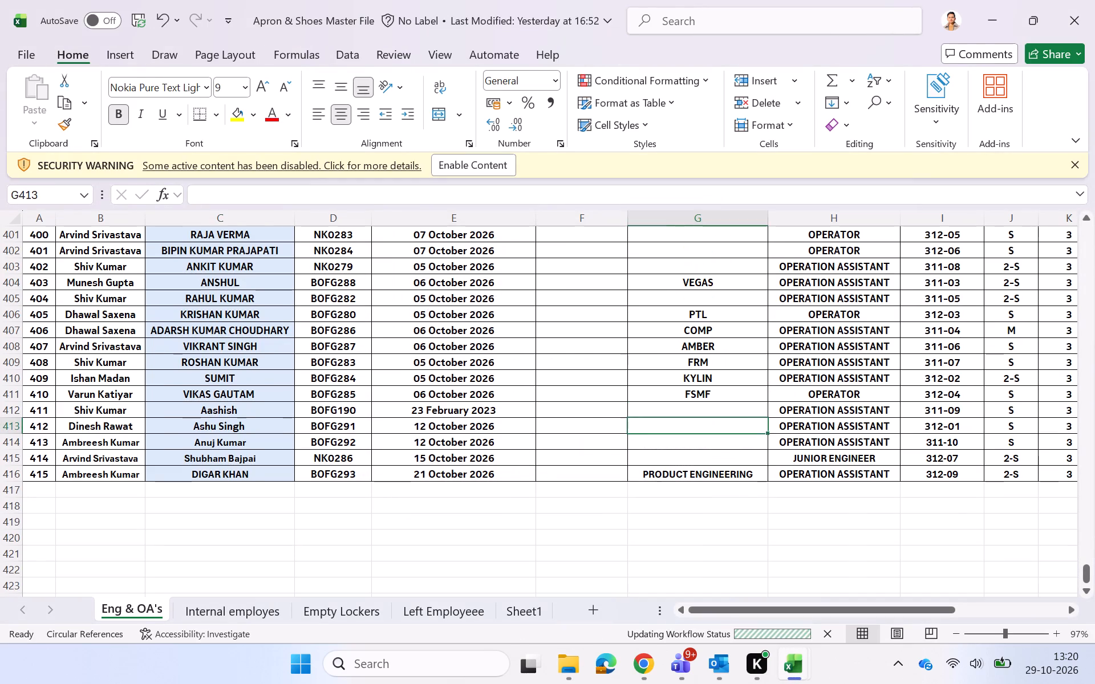
pyautogui.click(490, 531)
pyautogui.click(1077, 168)
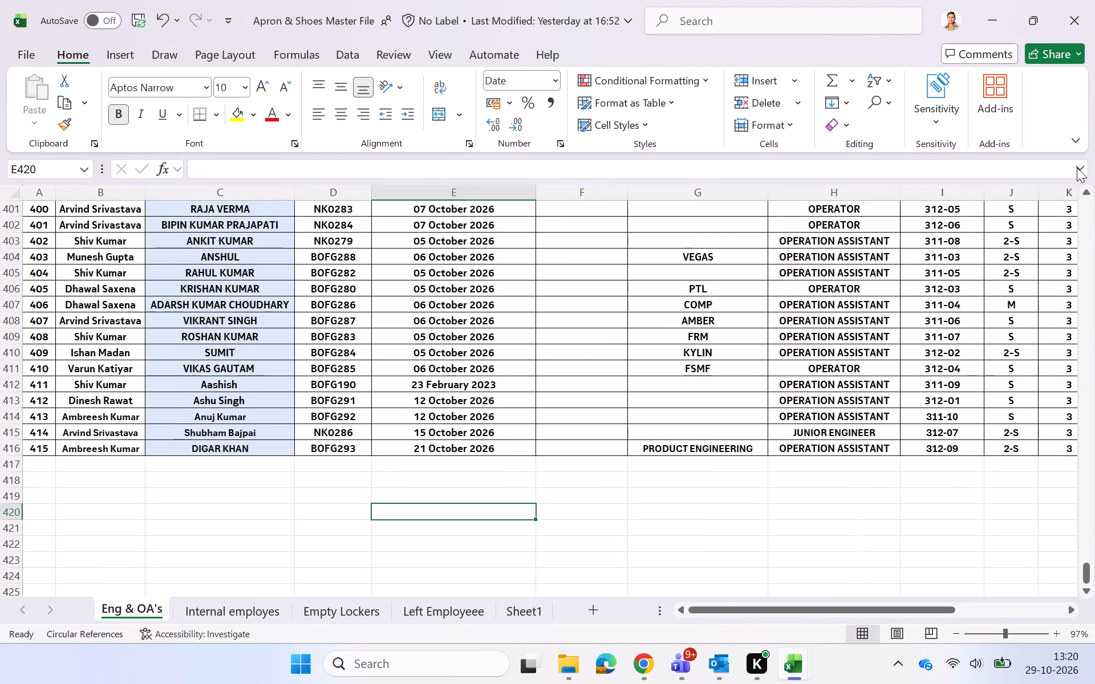
# Back in General Stationary items, enter the recipient's name for MRS-2409 HAND GLOVES and fill it down through the IPA BOTTLE row.
pyautogui.hotkey('alt', 'Tab')
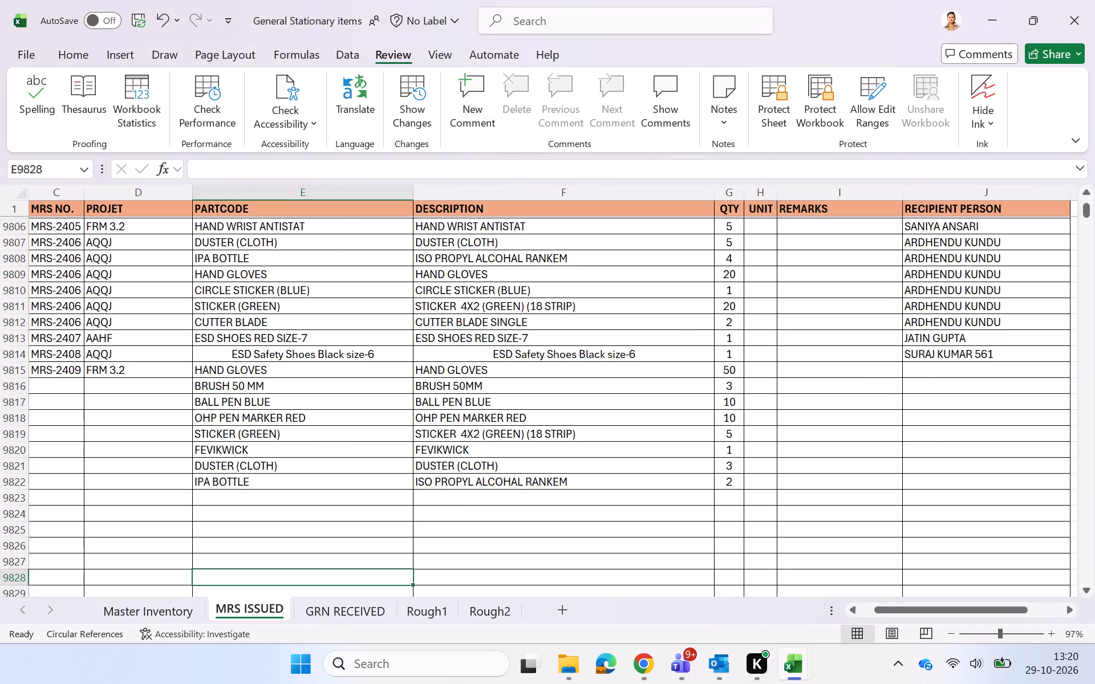
pyautogui.click(932, 370)
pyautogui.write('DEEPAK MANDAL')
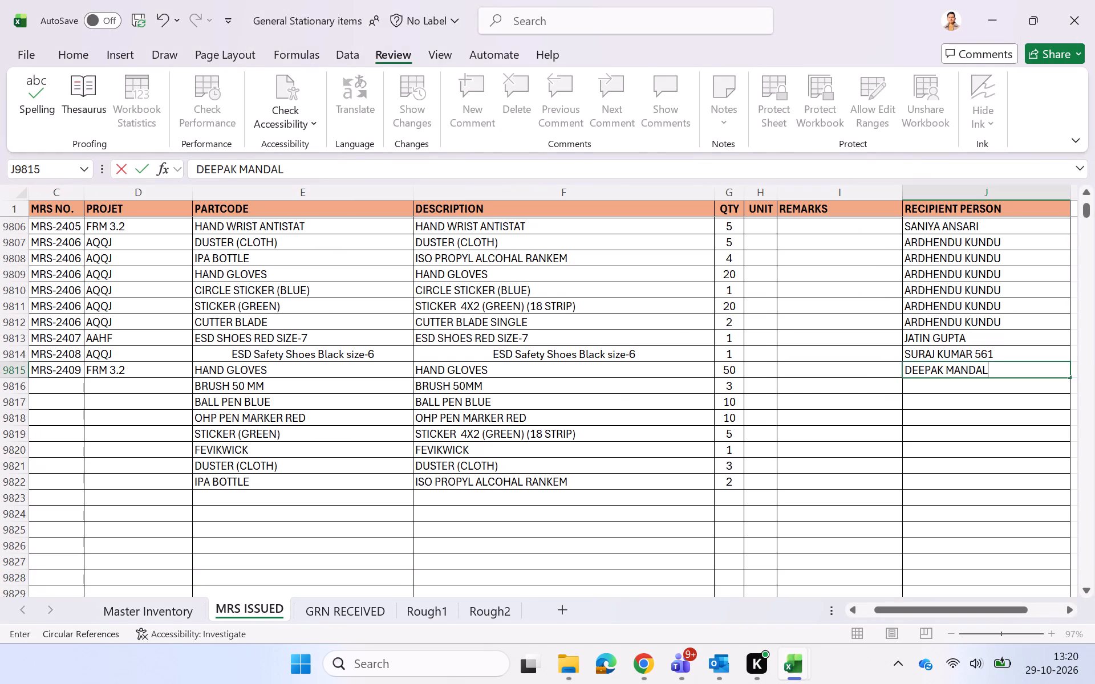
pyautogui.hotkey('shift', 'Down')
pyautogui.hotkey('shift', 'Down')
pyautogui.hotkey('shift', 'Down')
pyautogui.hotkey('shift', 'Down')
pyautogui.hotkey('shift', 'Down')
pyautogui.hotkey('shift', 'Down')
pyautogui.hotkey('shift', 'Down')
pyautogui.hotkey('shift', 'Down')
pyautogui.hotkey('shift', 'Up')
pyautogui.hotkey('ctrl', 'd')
# Fill the date, MRS-2409 number and FRM 3.2 project from the HAND GLOVES row down through the IPA BOTTLE row.
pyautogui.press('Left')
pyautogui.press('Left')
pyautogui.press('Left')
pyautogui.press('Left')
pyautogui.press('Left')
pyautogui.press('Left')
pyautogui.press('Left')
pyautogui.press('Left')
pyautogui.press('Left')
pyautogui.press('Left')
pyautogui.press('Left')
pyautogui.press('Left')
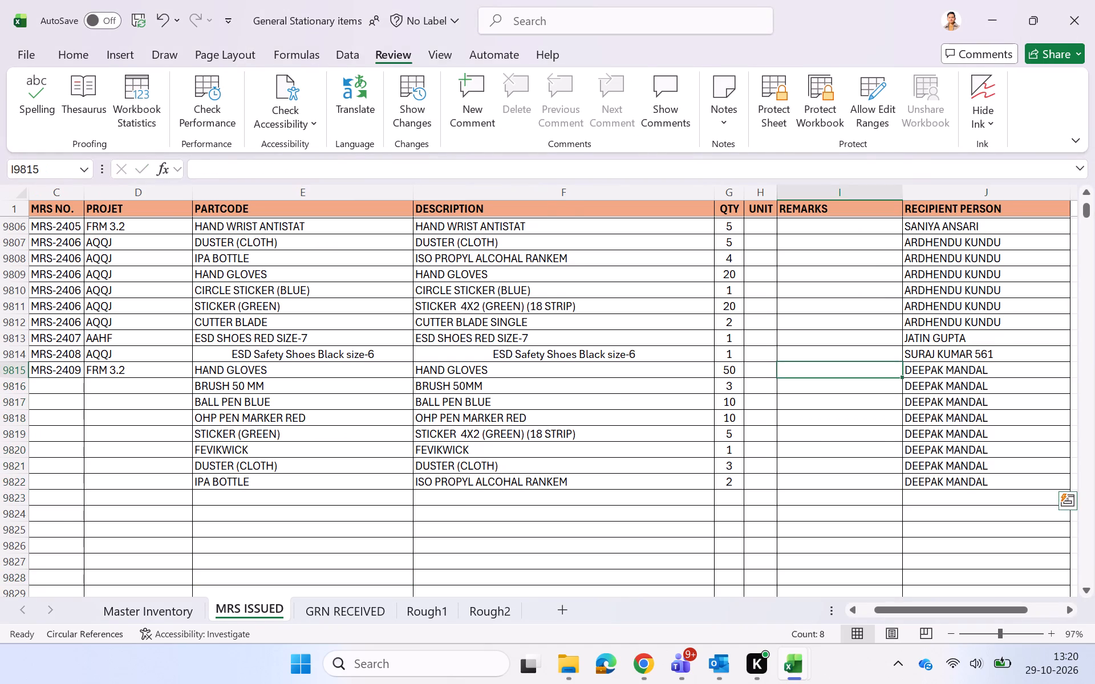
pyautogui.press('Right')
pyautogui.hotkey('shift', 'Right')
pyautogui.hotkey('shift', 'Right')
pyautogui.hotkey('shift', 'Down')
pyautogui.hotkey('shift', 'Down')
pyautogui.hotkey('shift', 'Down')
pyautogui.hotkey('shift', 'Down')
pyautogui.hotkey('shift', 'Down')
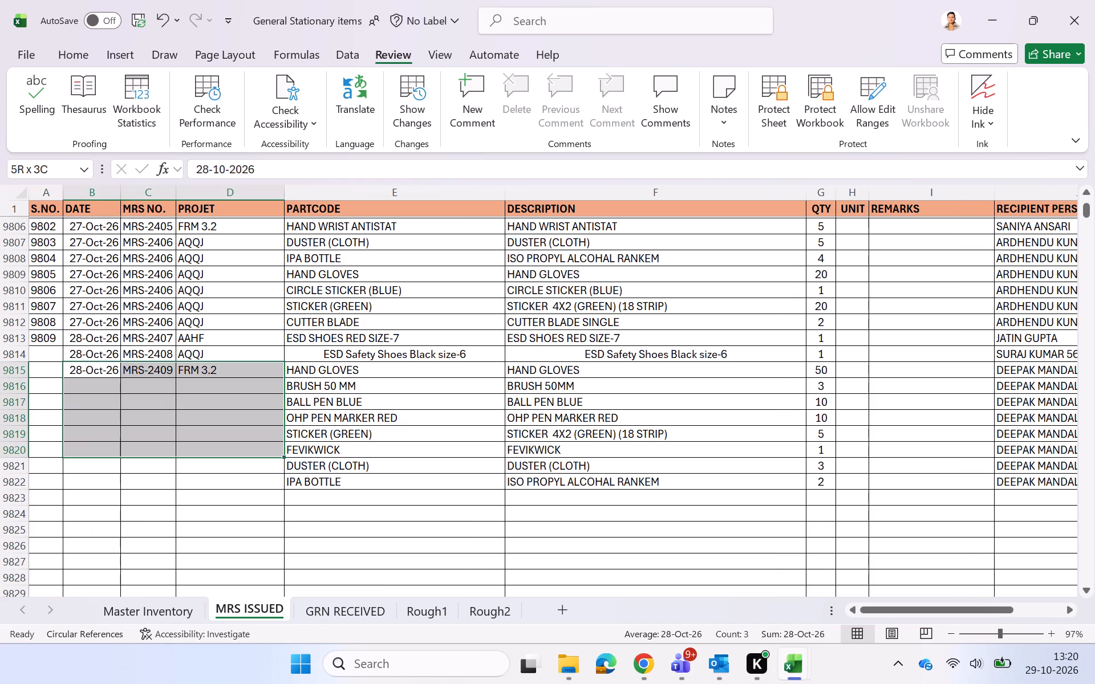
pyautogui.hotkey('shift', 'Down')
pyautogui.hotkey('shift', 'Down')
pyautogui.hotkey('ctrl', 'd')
# Start a new entry below the MRS-2409 IPA BOTTLE row with date 28-Oct-26, number MRS-2410 and project AEHC.
pyautogui.scroll(-2, 932, 370)
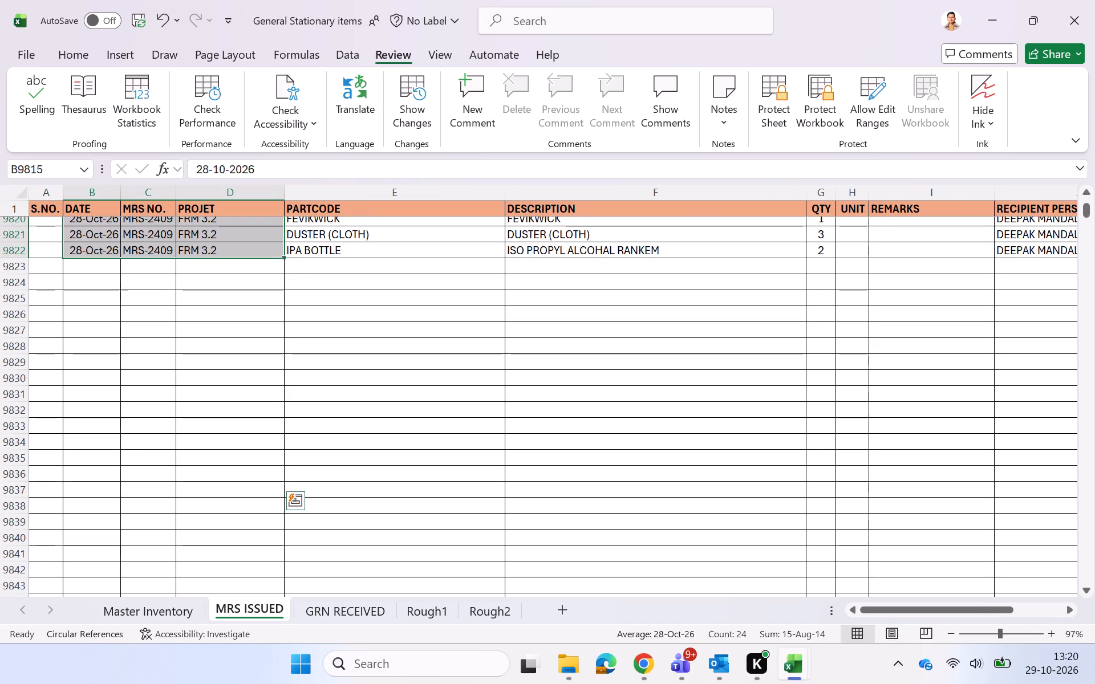
pyautogui.click(400, 381)
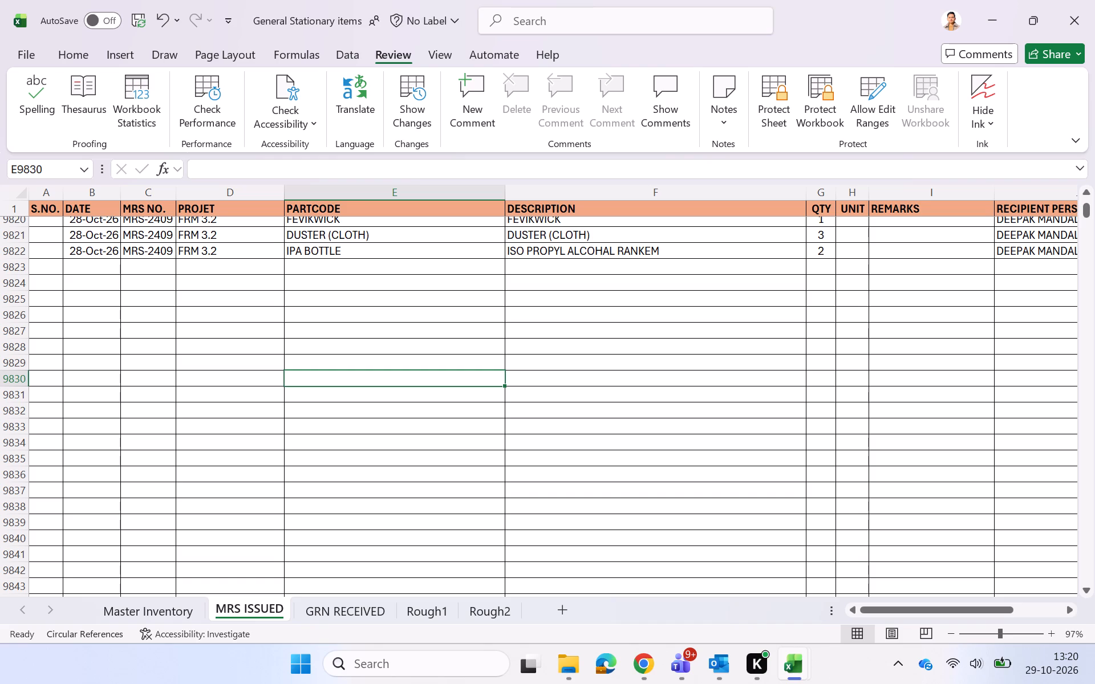
pyautogui.scroll(-1, 400, 381)
pyautogui.click(82, 254)
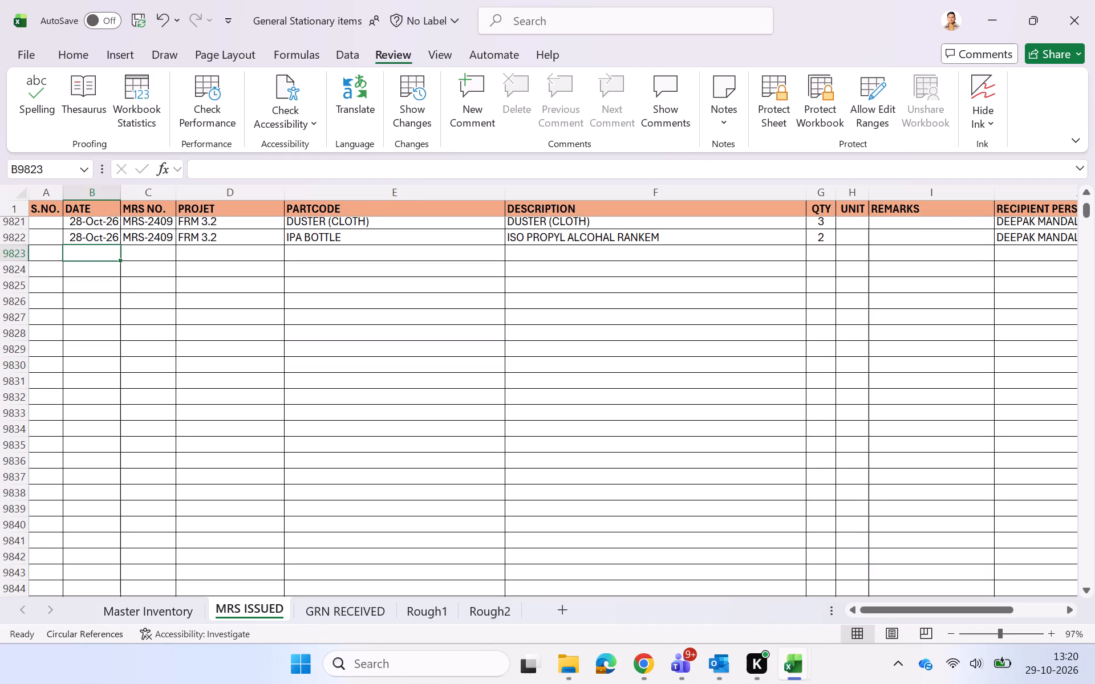
pyautogui.press('Up')
pyautogui.hotkey('ctrl', 'c')
pyautogui.press('Down')
pyautogui.hotkey('ctrl', 'v')
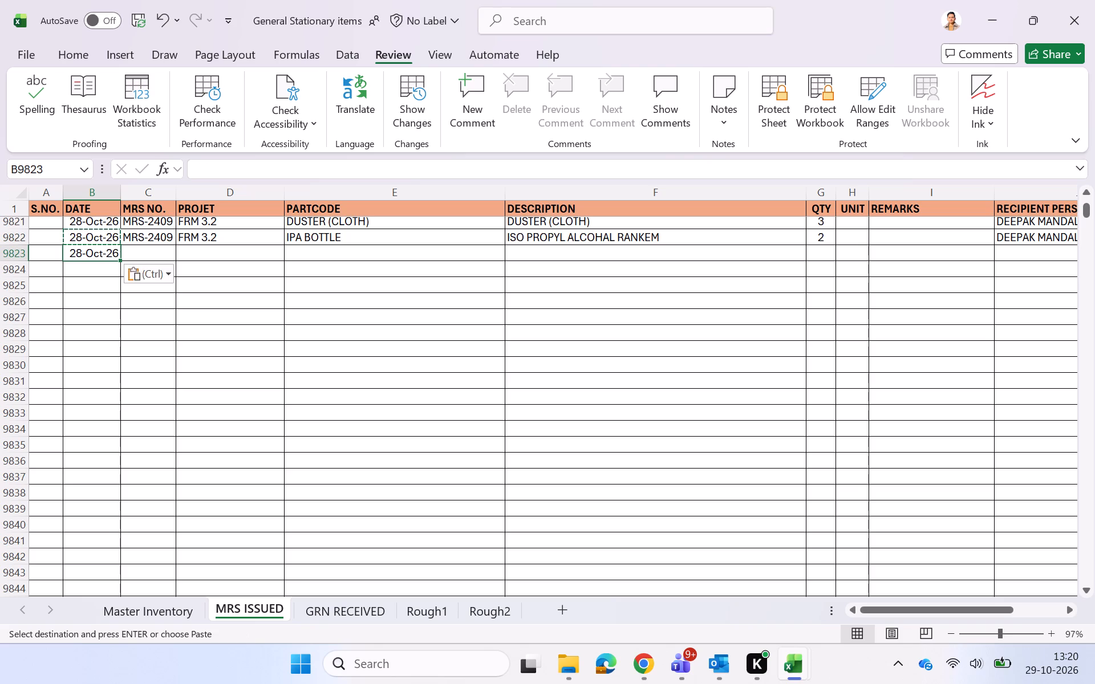
pyautogui.scroll(1, 82, 254)
pyautogui.click(144, 315)
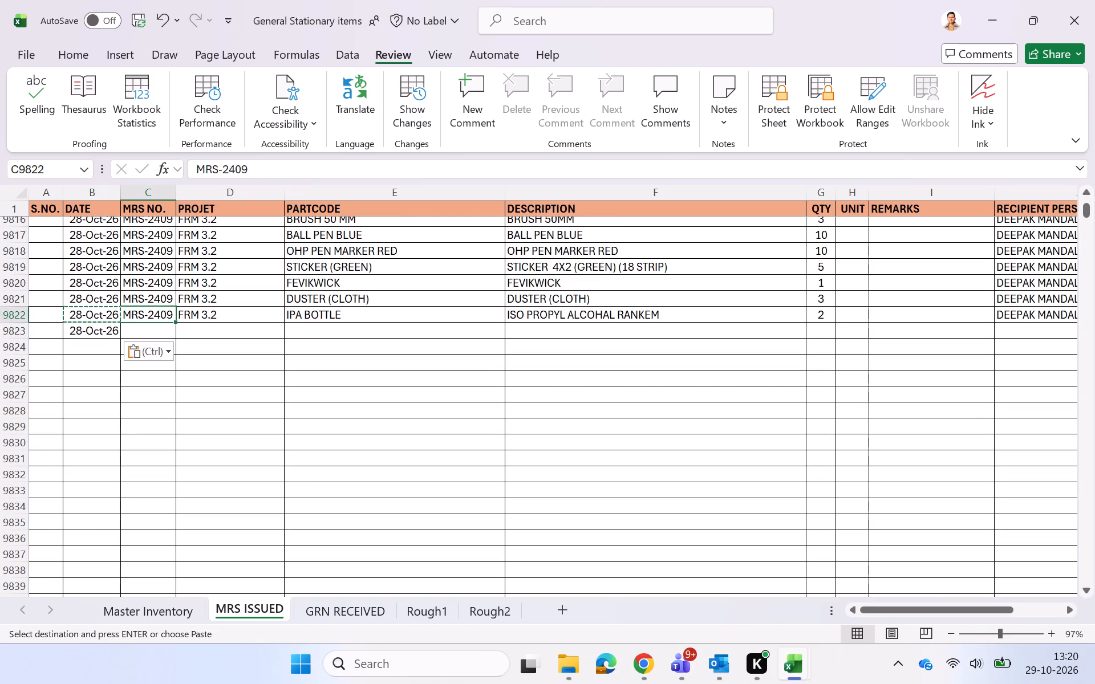
pyautogui.tripleClick(172, 325)
pyautogui.click(197, 332)
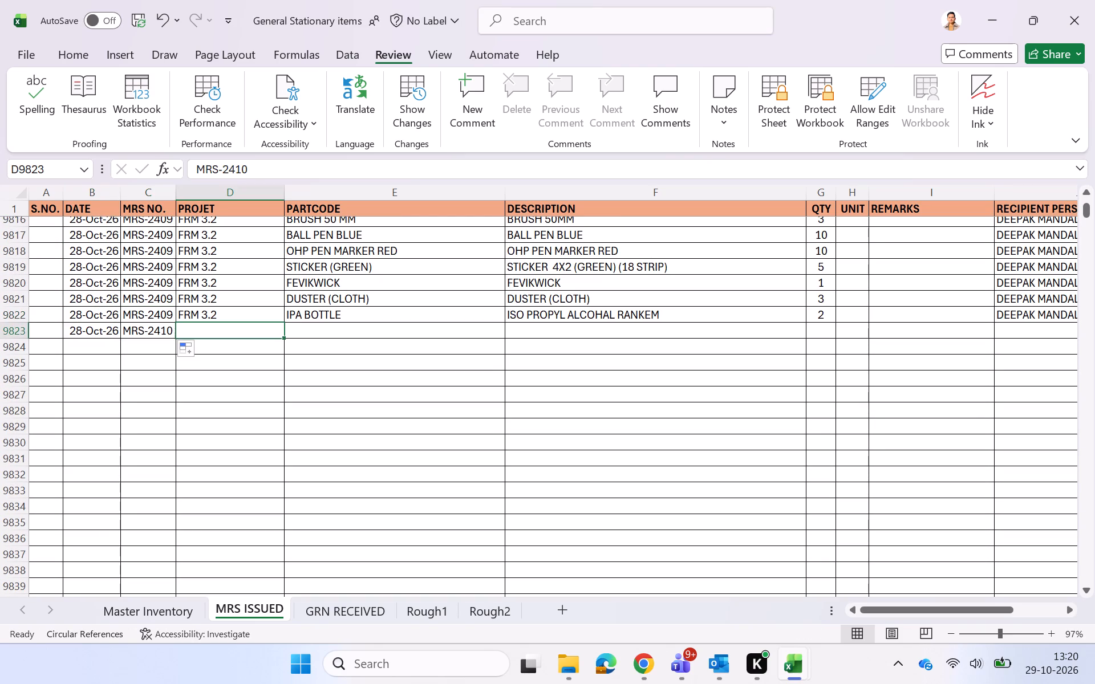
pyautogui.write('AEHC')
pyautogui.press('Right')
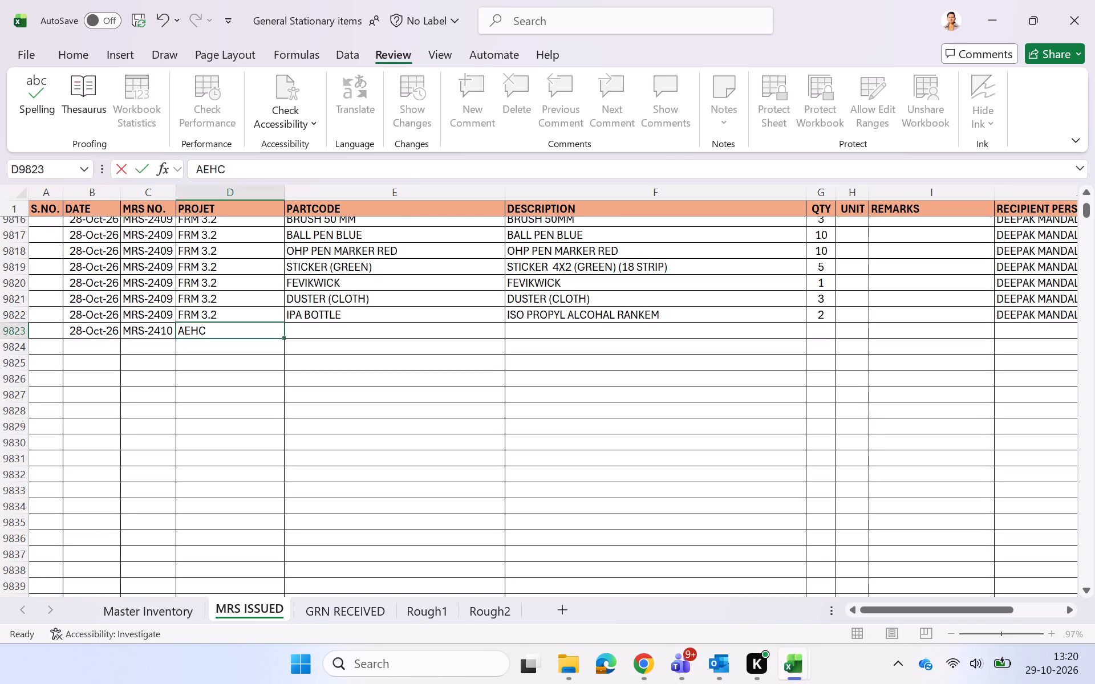
# Copy the ESD Safety Shoes Black size-7 part code and description from Master Inventory into the MRS-2410 row of MRS ISSUED.
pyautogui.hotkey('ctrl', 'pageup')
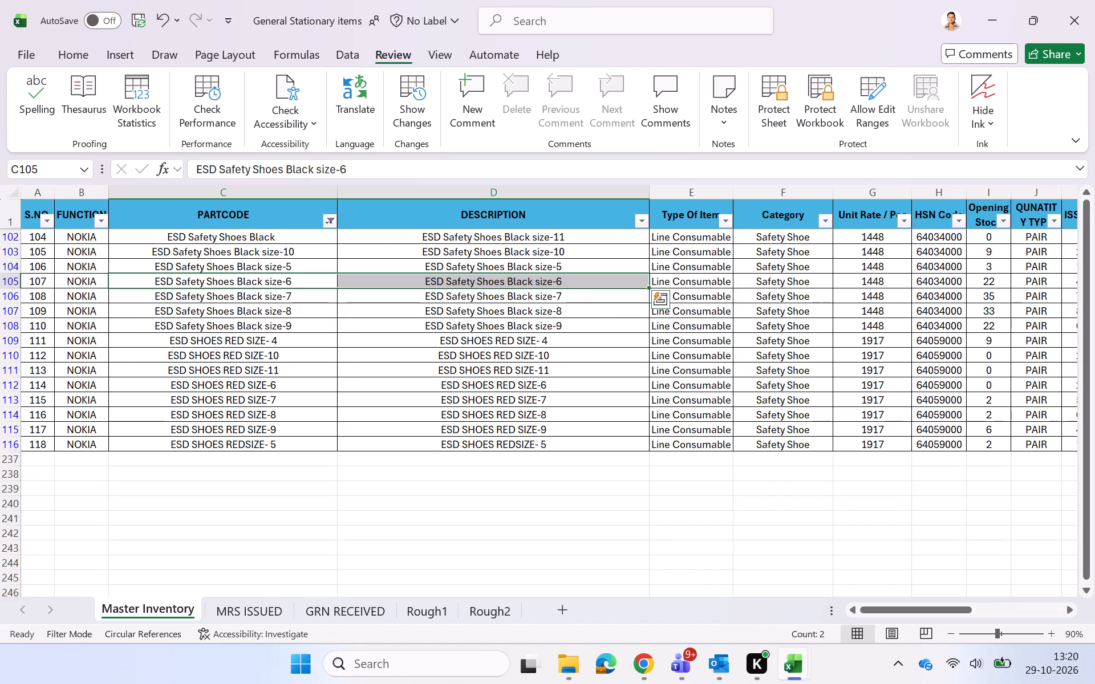
pyautogui.click(297, 305)
pyautogui.press('Up')
pyautogui.hotkey('shift', 'Right')
pyautogui.hotkey('ctrl', 'c')
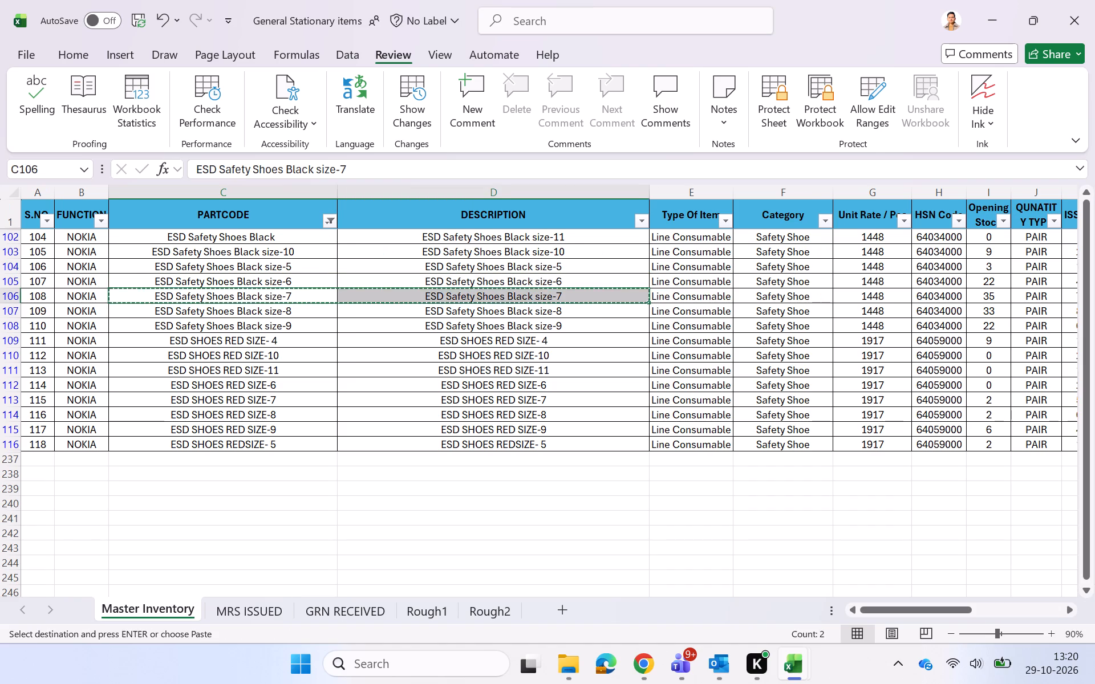
pyautogui.hotkey('ctrl', 'pagedown')
pyautogui.hotkey('ctrl', 'v')
# Enter a quantity of 1 and the recipient's name in the MRS-2410 row.
pyautogui.press('Right')
pyautogui.press('Right')
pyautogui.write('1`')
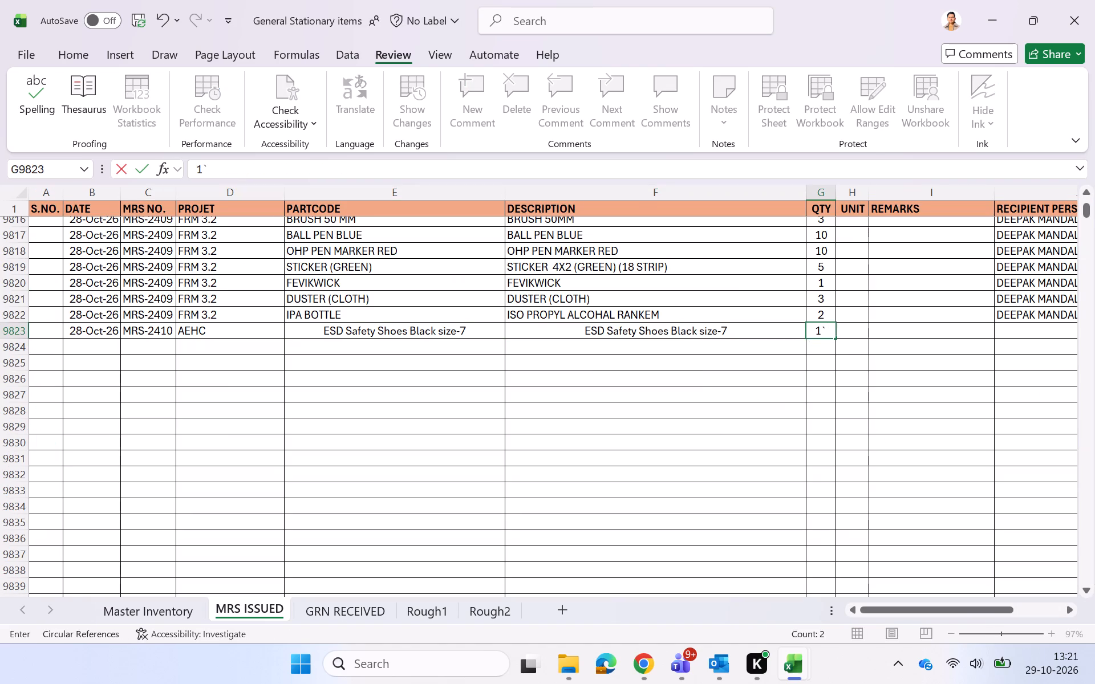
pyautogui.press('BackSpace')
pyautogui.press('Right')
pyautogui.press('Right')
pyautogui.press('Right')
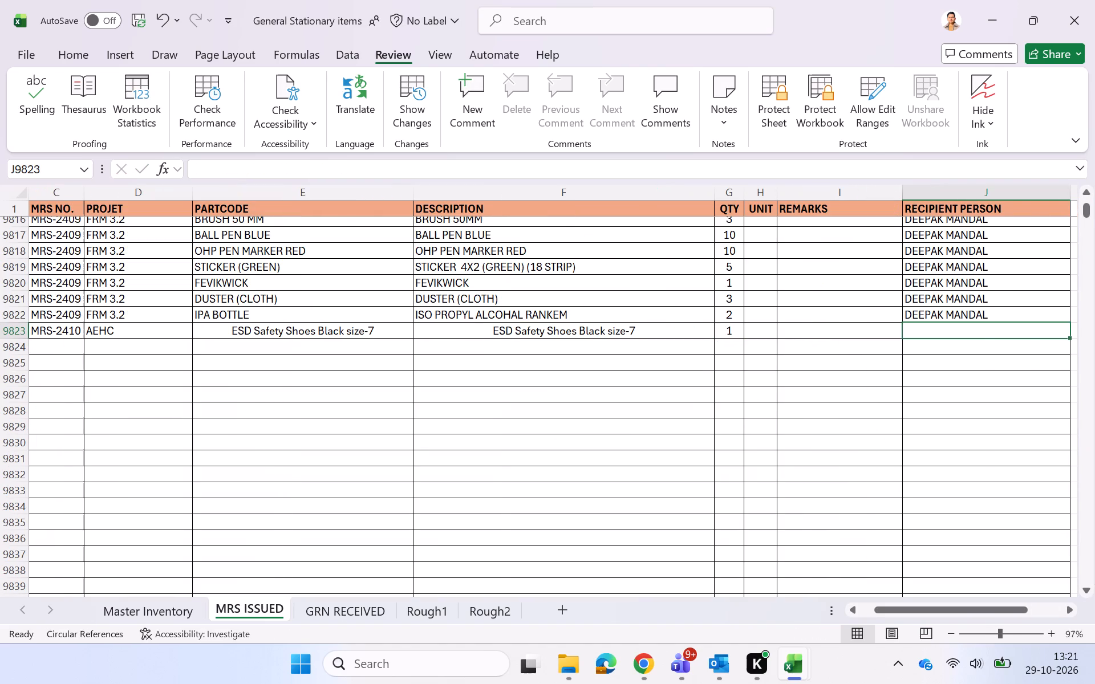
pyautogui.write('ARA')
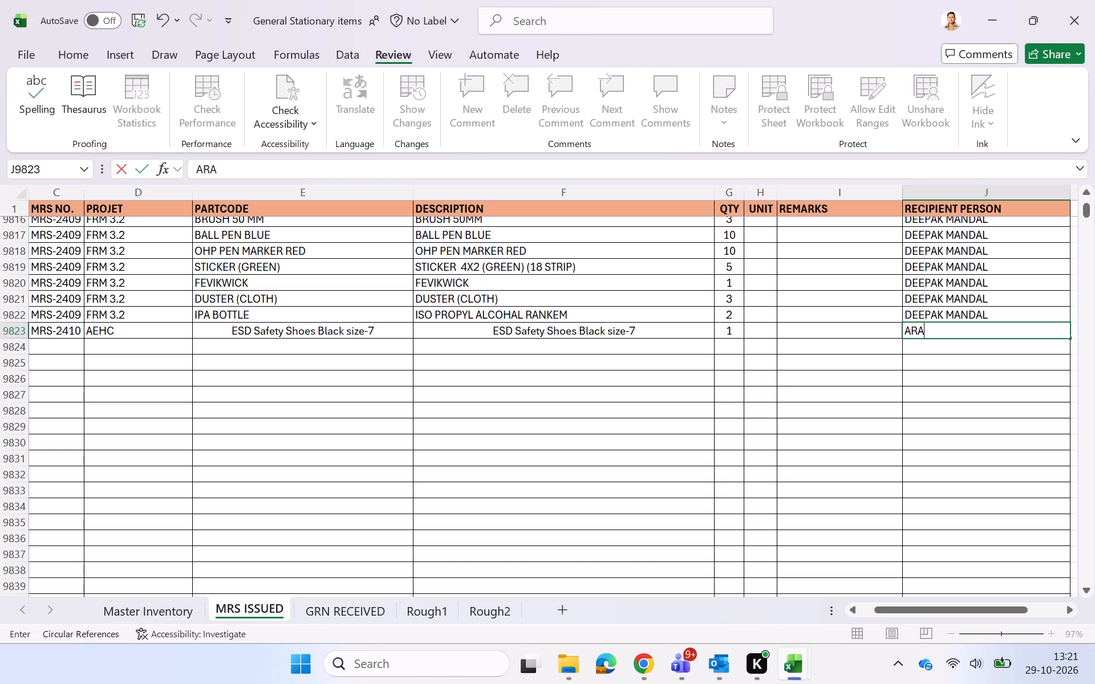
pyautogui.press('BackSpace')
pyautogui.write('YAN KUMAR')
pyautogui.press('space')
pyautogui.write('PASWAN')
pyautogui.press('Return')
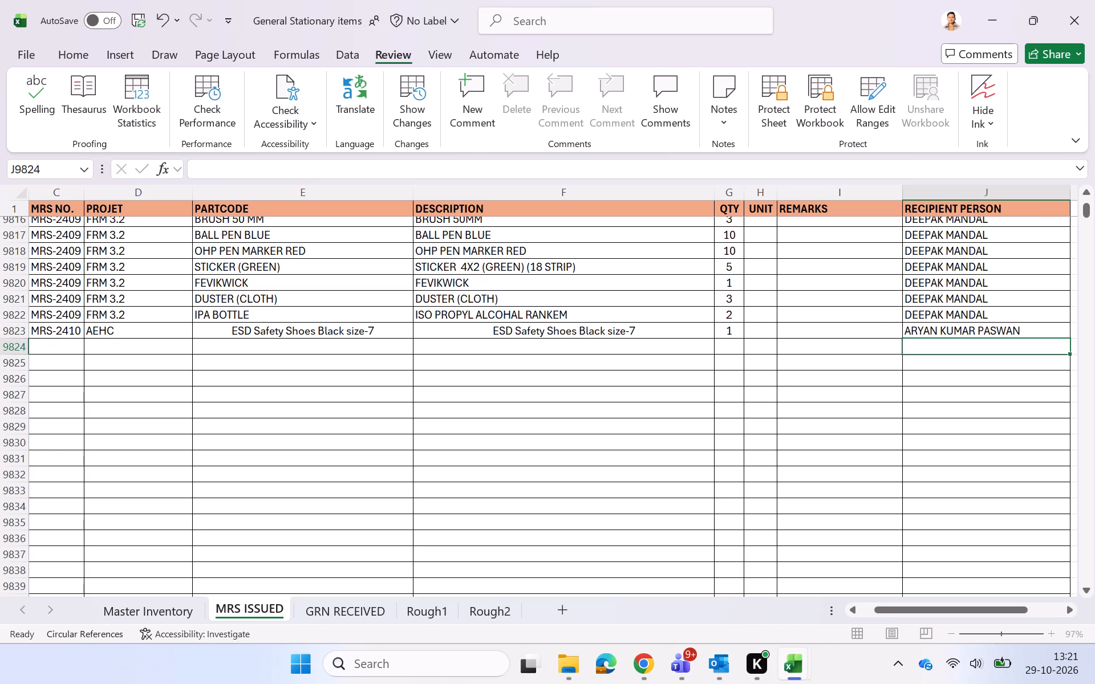
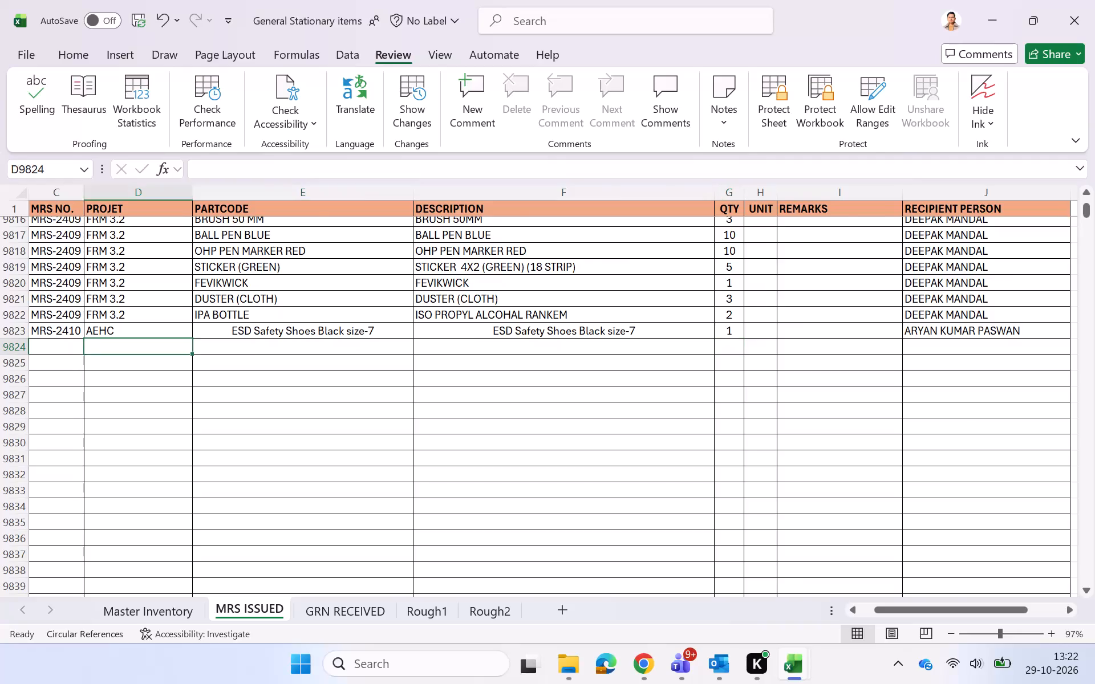
# Left-align the entire PARTCODE and DESCRIPTION columns in MRS ISSUED.
pyautogui.press('Left')
pyautogui.press('Left')
pyautogui.press('Right')
pyautogui.press('Right')
pyautogui.press('Right')
pyautogui.press('Up')
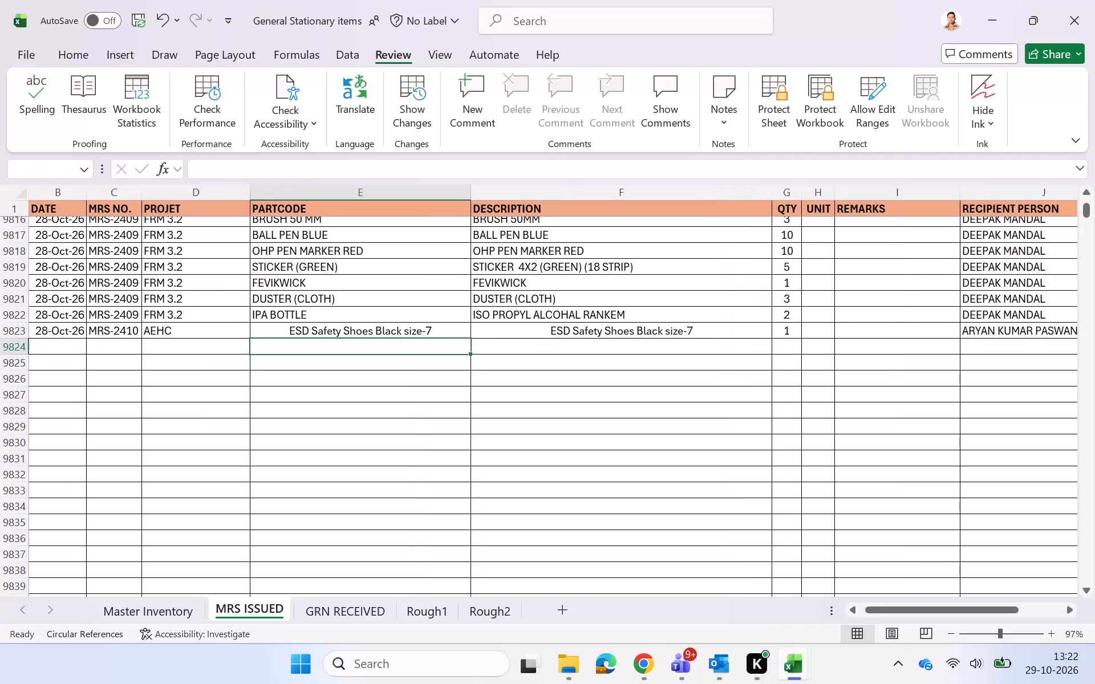
pyautogui.click(378, 187)
pyautogui.hotkey('shift', 'Right')
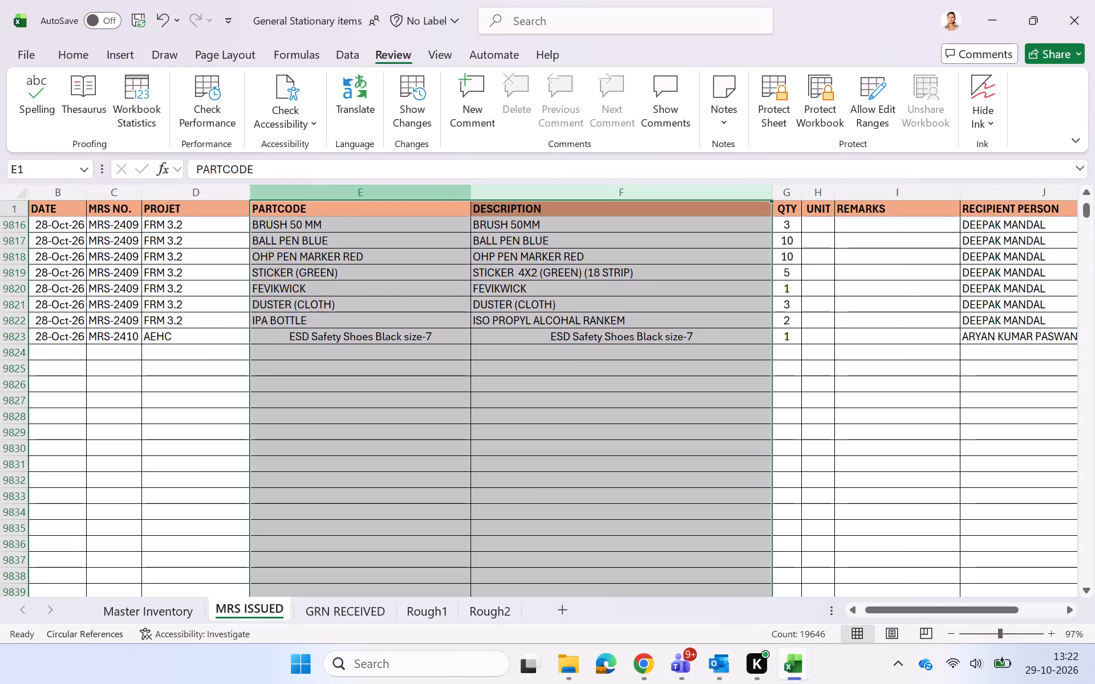
pyautogui.doubleClick(88, 52)
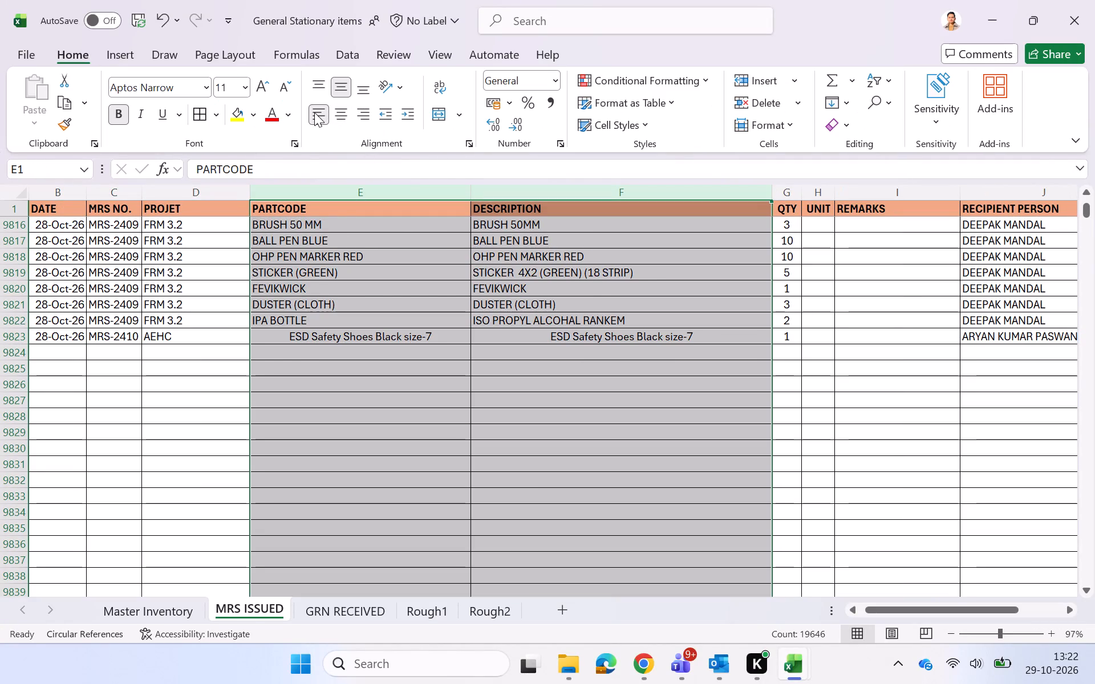
pyautogui.click(314, 112)
pyautogui.click(391, 443)
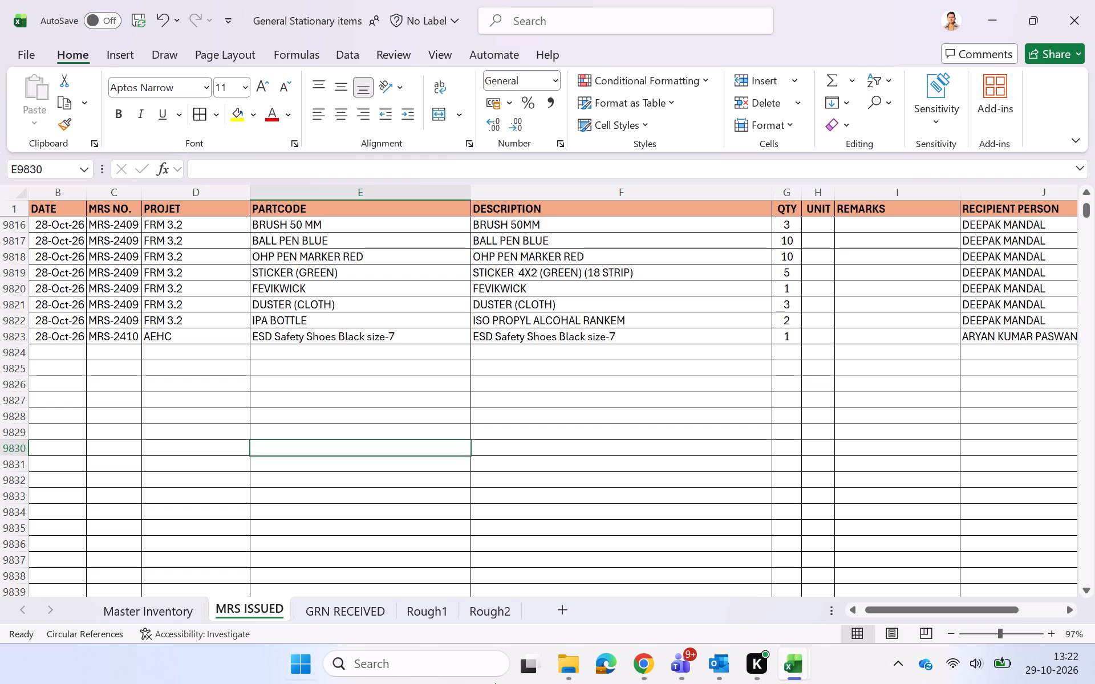
# Open the SUMMARY SEP 26 workbook from the desktop and examine its Dashboard summary and the Stationary, Maintainance and Line Consumables tables.
pyautogui.click(856, 362)
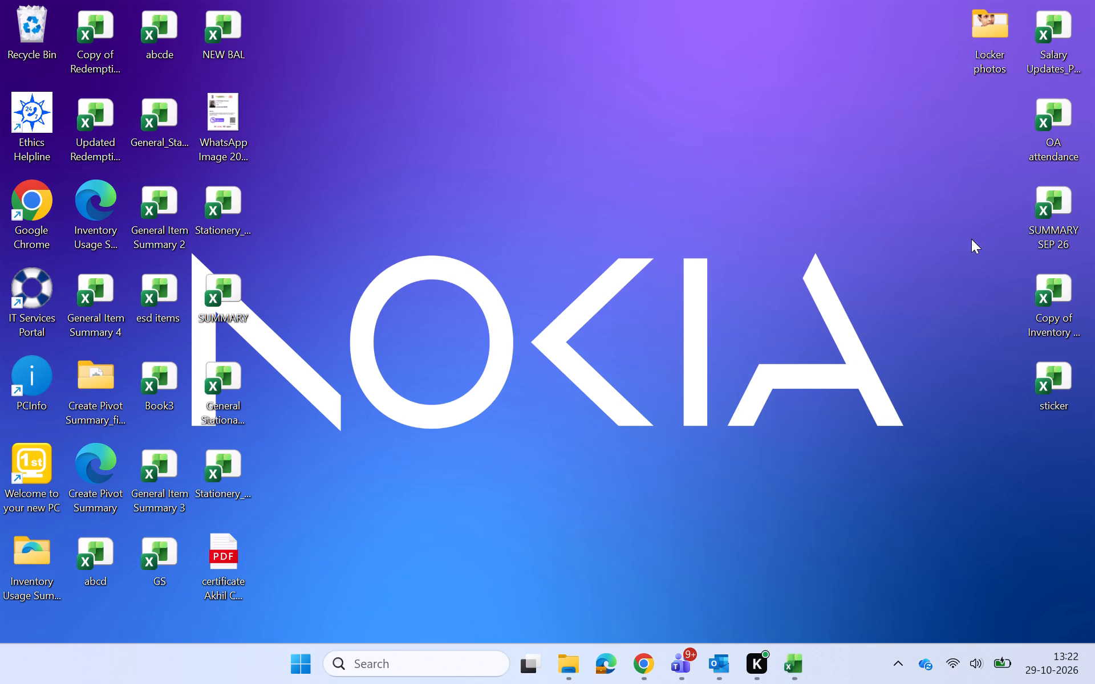
pyautogui.tripleClick(1049, 227)
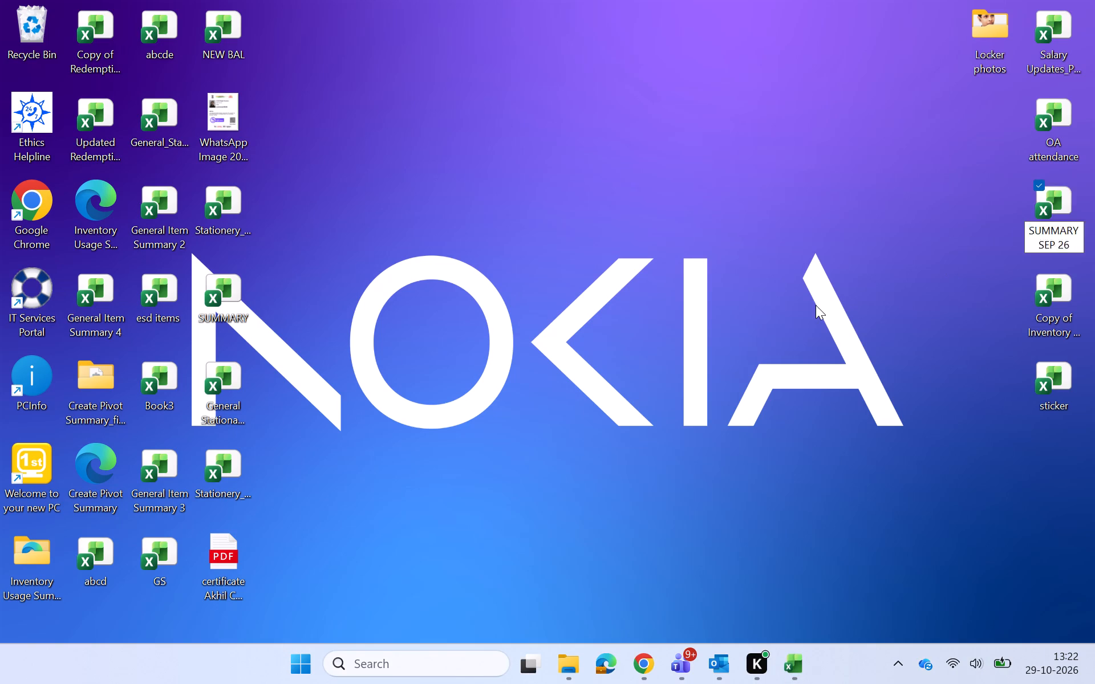
pyautogui.hscroll(1, 816, 305)
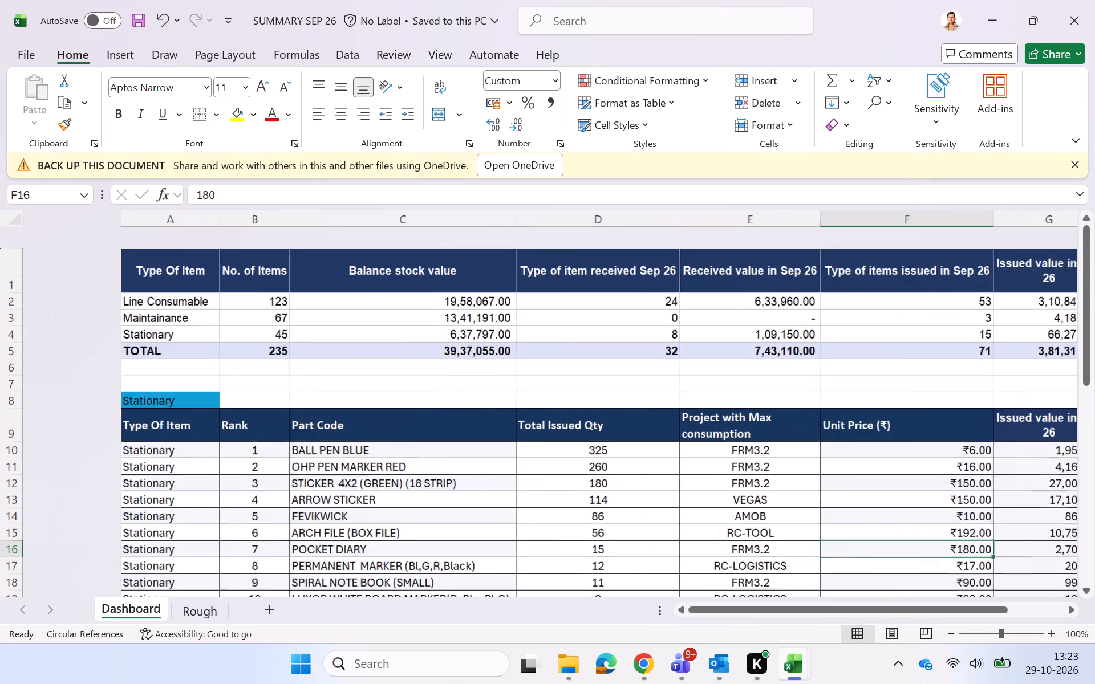
pyautogui.hscroll(1, 816, 305)
pyautogui.scroll(-1, 538, 394)
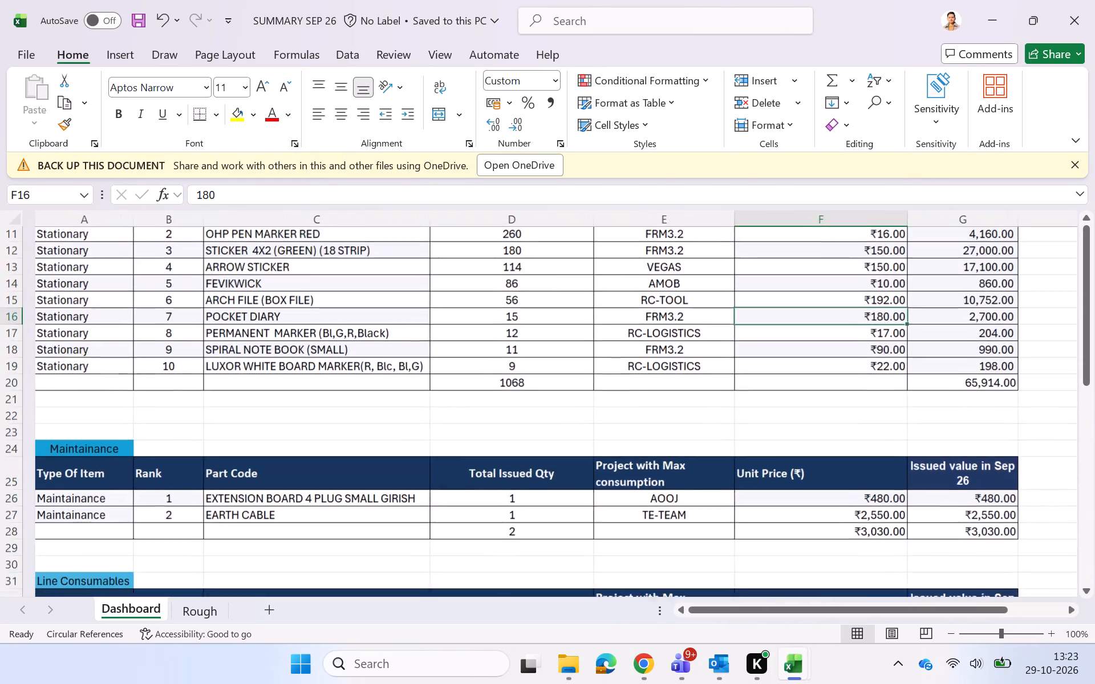
pyautogui.scroll(-2, 538, 394)
pyautogui.scroll(14, 538, 394)
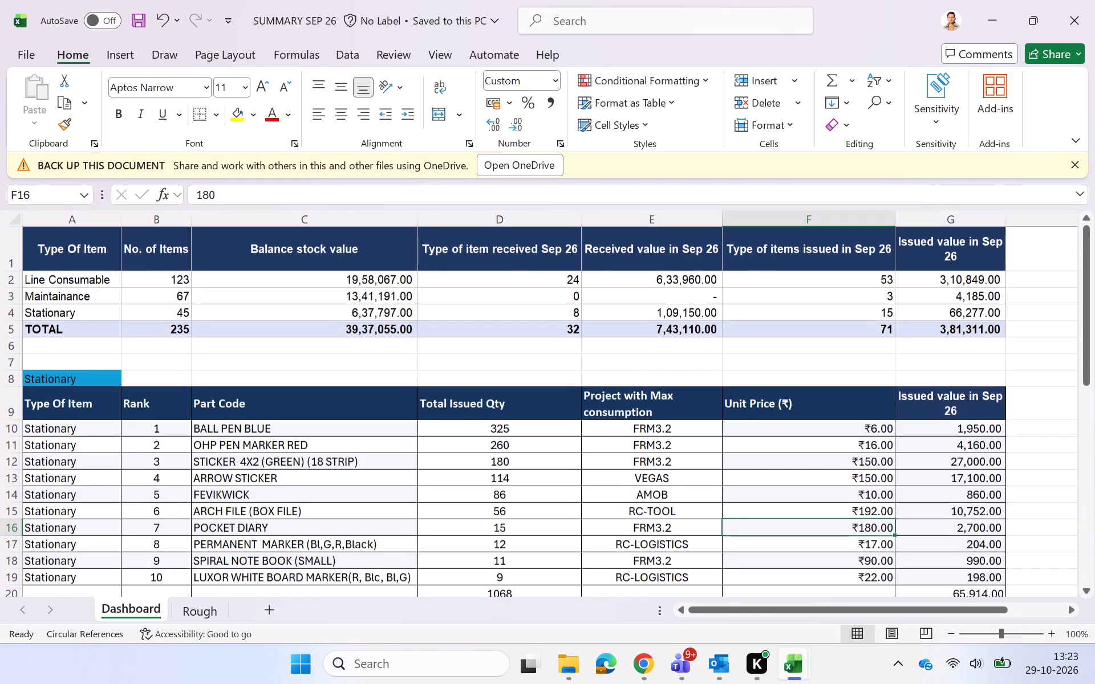
pyautogui.click(403, 349)
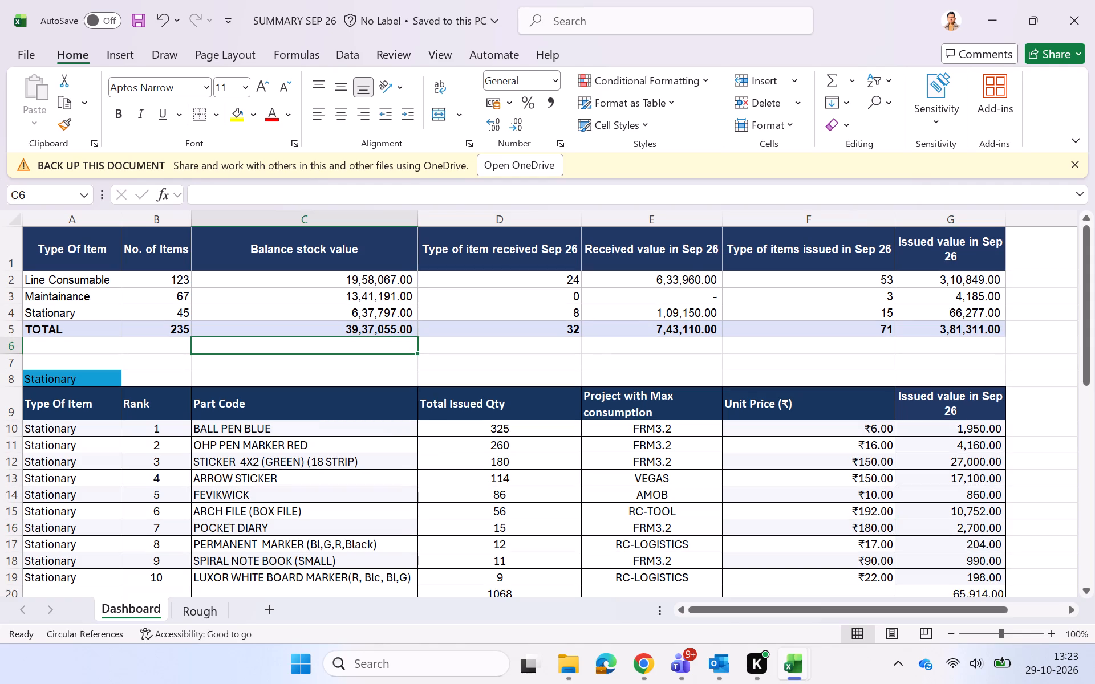
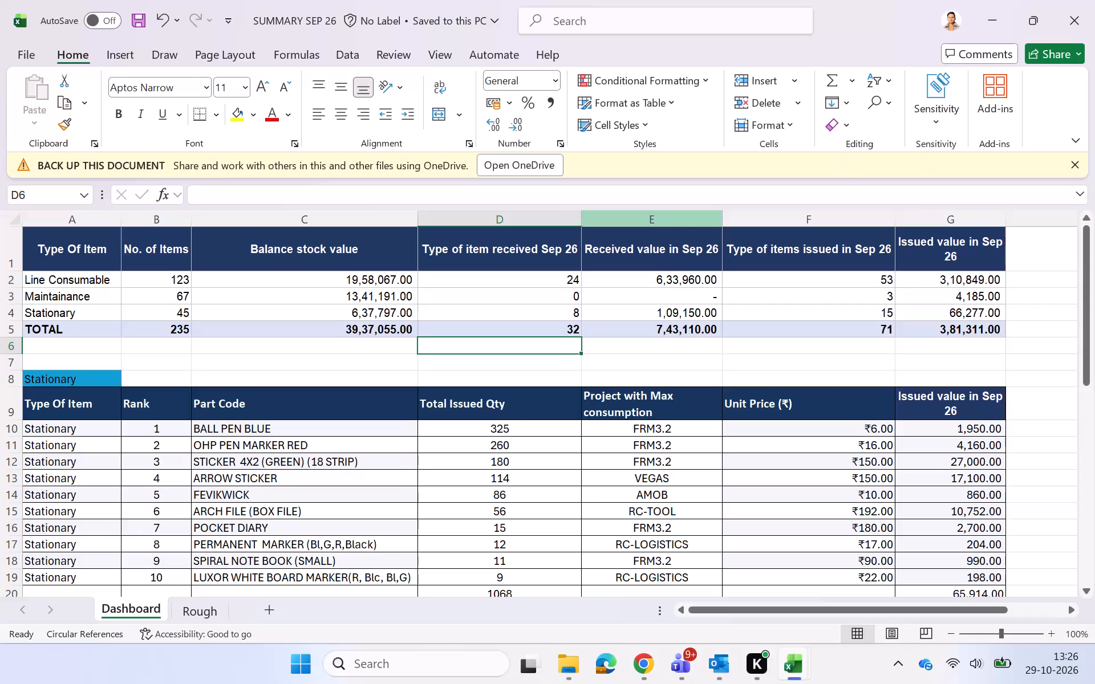
# Dismiss the OneDrive backup notice, and examine the Dashboard's summary and category tables along with the Rough sheet's line-wise consumption.
pyautogui.click(1081, 165)
pyautogui.hscroll(1, 982, 216)
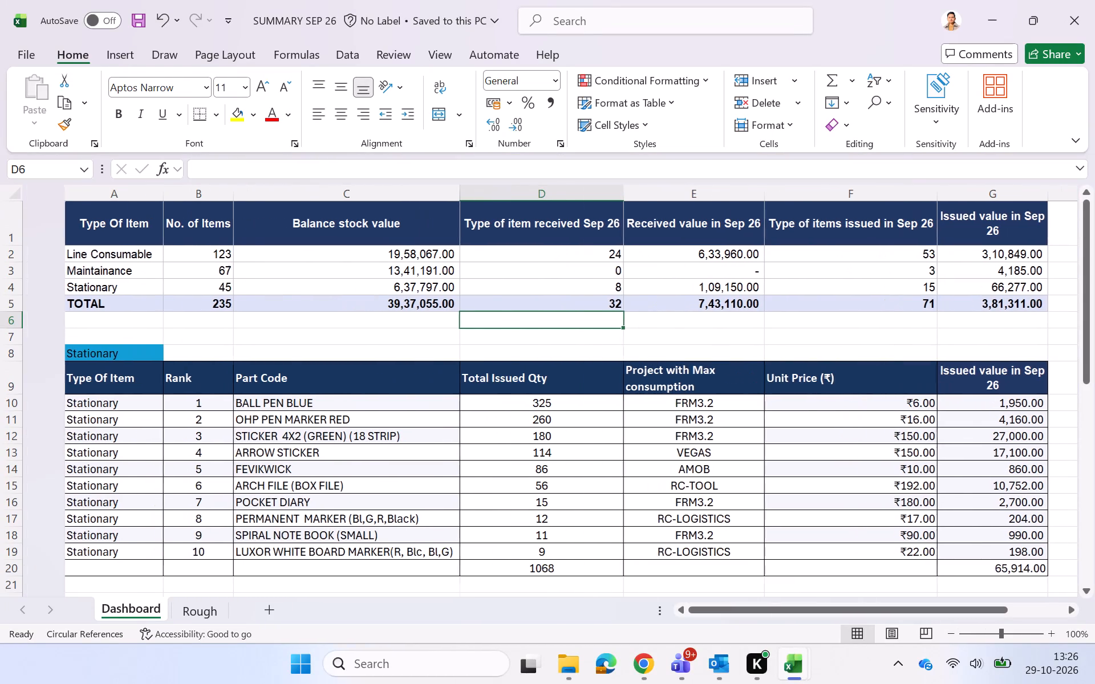
pyautogui.hscroll(1, 982, 216)
pyautogui.scroll(-3, 827, 340)
pyautogui.scroll(2, 827, 340)
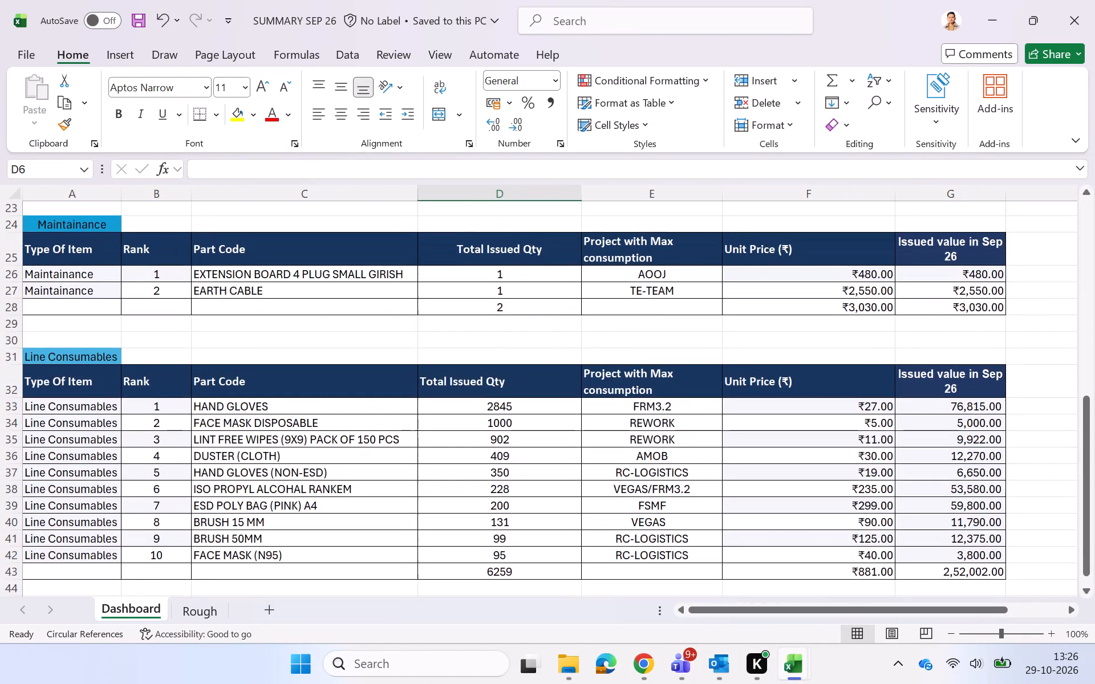
pyautogui.scroll(2, 827, 340)
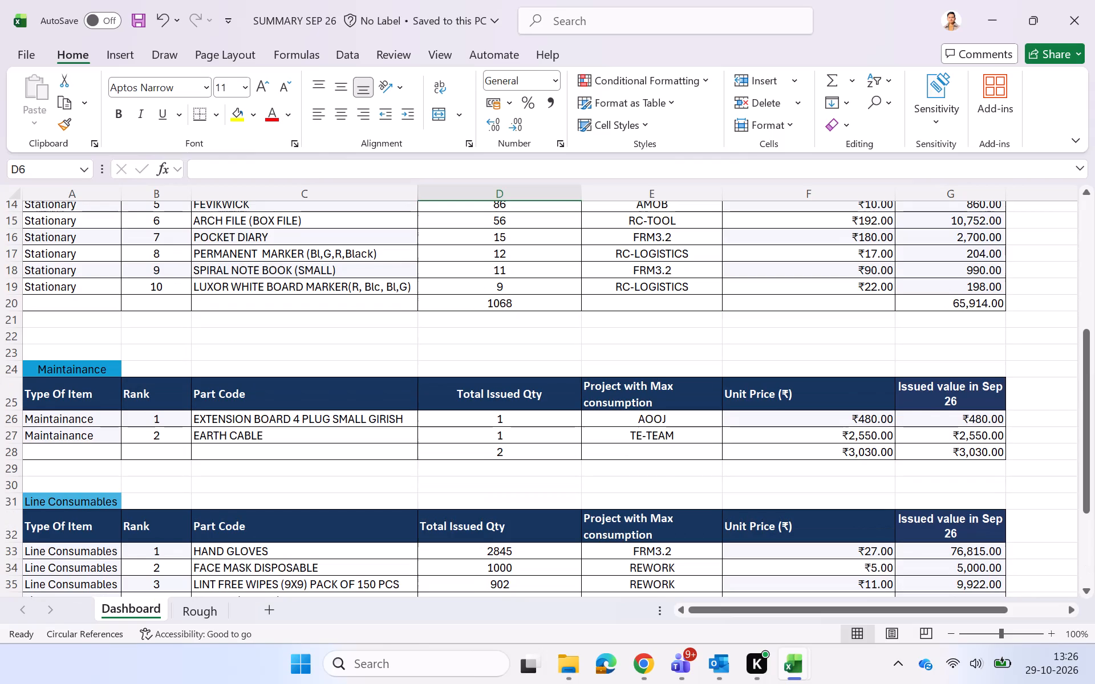
pyautogui.scroll(4, 827, 340)
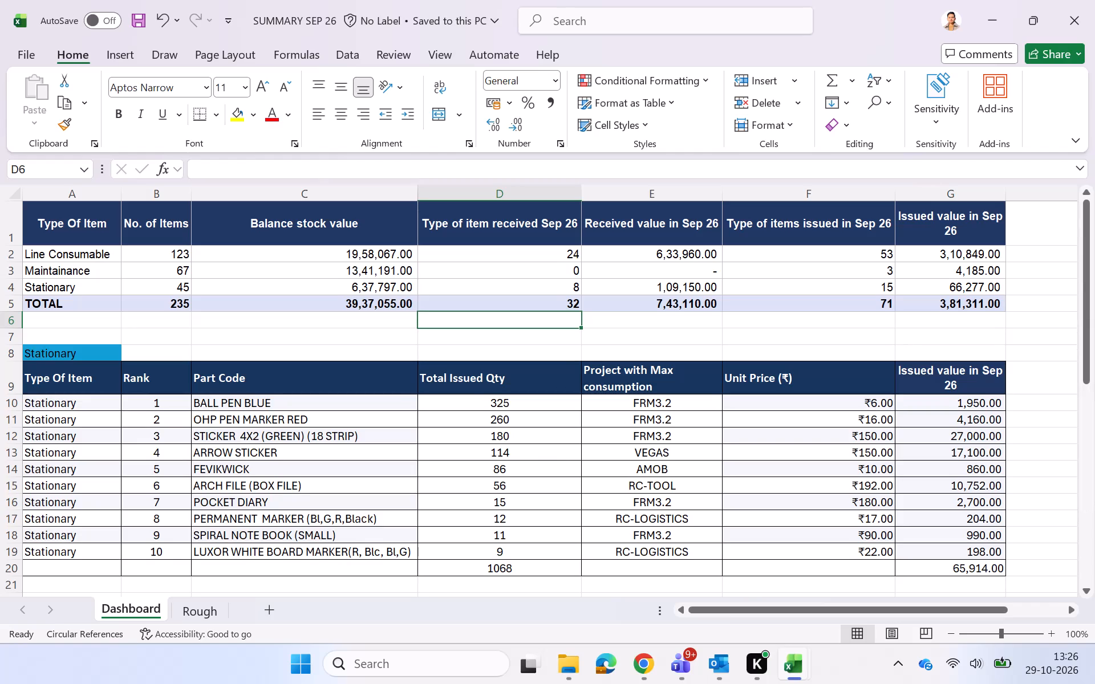
pyautogui.scroll(-3, 827, 340)
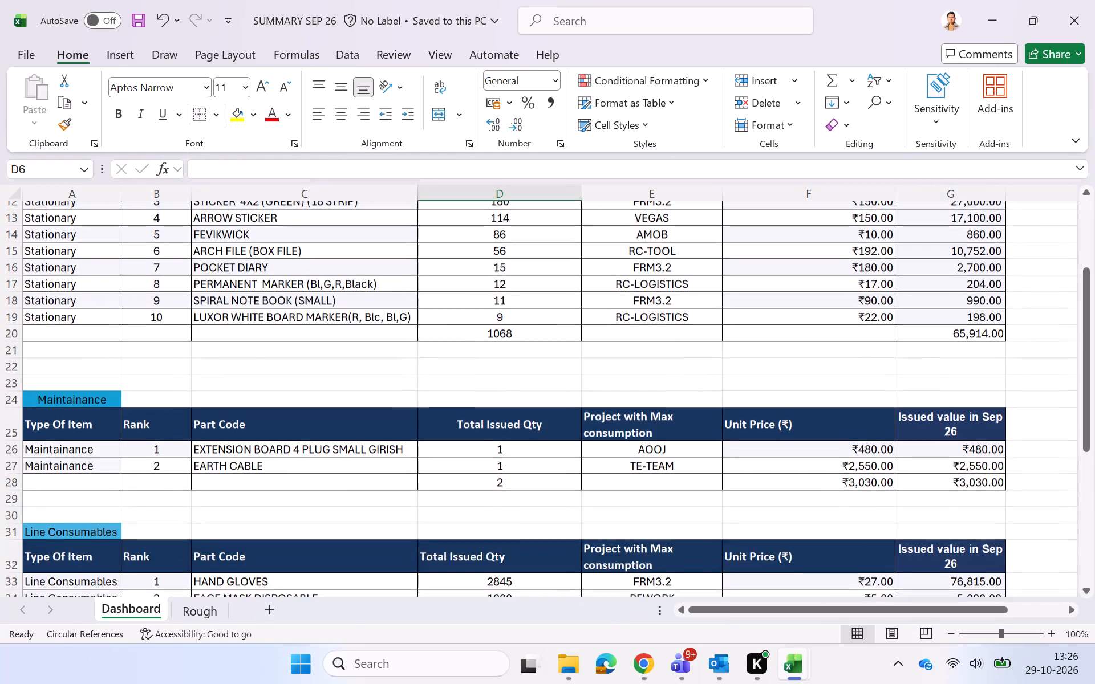
pyautogui.scroll(-1, 827, 340)
pyautogui.scroll(4, 827, 340)
pyautogui.click(200, 605)
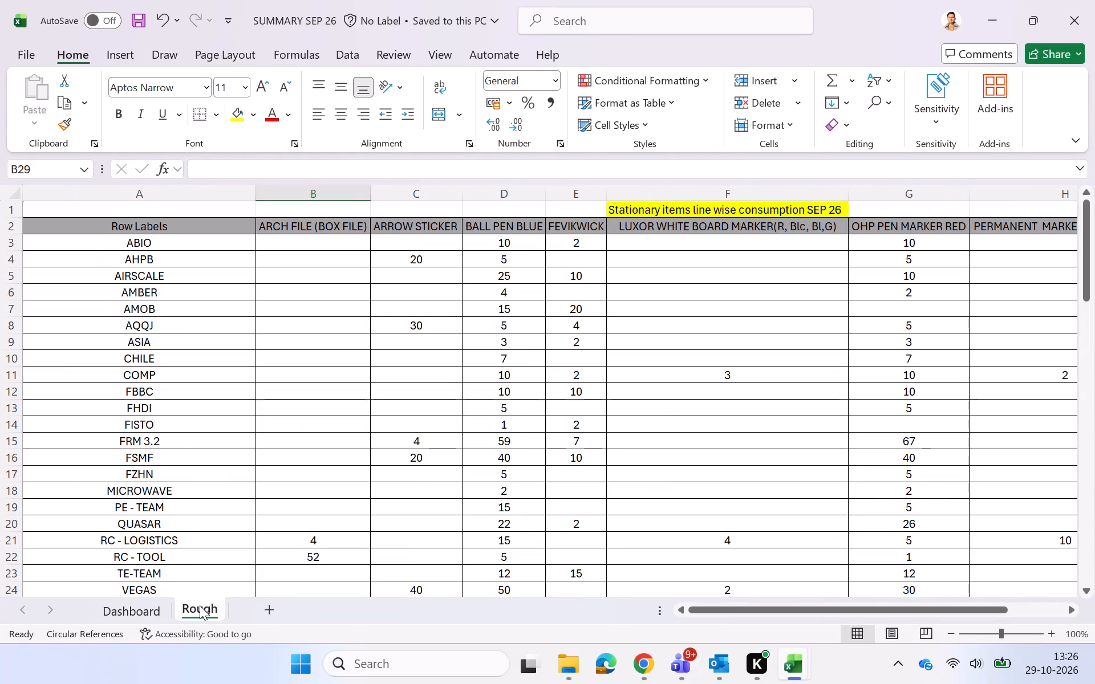
pyautogui.click(126, 610)
pyautogui.doubleClick(324, 338)
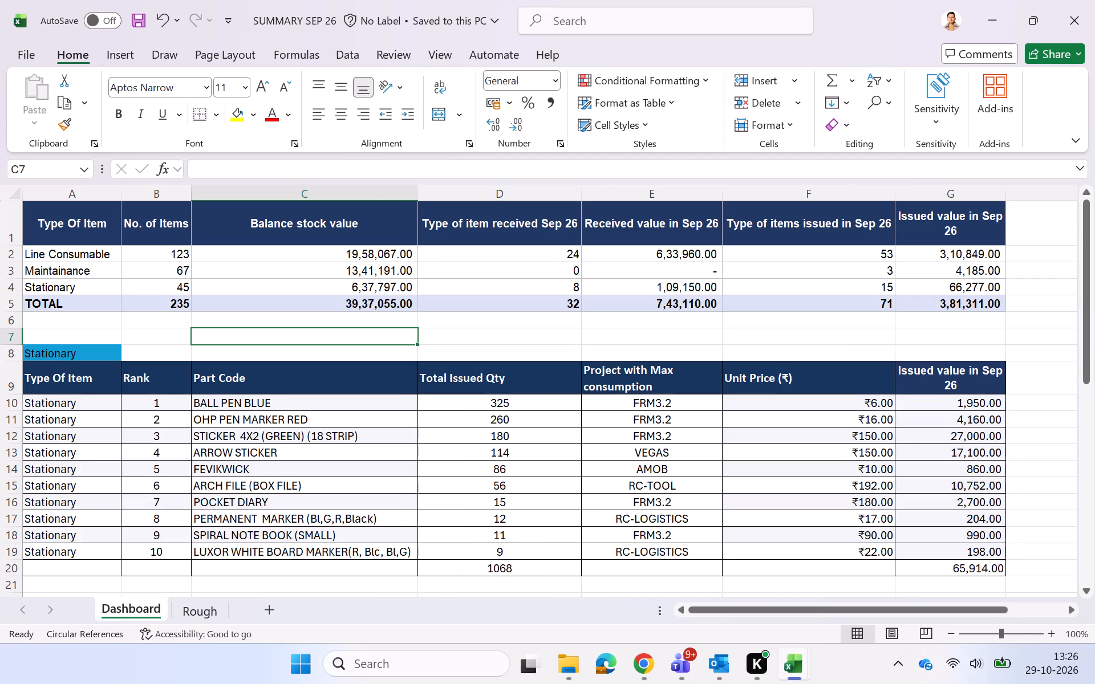
pyautogui.click(324, 338)
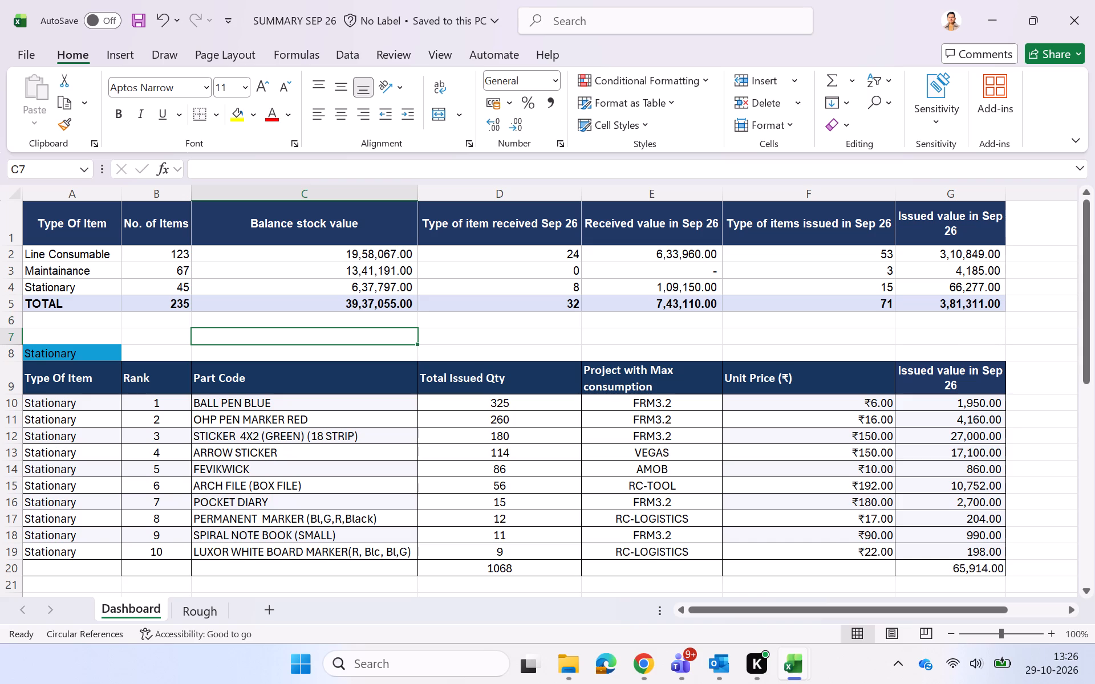
pyautogui.scroll(-2, 318, 446)
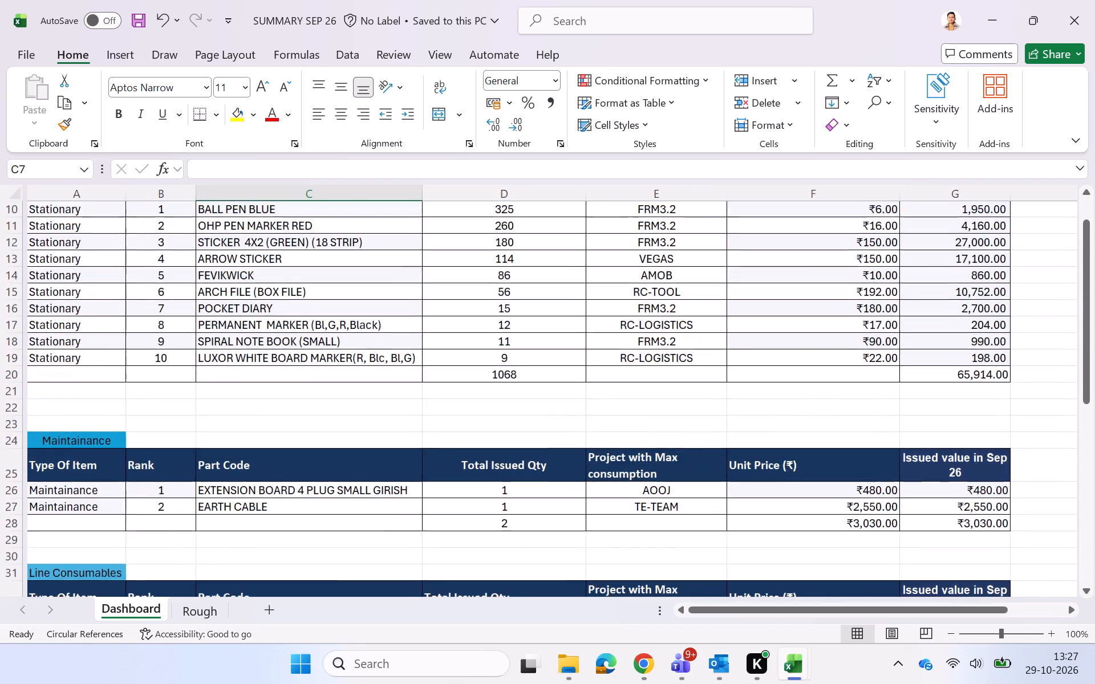
pyautogui.scroll(-2, 318, 446)
pyautogui.scroll(2, 318, 446)
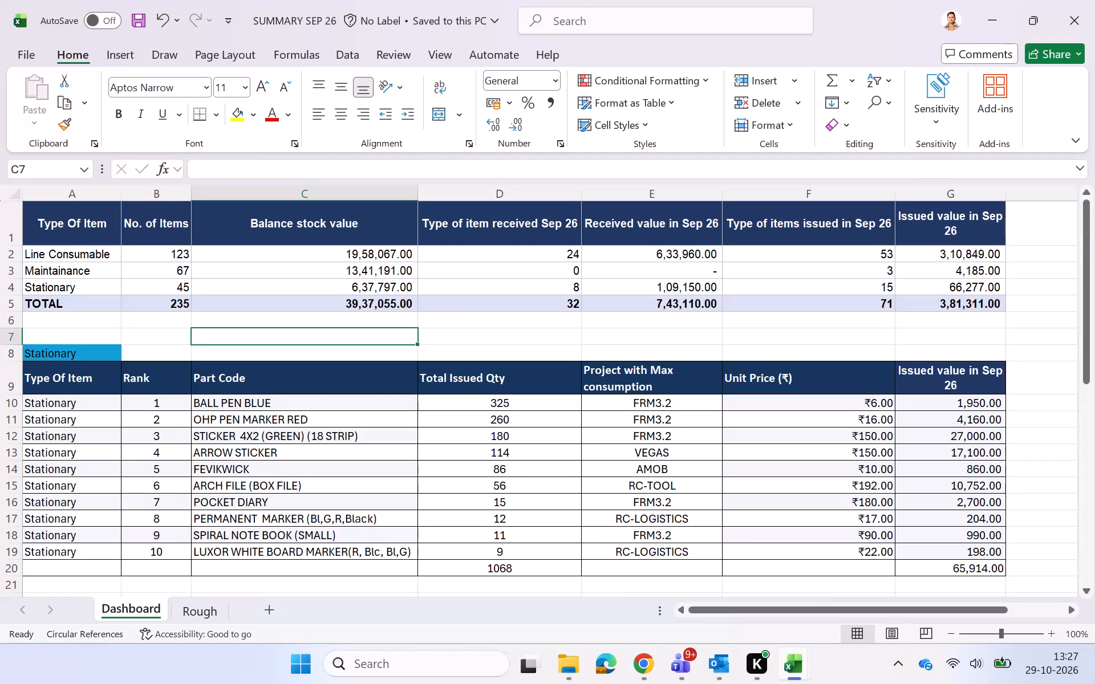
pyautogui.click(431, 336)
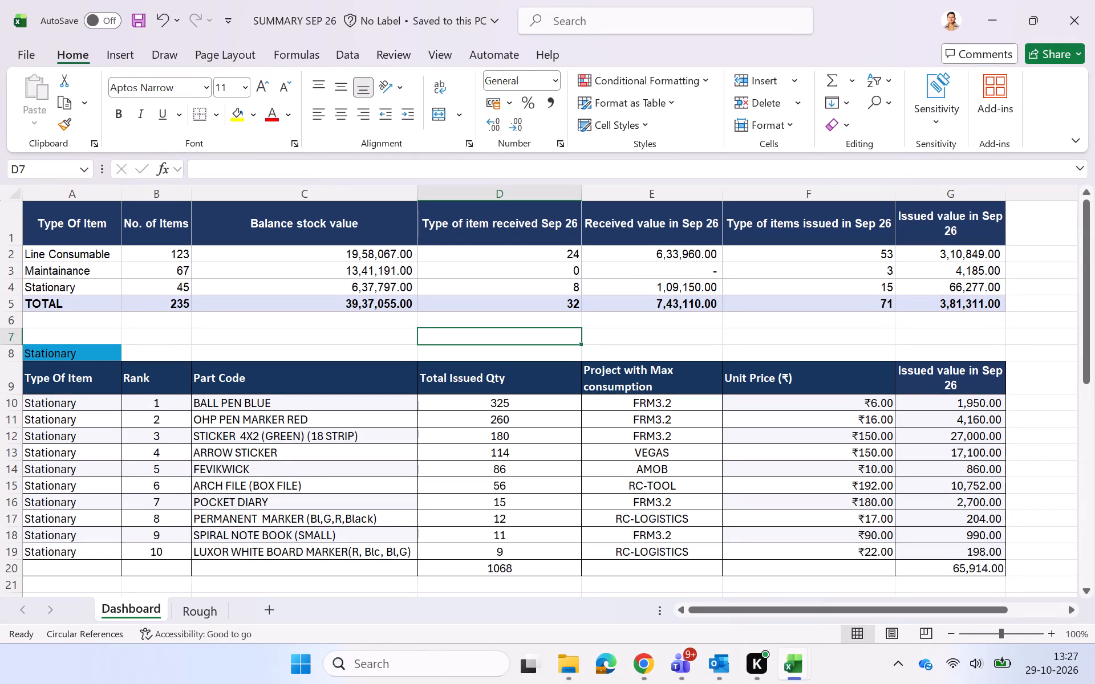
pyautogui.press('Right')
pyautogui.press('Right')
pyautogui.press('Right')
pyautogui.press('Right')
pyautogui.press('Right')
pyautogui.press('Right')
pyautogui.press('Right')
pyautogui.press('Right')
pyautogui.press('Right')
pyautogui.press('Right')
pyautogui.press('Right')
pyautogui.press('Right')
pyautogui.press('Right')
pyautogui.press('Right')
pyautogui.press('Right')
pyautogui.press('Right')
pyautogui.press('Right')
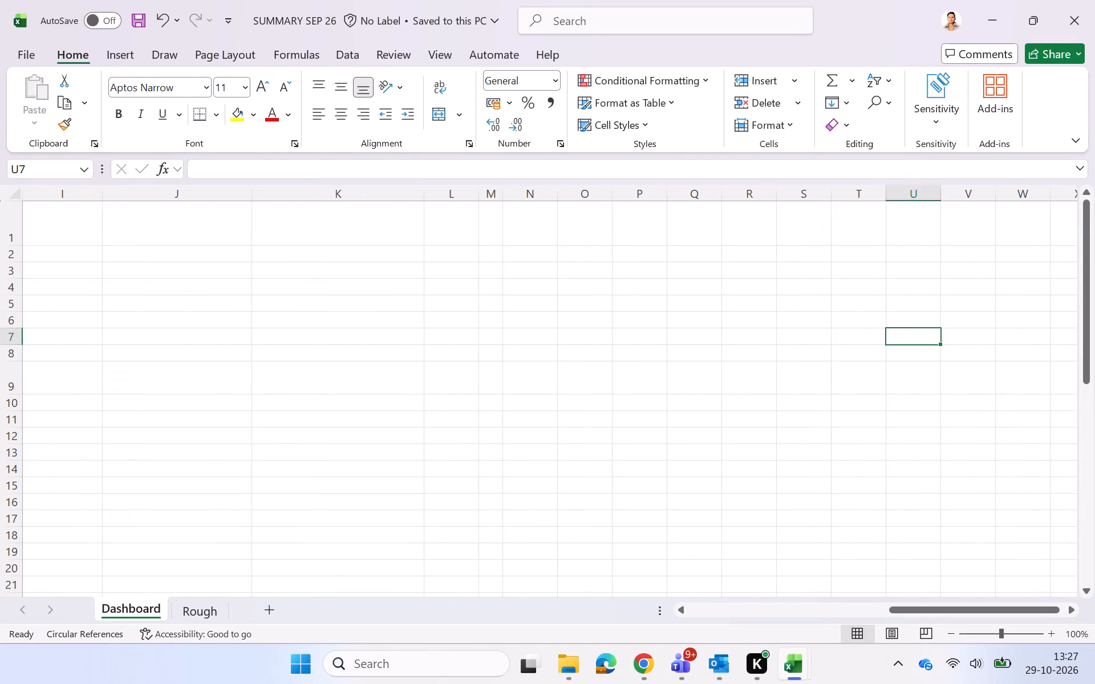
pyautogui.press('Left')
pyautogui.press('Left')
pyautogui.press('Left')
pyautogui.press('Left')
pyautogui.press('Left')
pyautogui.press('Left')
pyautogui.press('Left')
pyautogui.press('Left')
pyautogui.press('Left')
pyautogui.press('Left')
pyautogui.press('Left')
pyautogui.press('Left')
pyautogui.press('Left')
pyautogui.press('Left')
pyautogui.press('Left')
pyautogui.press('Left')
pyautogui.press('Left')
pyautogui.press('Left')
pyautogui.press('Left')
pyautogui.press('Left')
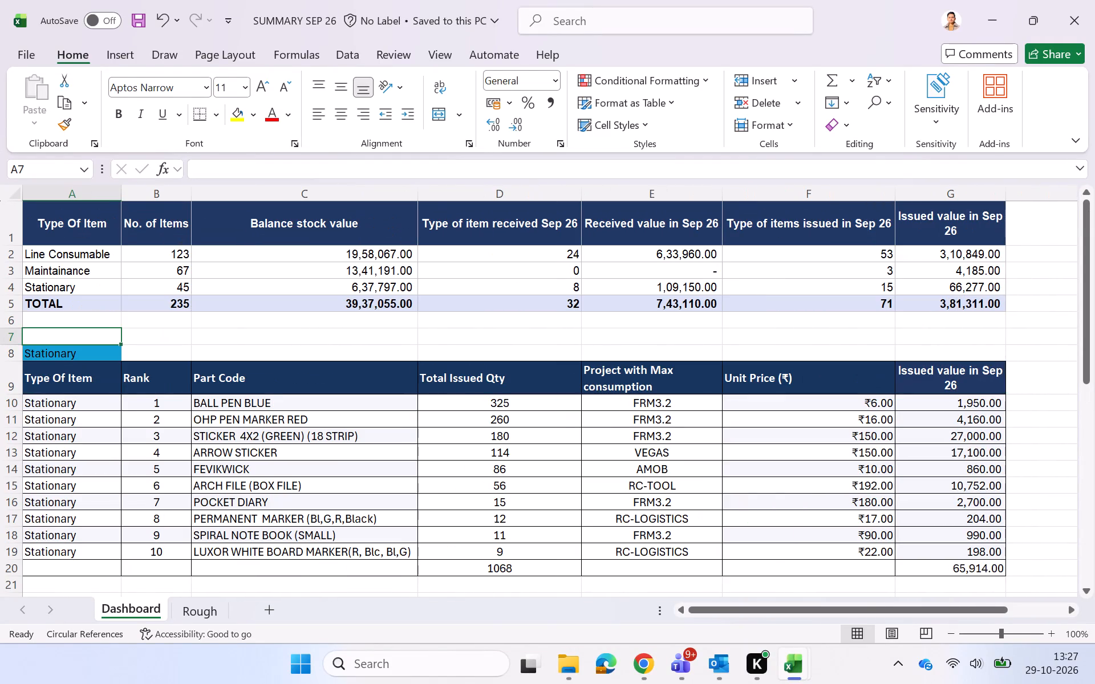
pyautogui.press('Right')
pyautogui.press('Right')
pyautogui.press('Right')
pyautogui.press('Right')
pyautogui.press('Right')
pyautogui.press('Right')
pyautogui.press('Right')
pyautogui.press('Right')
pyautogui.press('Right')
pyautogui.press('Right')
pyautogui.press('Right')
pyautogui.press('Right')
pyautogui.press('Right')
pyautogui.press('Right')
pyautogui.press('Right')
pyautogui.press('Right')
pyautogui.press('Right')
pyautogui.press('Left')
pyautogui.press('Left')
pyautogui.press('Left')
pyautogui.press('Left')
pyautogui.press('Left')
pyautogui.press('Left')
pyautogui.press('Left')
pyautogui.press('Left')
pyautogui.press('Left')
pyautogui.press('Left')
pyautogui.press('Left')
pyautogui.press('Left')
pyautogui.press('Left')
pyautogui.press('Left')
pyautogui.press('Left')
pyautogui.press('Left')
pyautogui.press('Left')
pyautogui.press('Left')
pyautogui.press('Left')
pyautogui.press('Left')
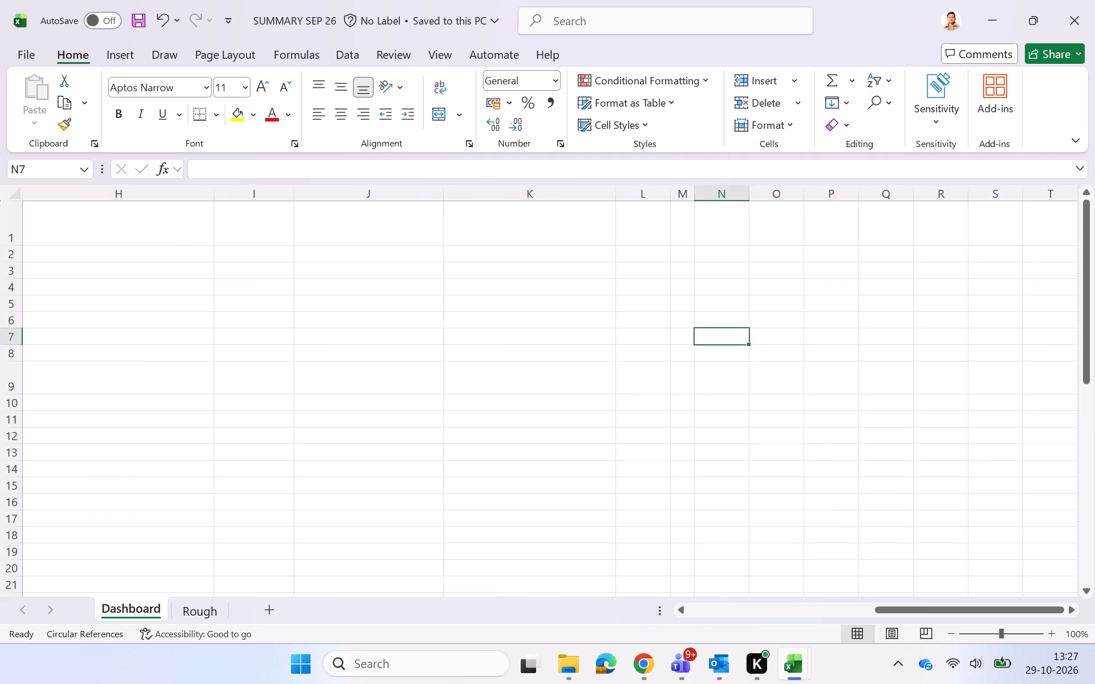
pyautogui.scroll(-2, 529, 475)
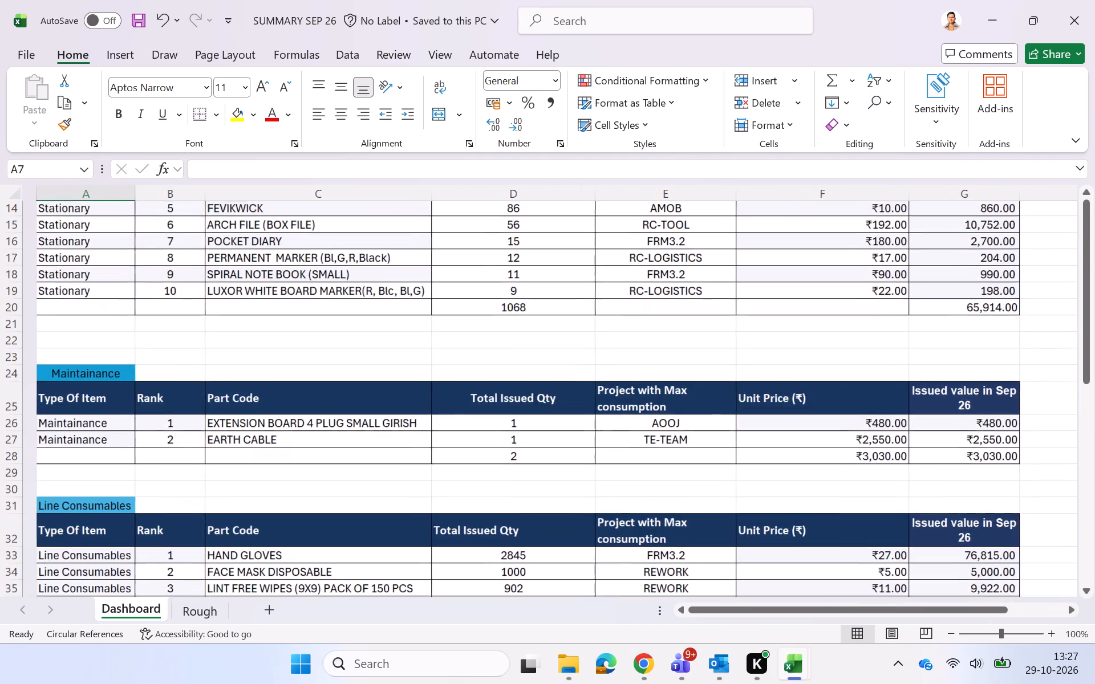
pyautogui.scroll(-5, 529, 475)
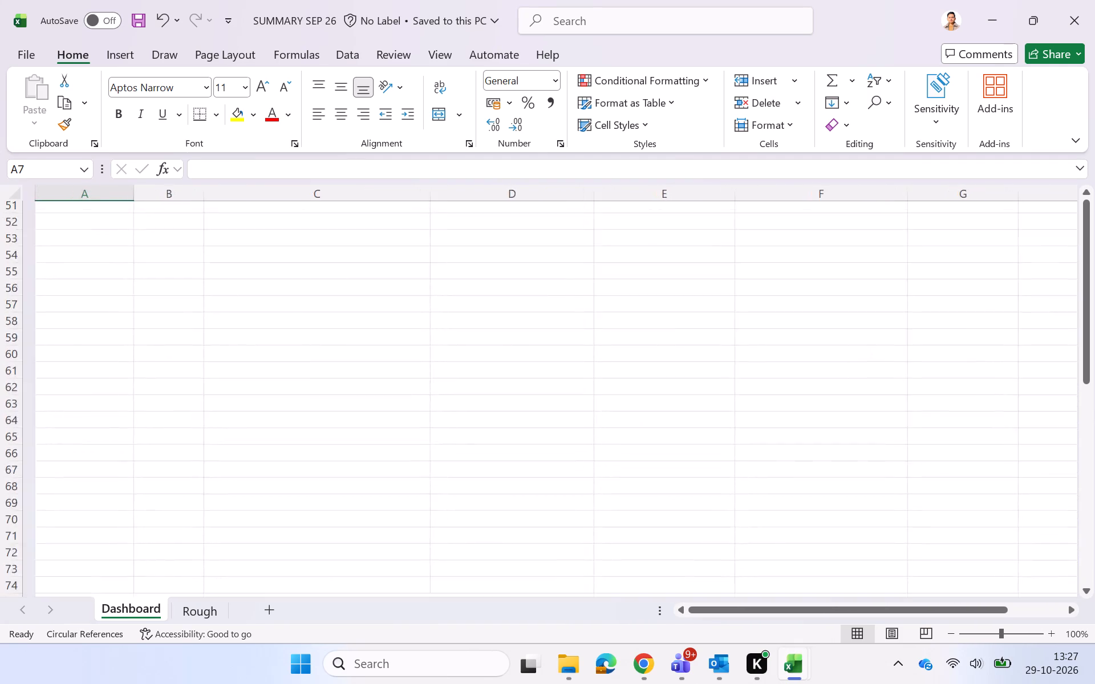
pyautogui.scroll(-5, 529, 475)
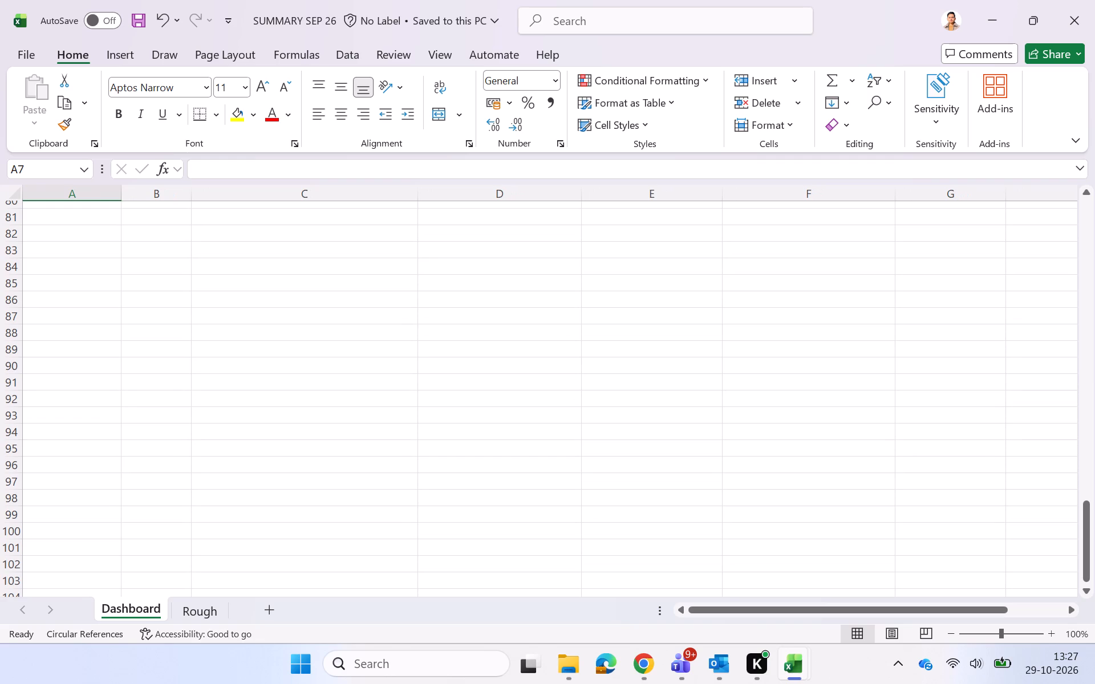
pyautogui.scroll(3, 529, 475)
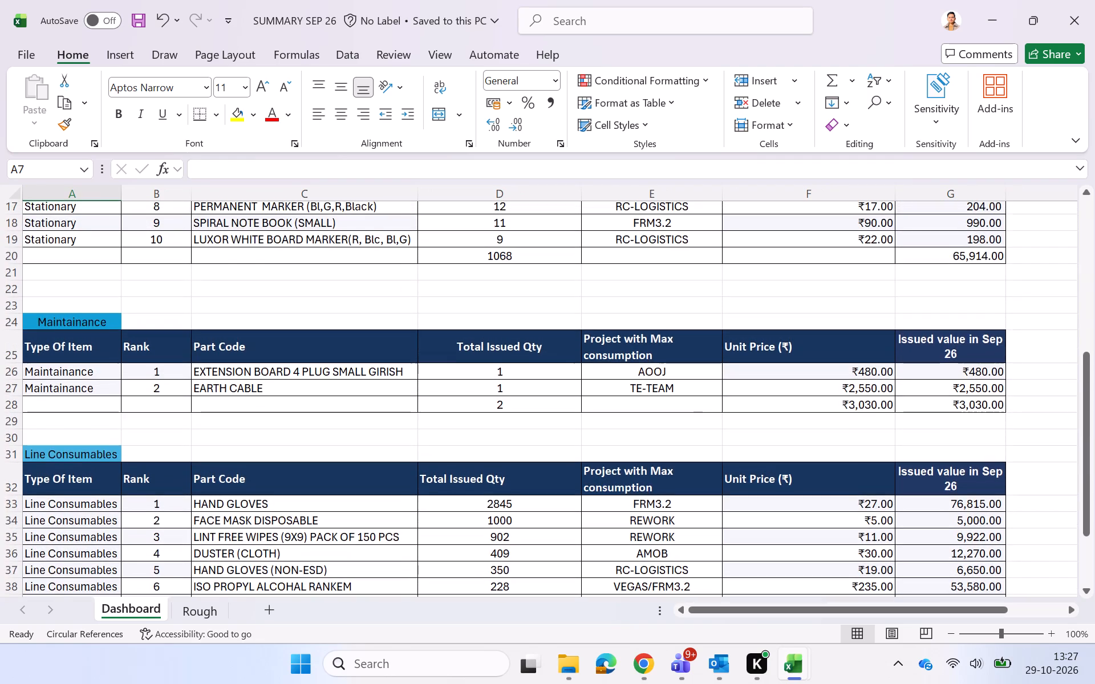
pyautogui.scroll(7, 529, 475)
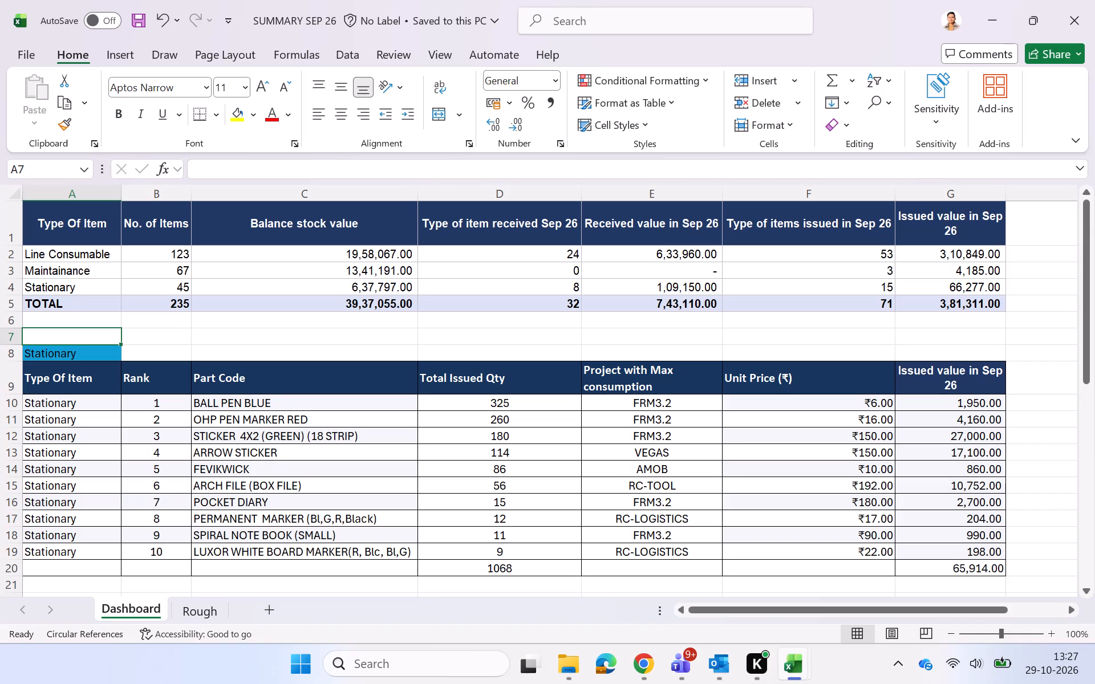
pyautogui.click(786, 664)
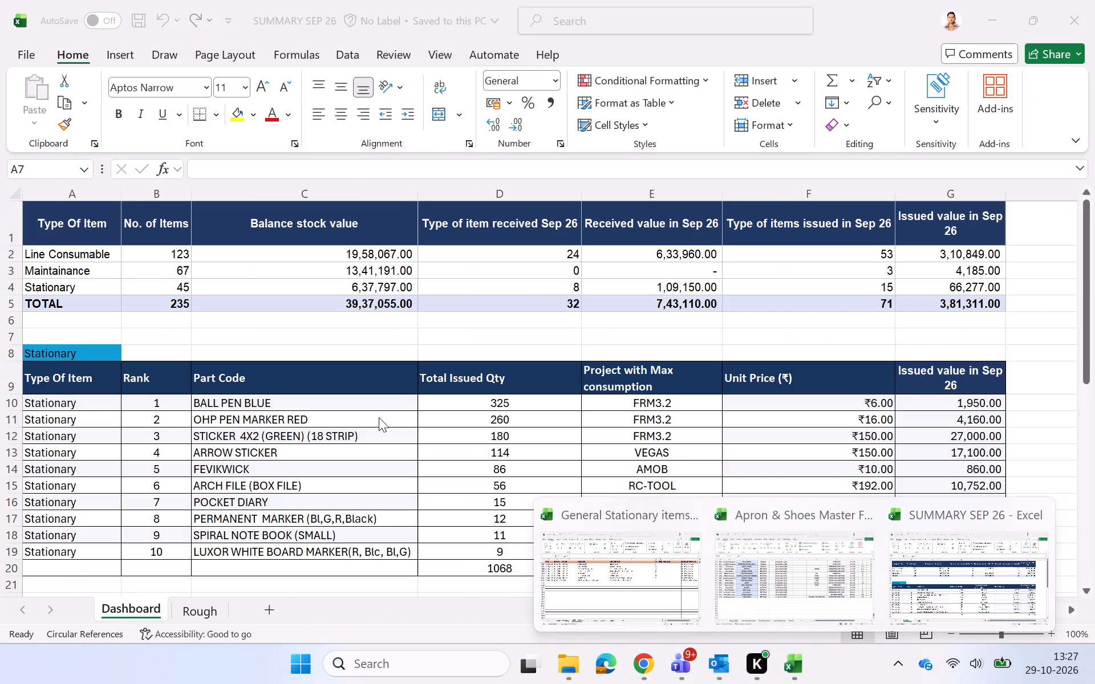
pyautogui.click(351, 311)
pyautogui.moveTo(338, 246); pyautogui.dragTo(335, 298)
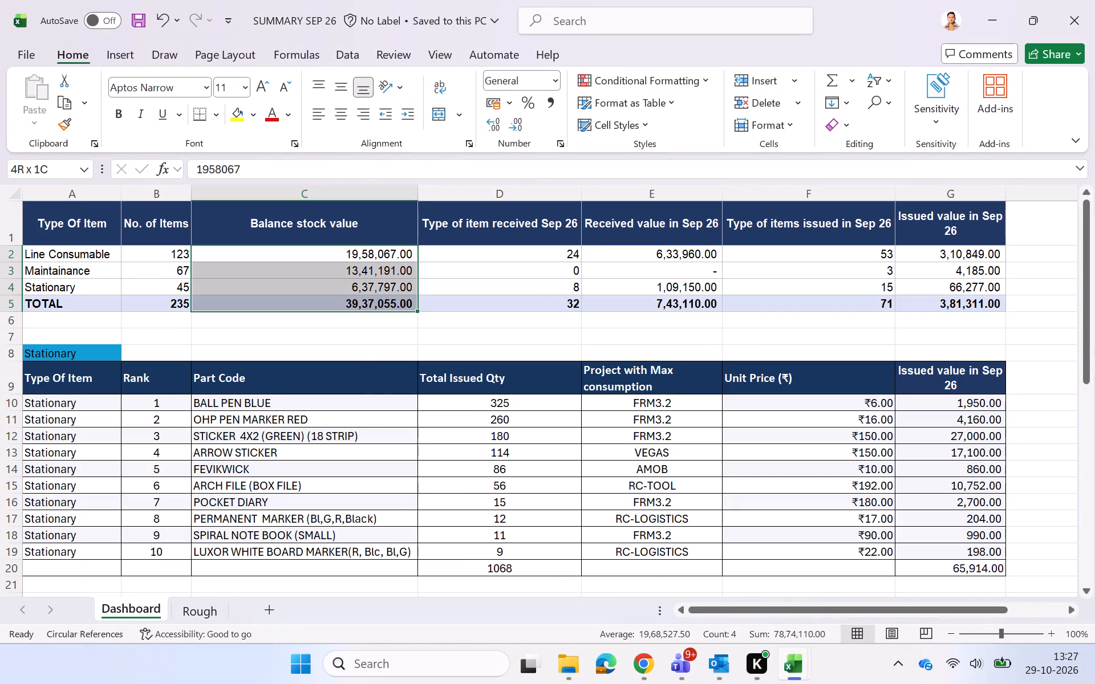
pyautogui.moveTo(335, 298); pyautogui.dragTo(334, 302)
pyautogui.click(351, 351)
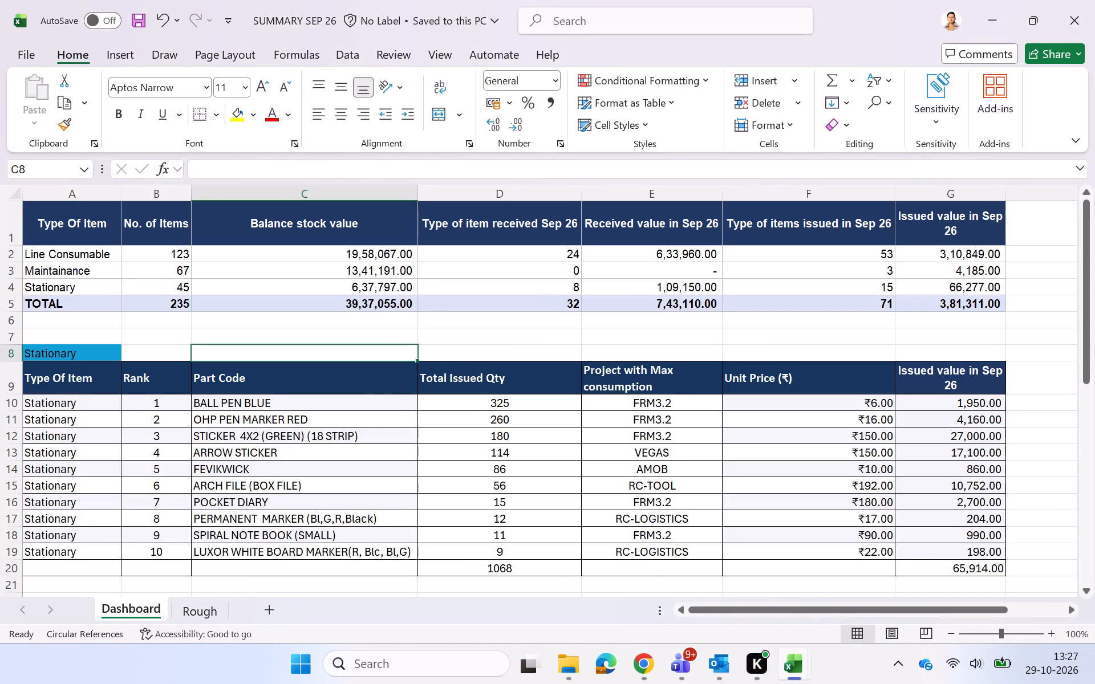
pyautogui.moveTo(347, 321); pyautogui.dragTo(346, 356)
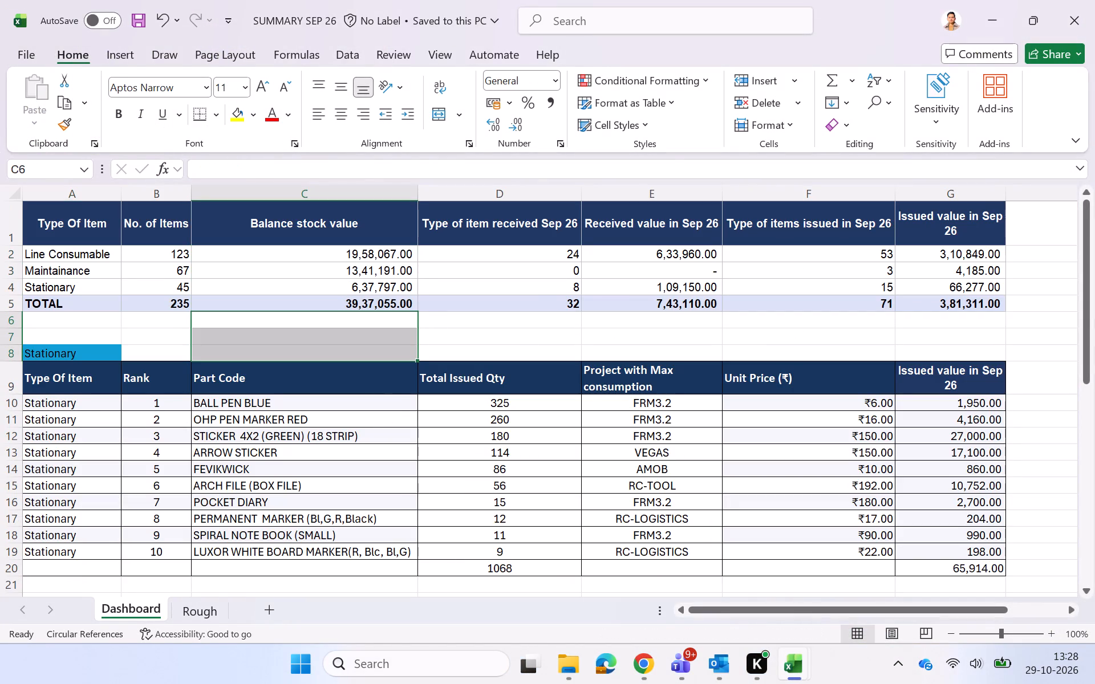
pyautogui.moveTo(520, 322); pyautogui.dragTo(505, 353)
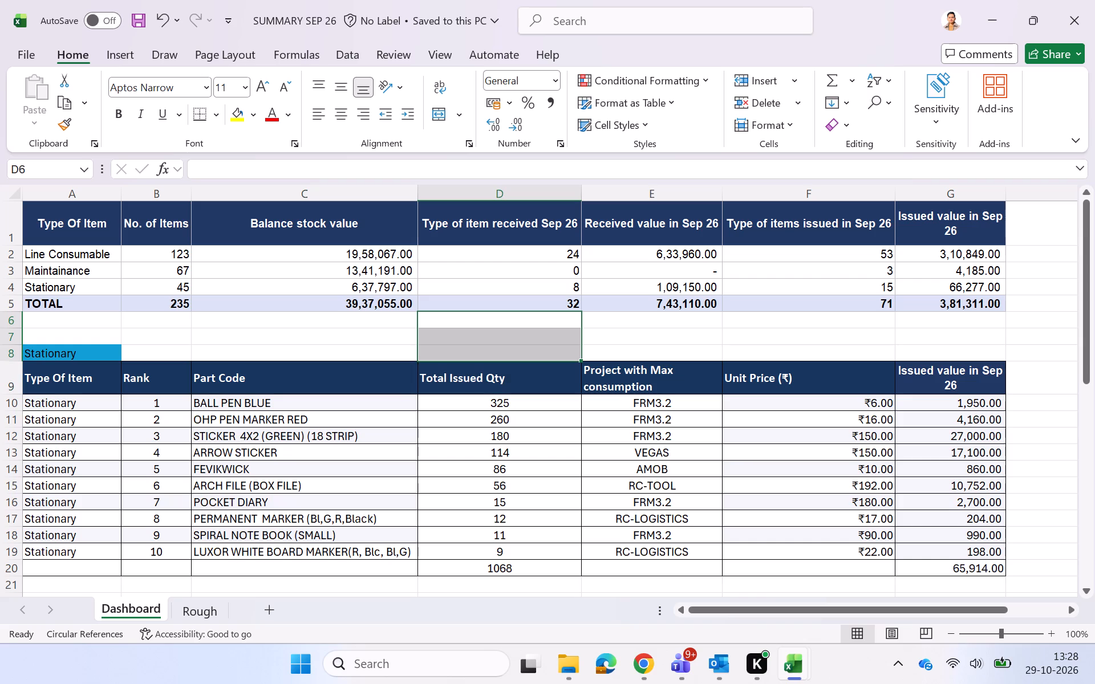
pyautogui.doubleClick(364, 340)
# Switch to the General Stationary items workbook and turn on filters for the GRN RECEIVED header row.
pyautogui.click(796, 674)
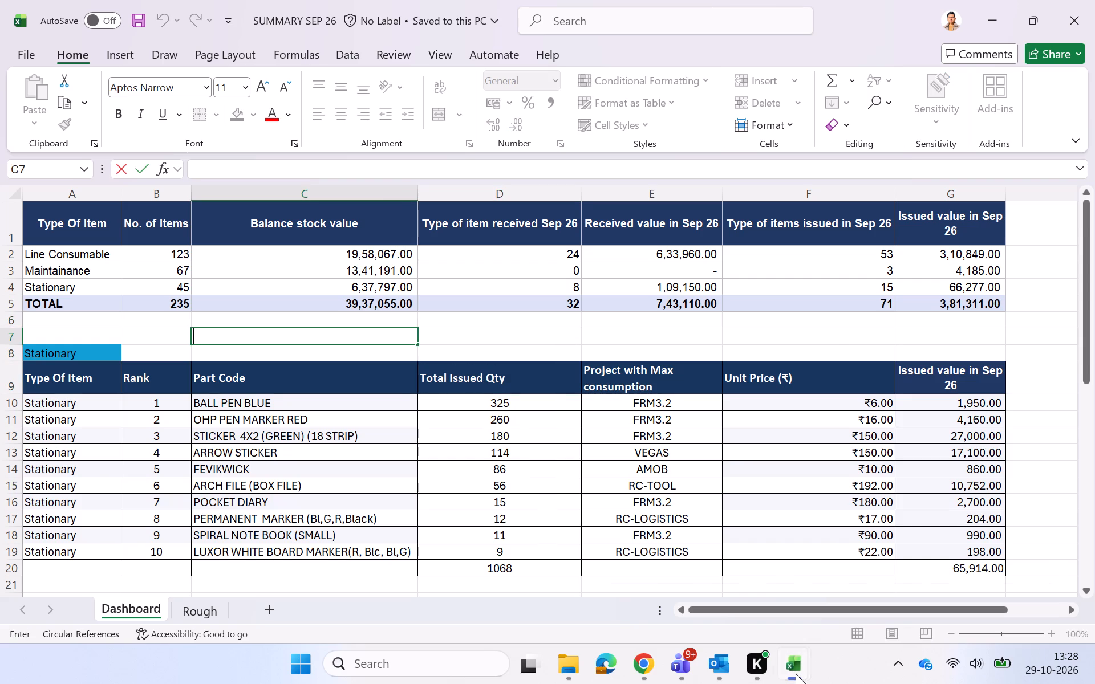
pyautogui.click(586, 604)
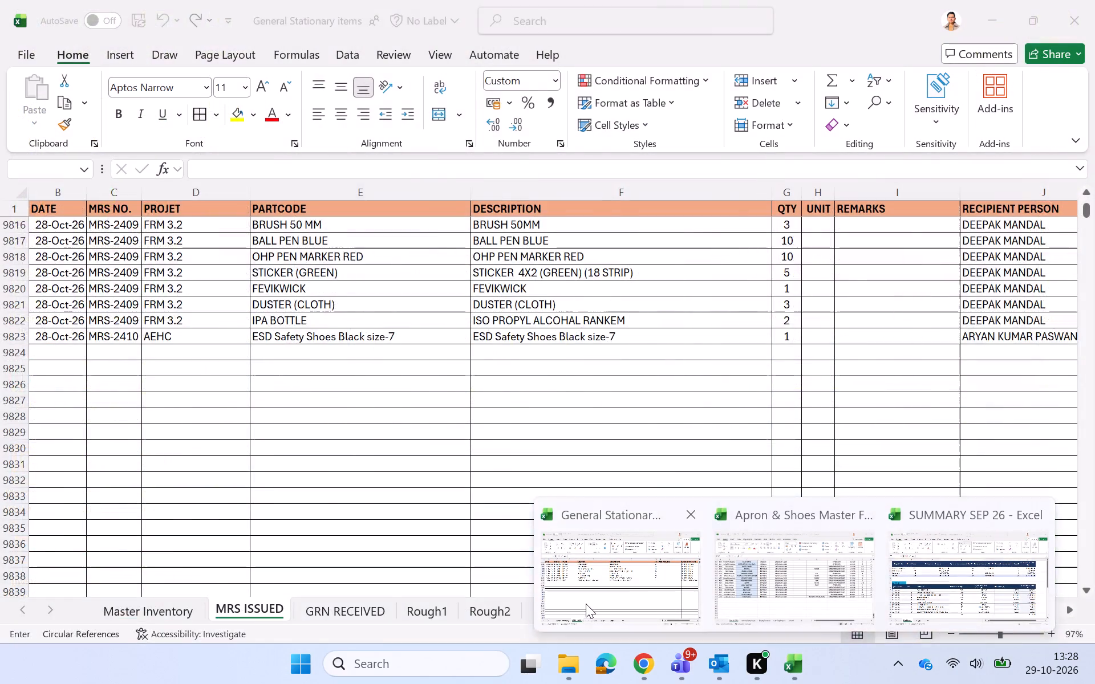
pyautogui.click(379, 603)
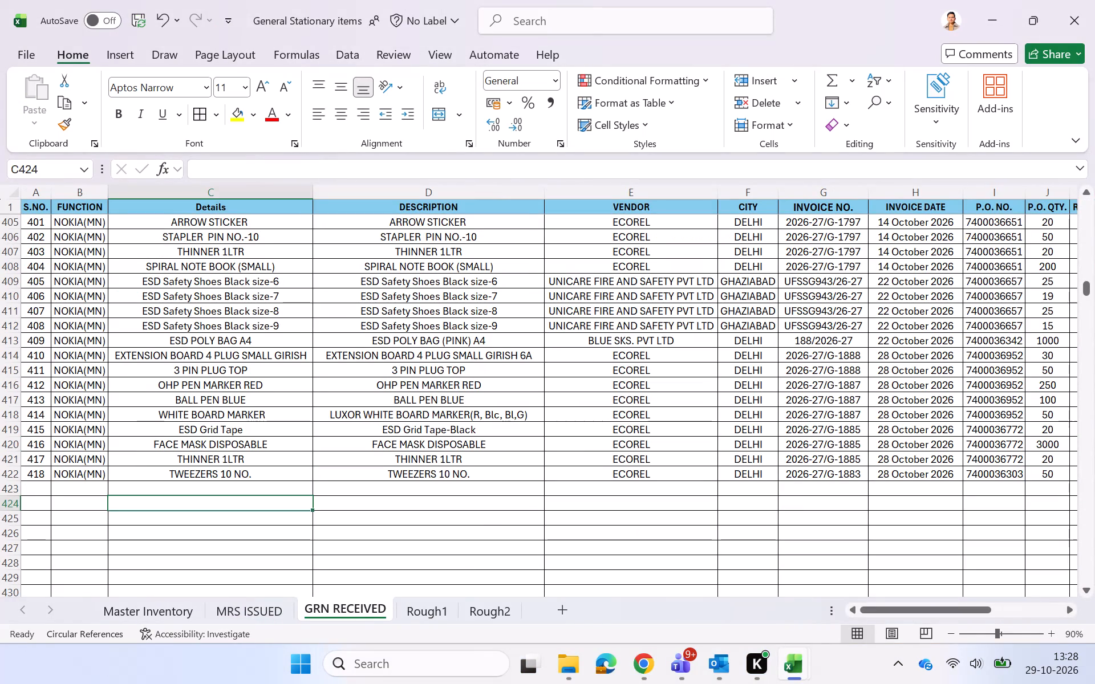
pyautogui.hotkey('ctrl', 'shift', 'l')
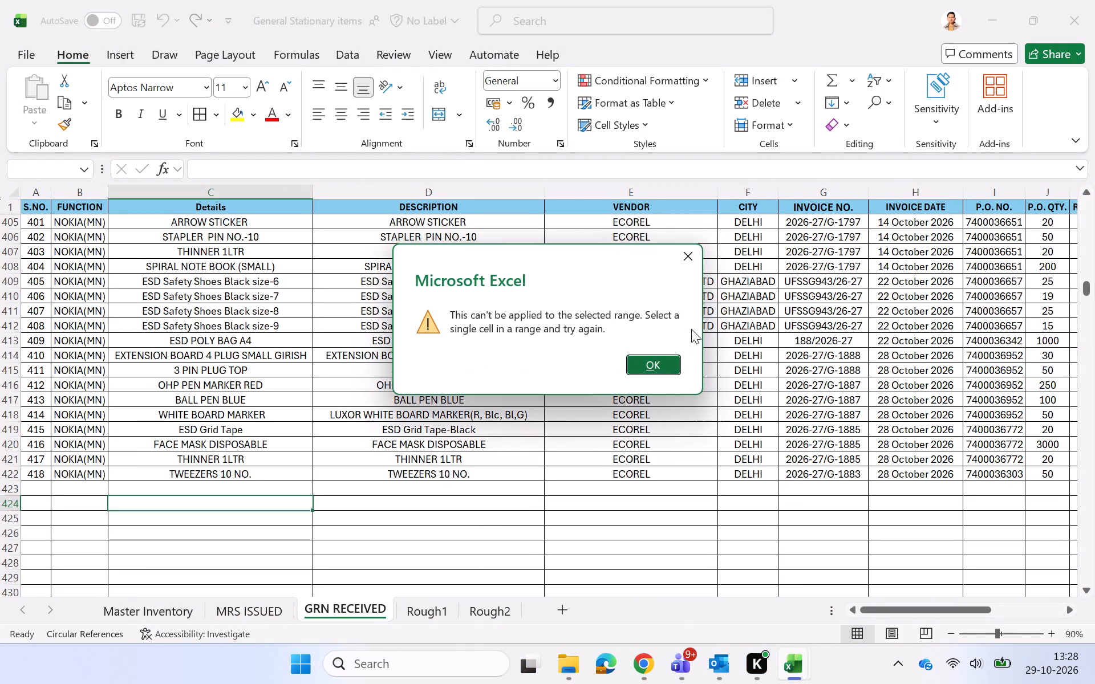
pyautogui.click(652, 363)
pyautogui.click(334, 208)
pyautogui.hotkey('ctrl', 'shift', 'l')
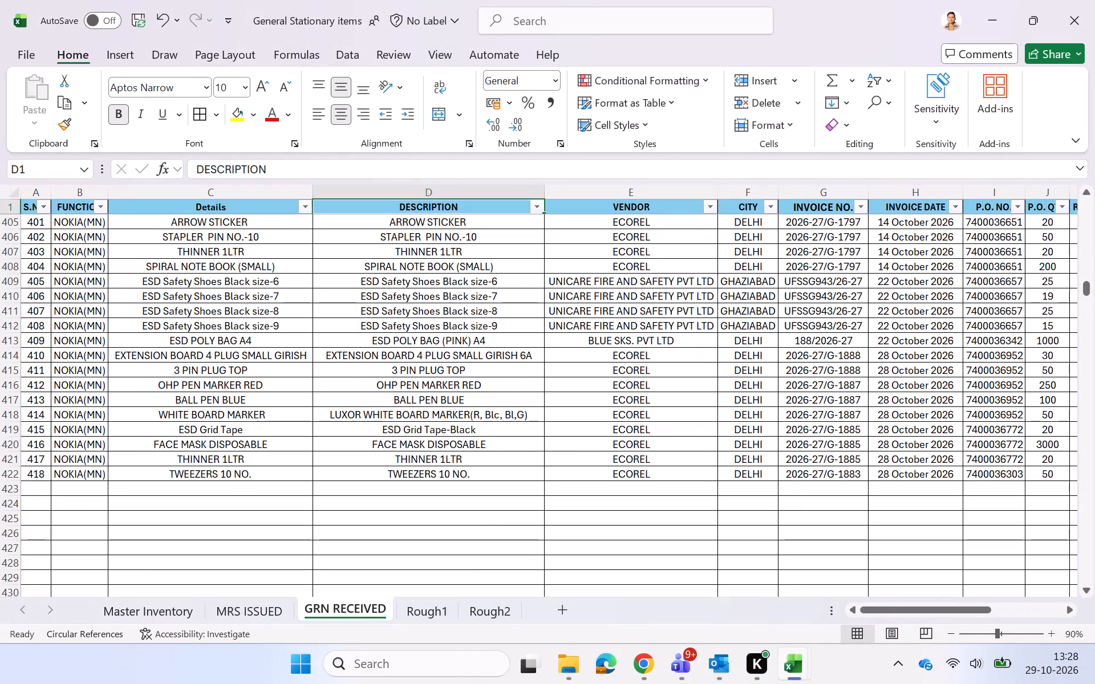
pyautogui.click(334, 208)
pyautogui.click(499, 492)
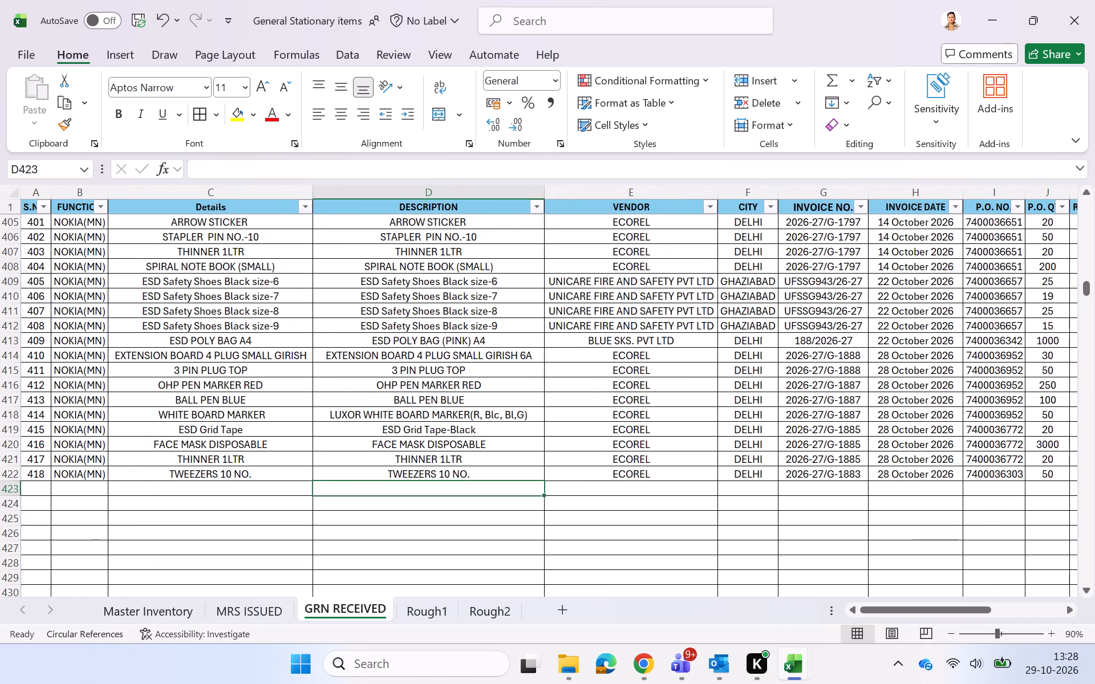
# Filter the INVOICE DATE column in GRN RECEIVED by clearing all dates and picking October under 2026.
pyautogui.hscroll(-2, 716, 302)
pyautogui.click(722, 210)
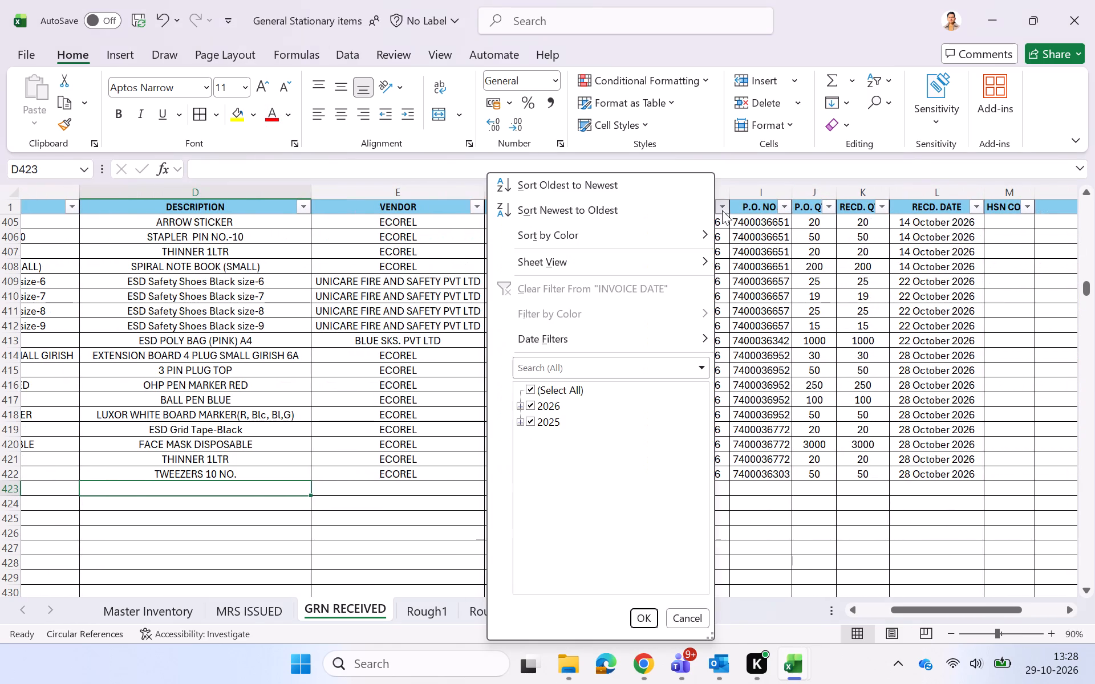
pyautogui.click(561, 378)
pyautogui.click(556, 388)
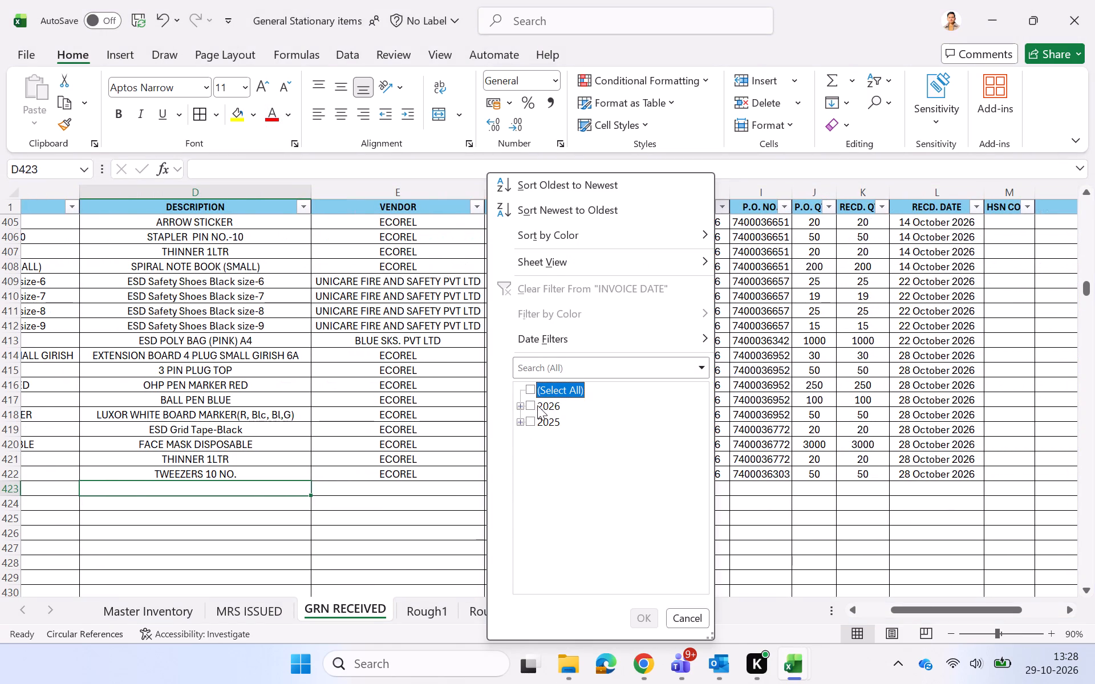
pyautogui.doubleClick(534, 405)
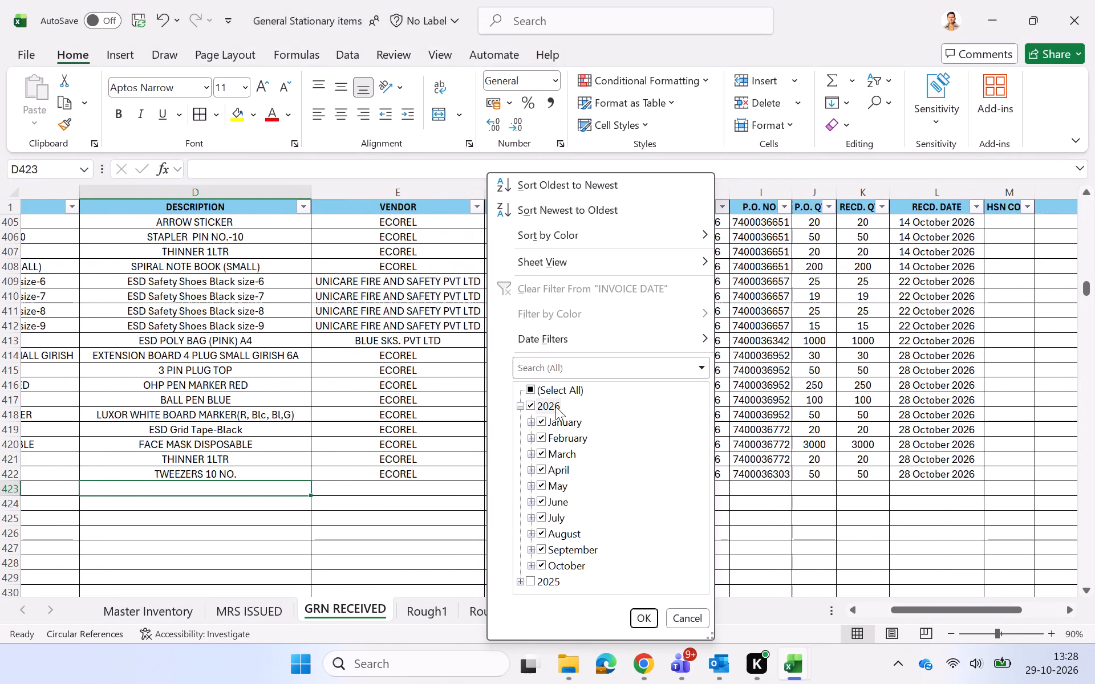
pyautogui.click(542, 390)
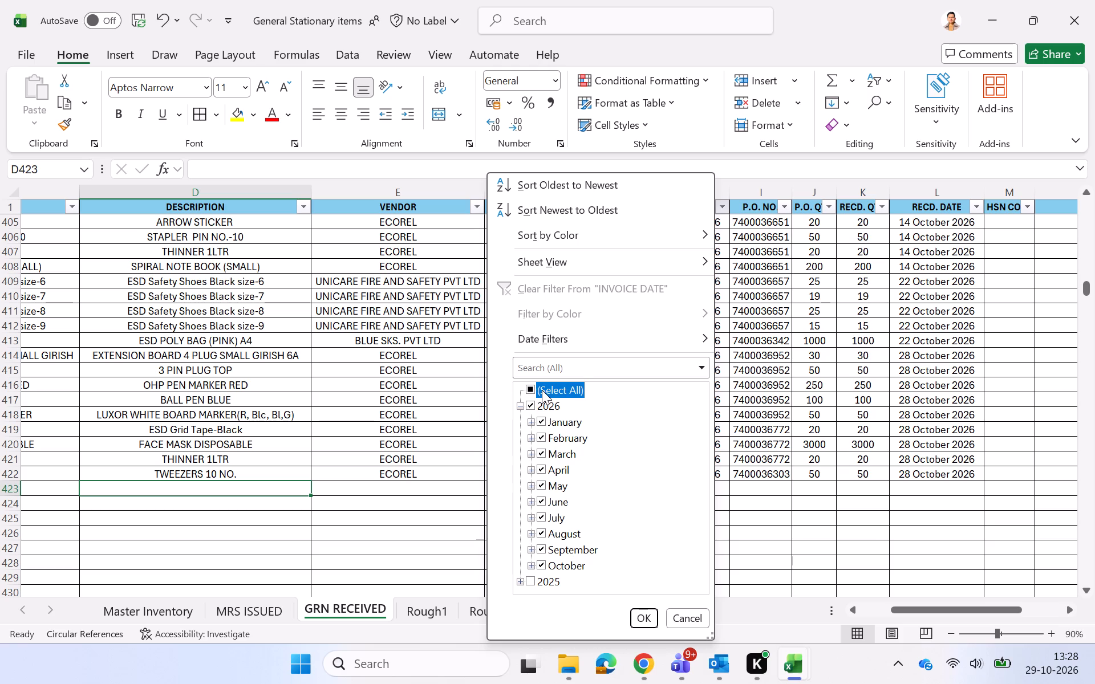
pyautogui.click(542, 390)
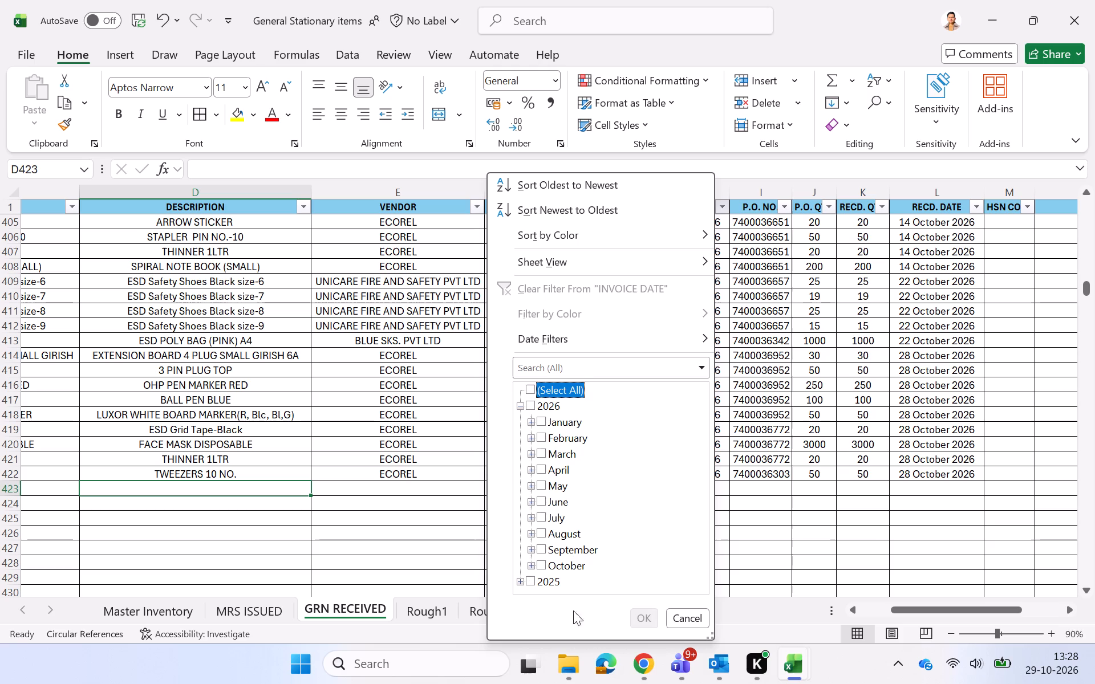
pyautogui.click(563, 567)
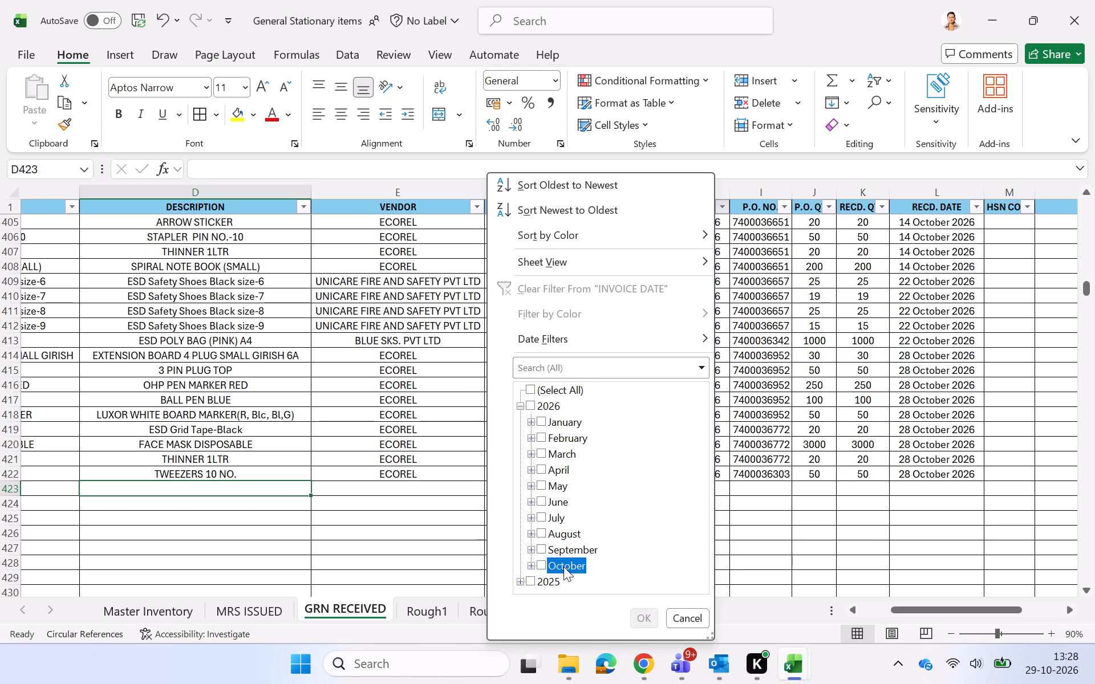
# Apply the October 2026 filter on the INVOICE DATE column and look over the filtered GRN RECEIVED rows.
pyautogui.doubleClick(642, 614)
pyautogui.hscroll(1, 642, 614)
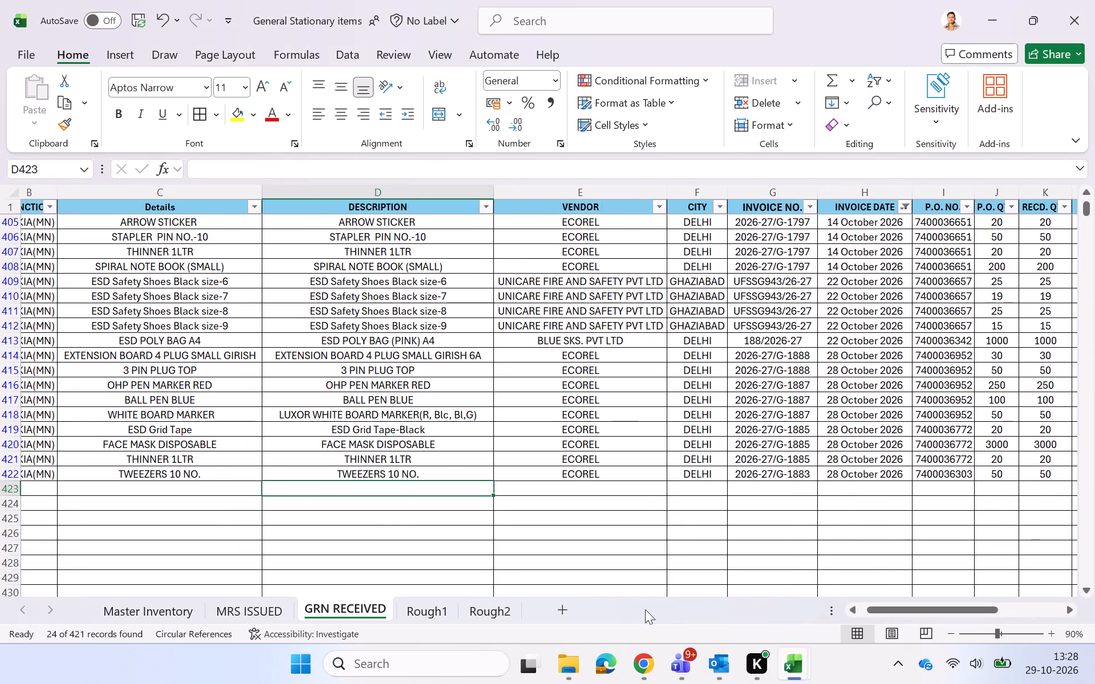
pyautogui.scroll(3, 697, 541)
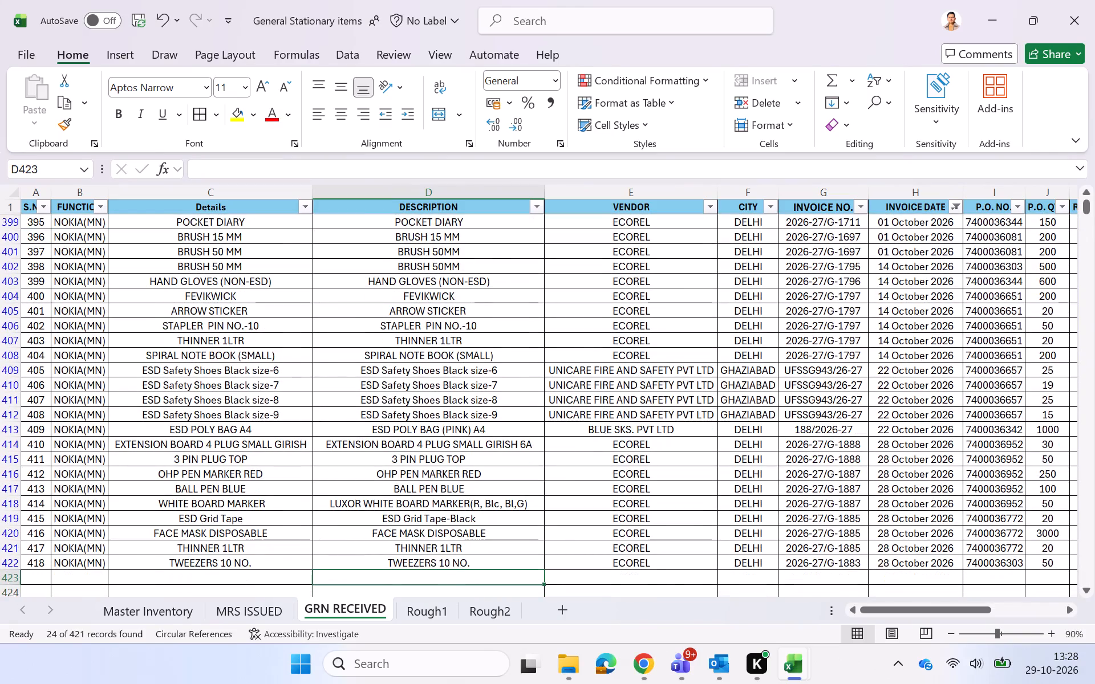
pyautogui.hscroll(1, 722, 442)
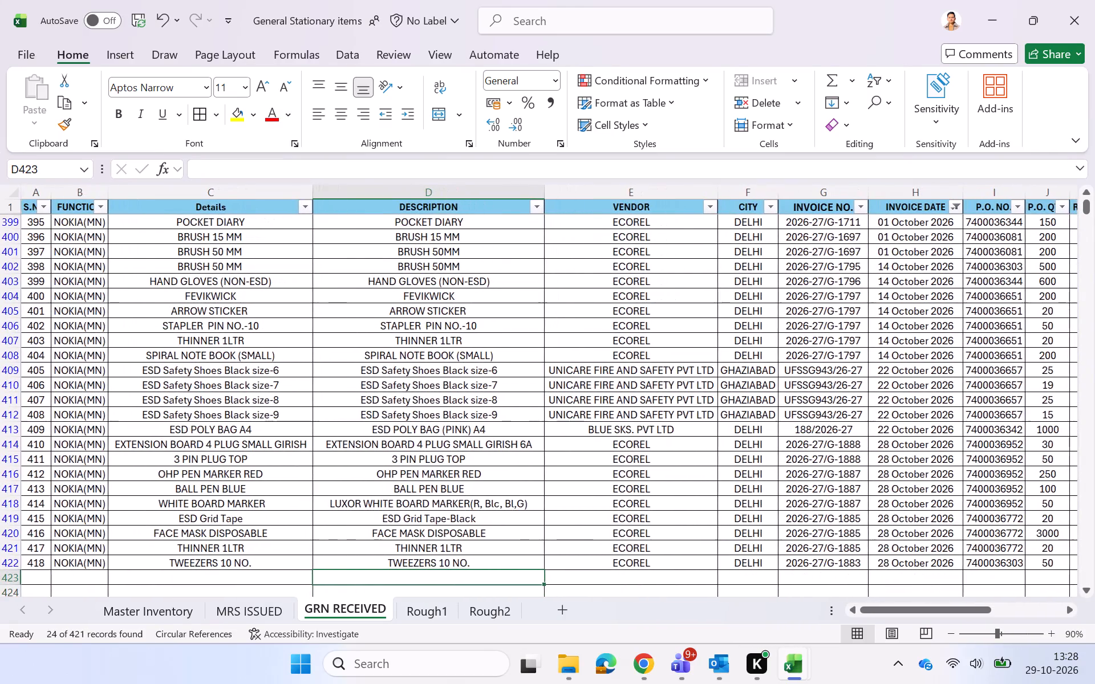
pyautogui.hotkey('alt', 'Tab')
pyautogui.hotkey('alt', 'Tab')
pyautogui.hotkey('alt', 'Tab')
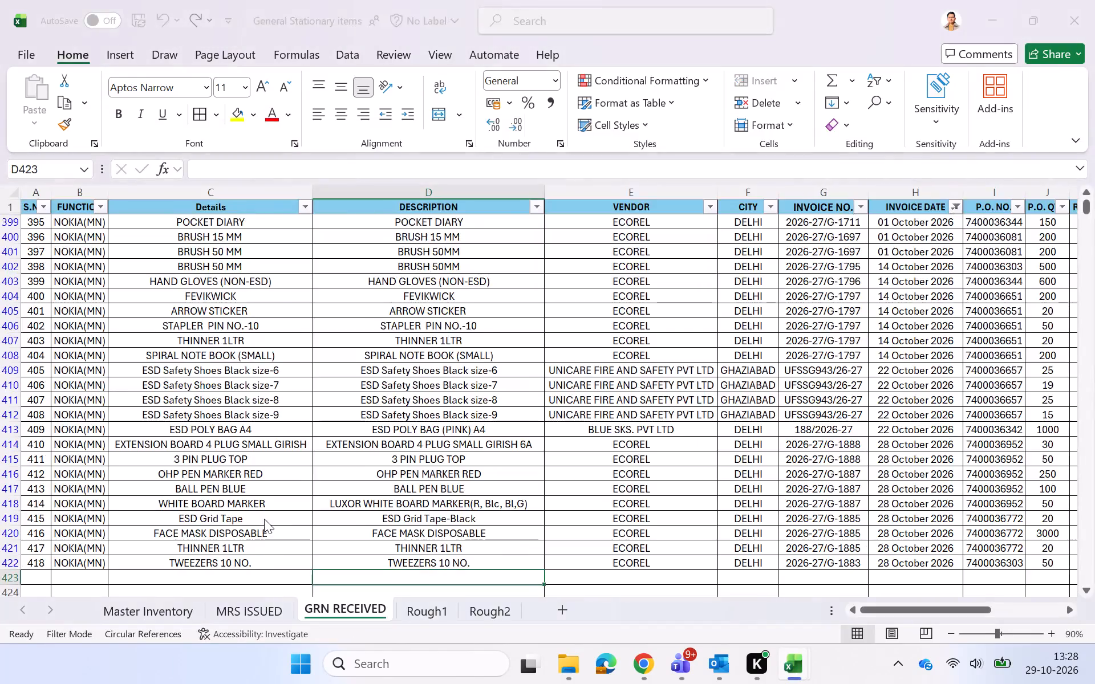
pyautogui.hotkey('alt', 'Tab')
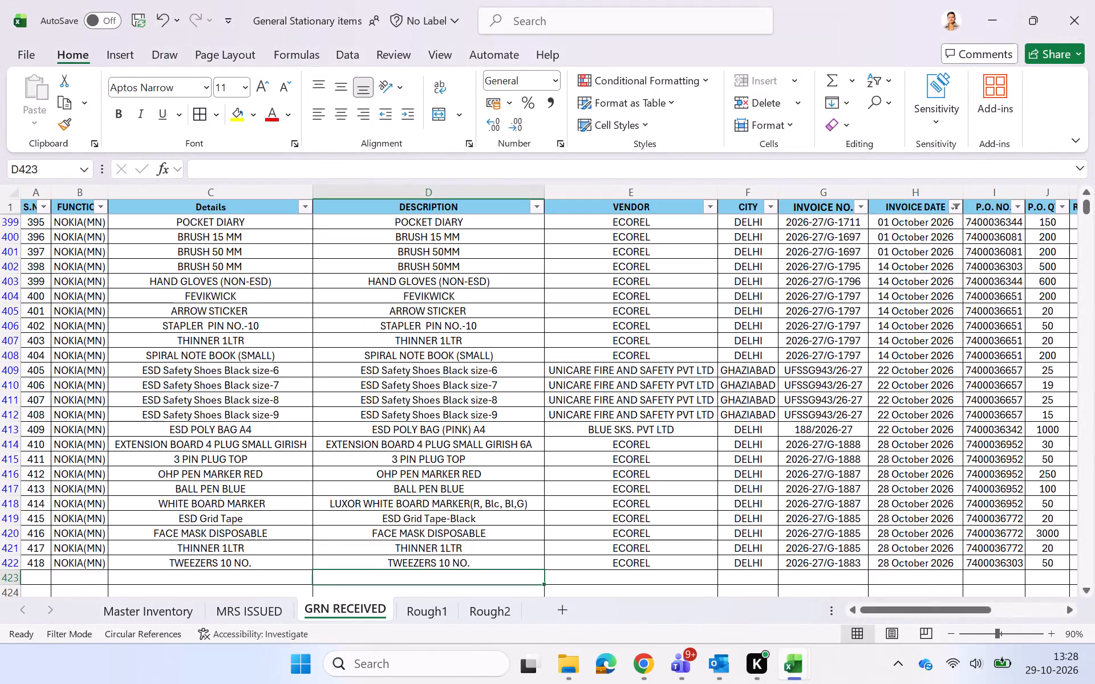
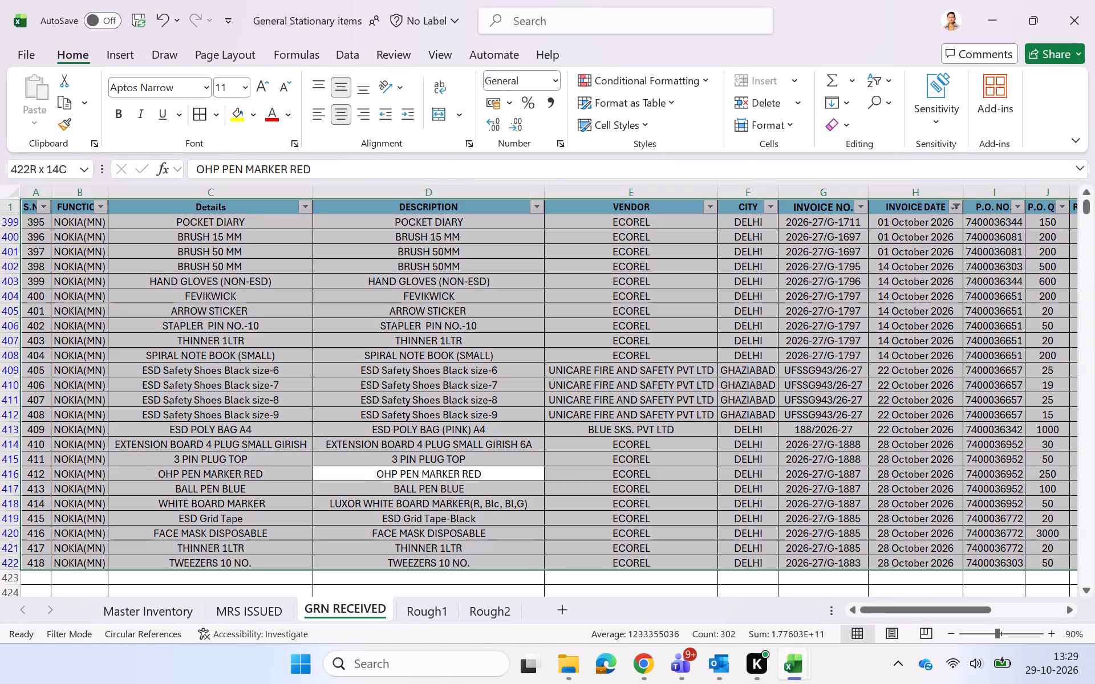
# Copy the filtered October 2026 rows with their headers from GRN RECEIVED into a new blank workbook, starting at cell A1.
pyautogui.hotkey('ctrl', 'c')
pyautogui.hotkey('ctrl', 'n')
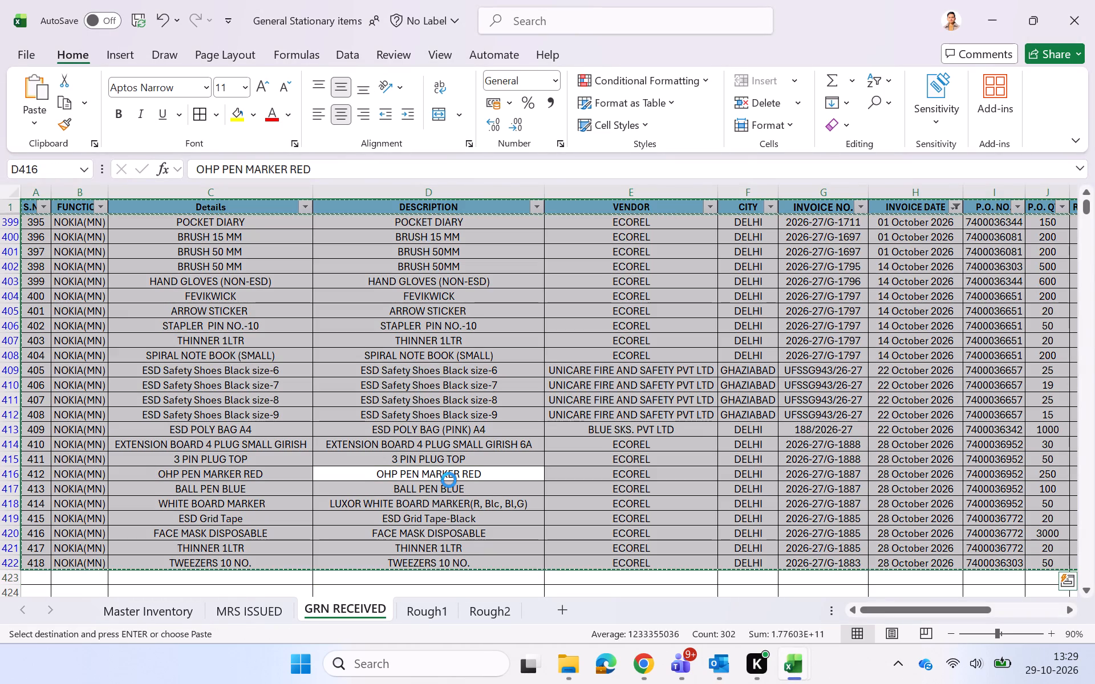
pyautogui.hotkey('ctrl', 'v')
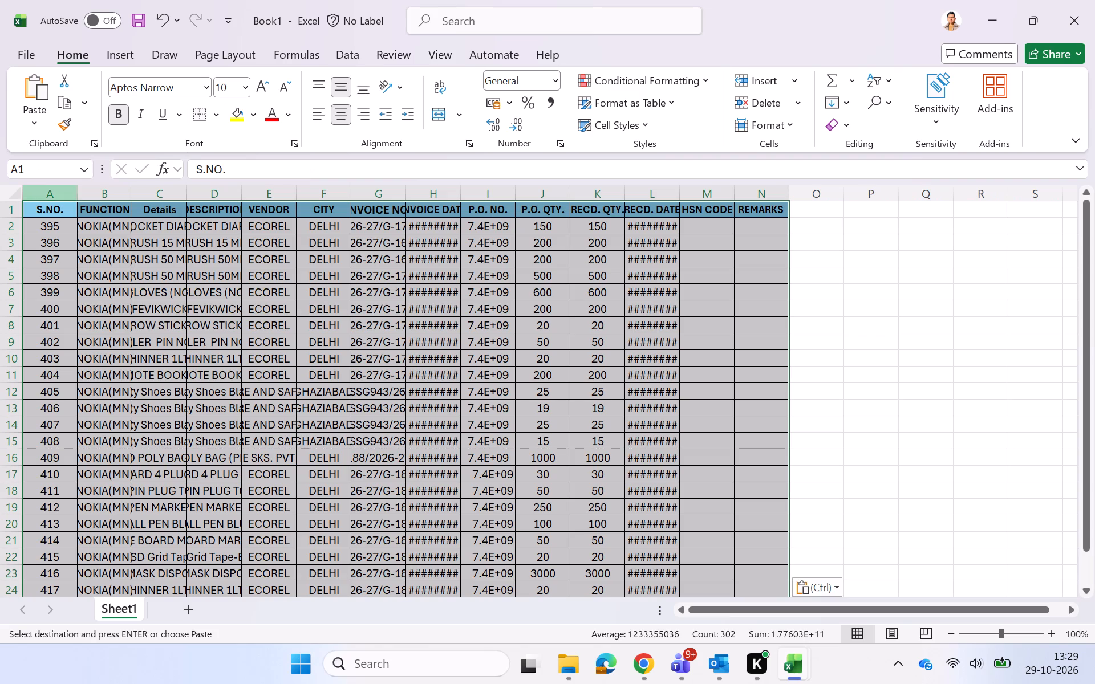
# Auto-fit the width of all columns in Book1's Sheet1, where the October 2026 receipts were pasted.
pyautogui.click(13, 197)
pyautogui.doubleClick(80, 192)
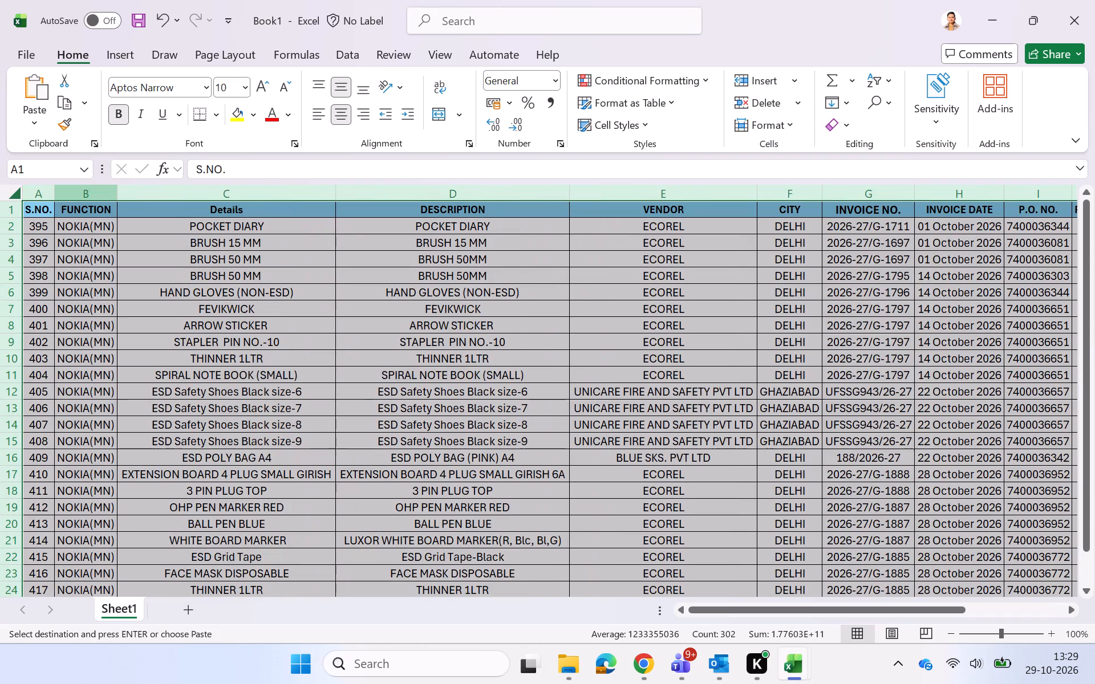
pyautogui.click(771, 409)
pyautogui.hscroll(-2, 771, 409)
pyautogui.hscroll(2, 771, 409)
pyautogui.hscroll(-3, 771, 409)
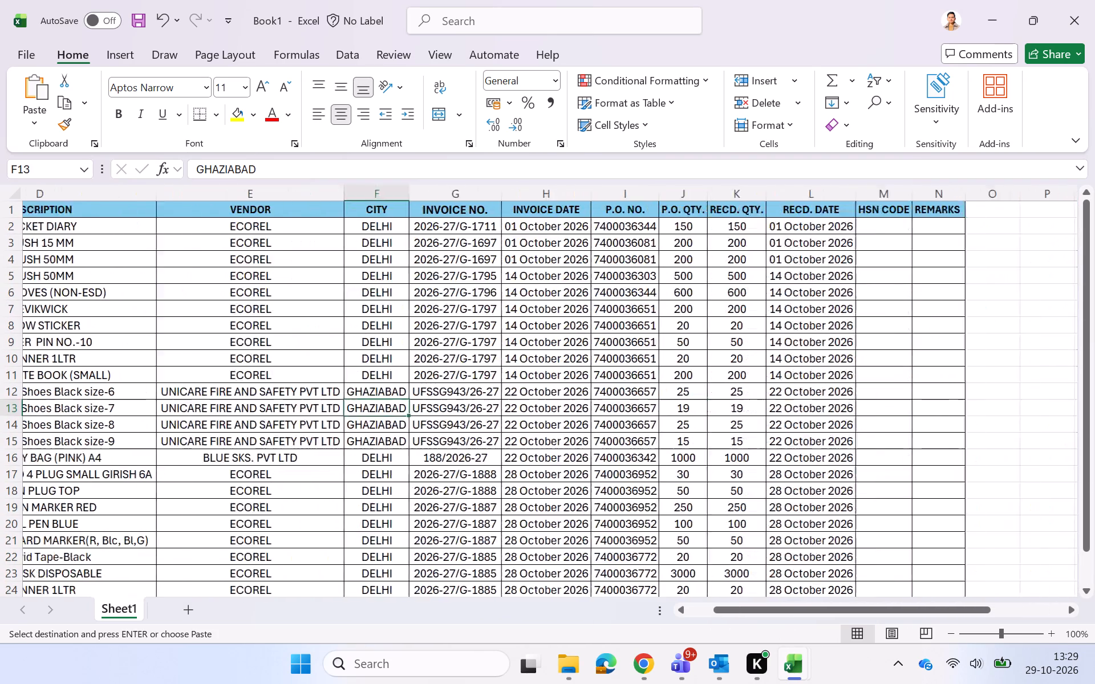
pyautogui.hscroll(-1, 771, 409)
pyautogui.hscroll(4, 771, 409)
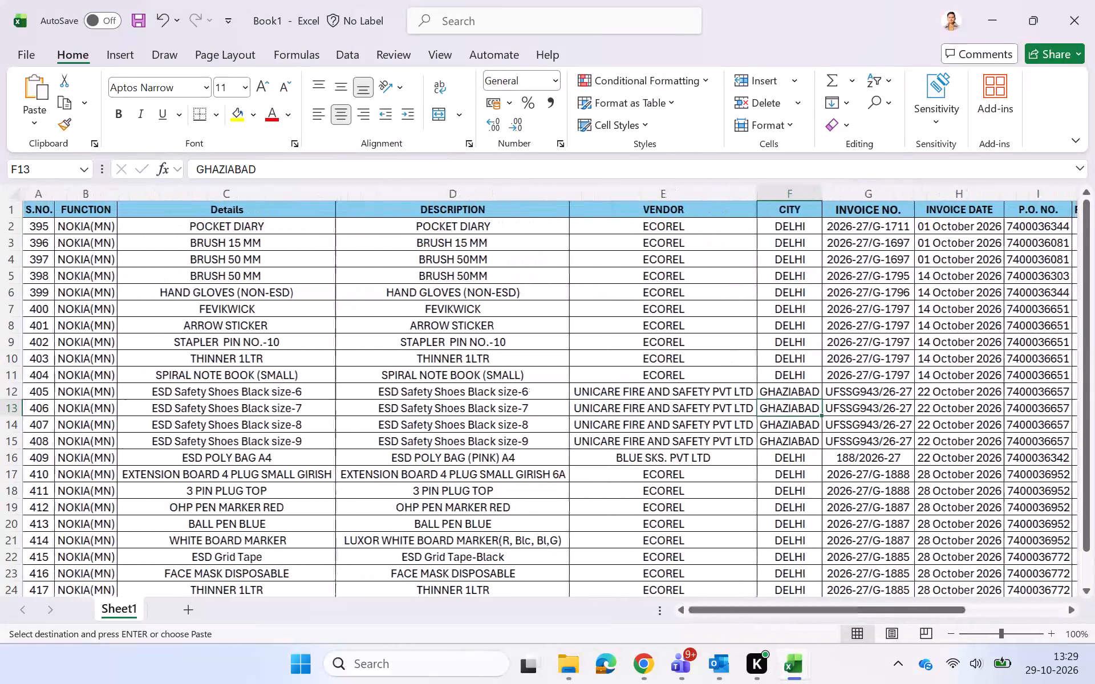
# Switch to the General Stationary items workbook and check the end of the filtered October receipts in GRN RECEIVED.
pyautogui.hotkey('alt', 'Tab')
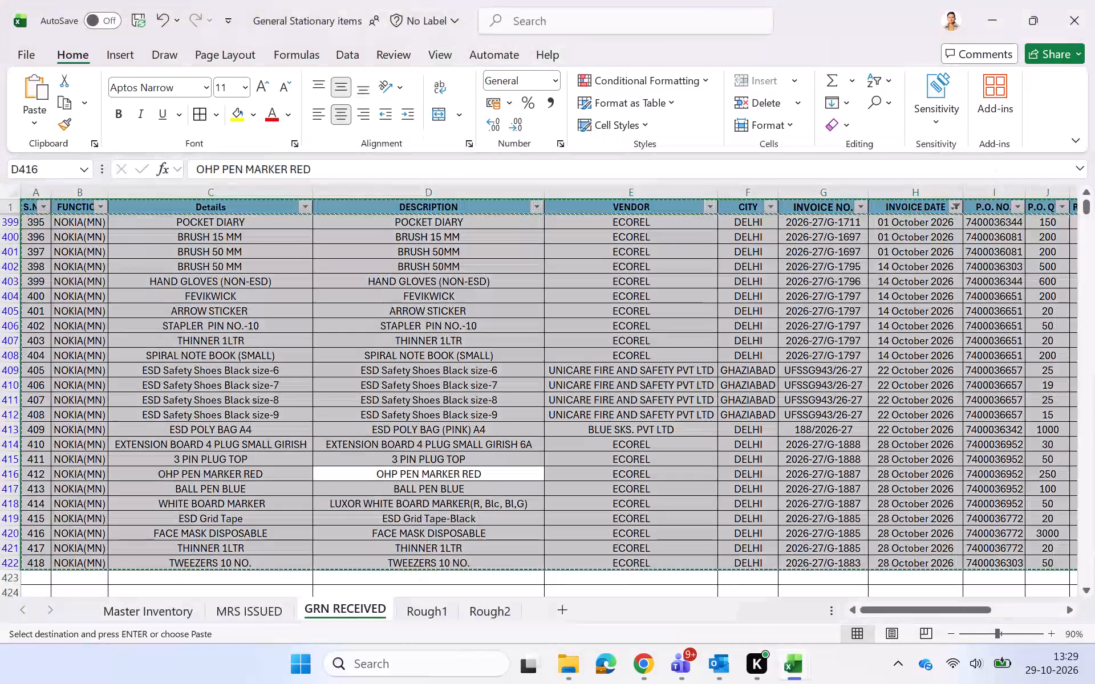
pyautogui.hotkey('alt', 'Tab')
pyautogui.hotkey('alt', 'Tab')
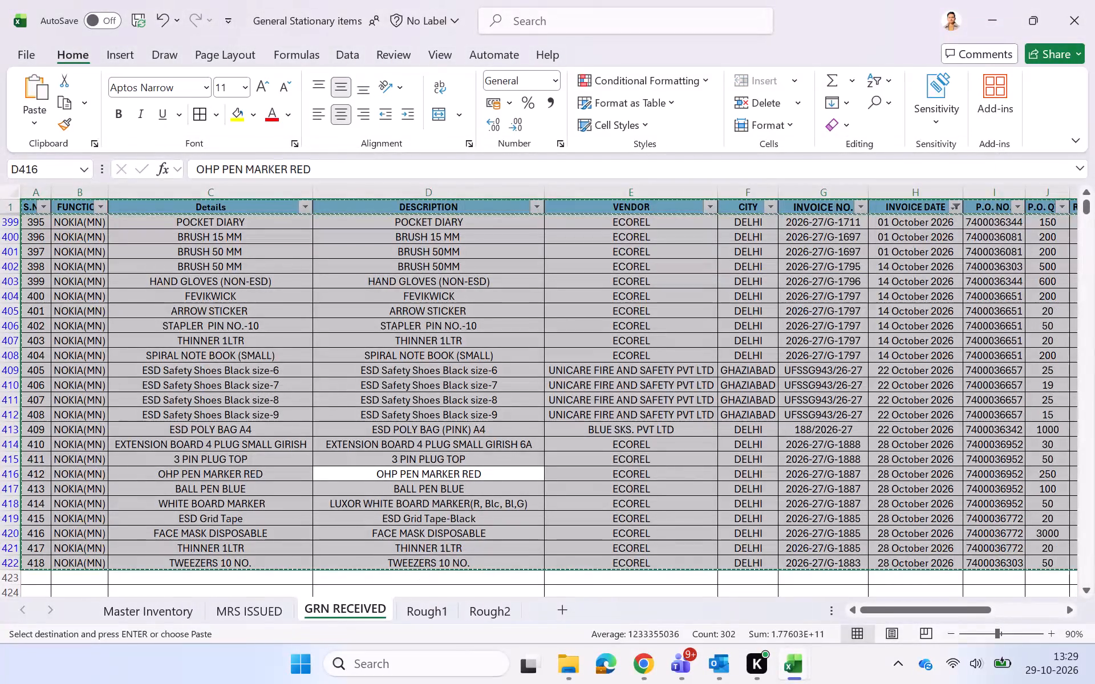
pyautogui.click(648, 315)
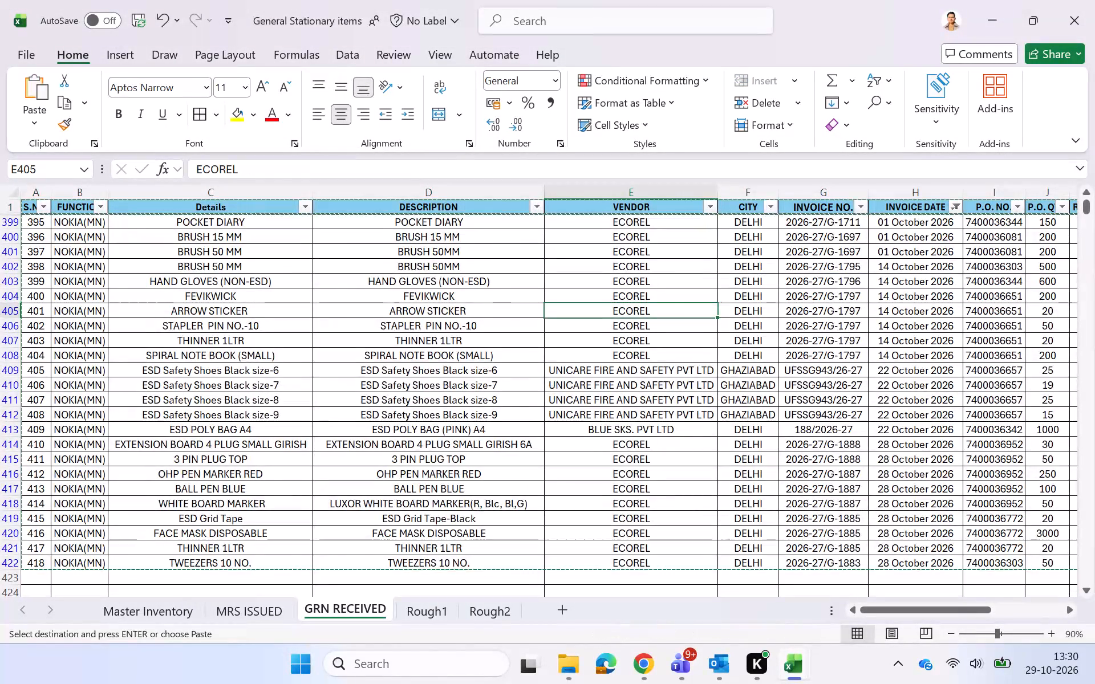
pyautogui.scroll(-2, 630, 404)
pyautogui.click(436, 430)
pyautogui.doubleClick(436, 430)
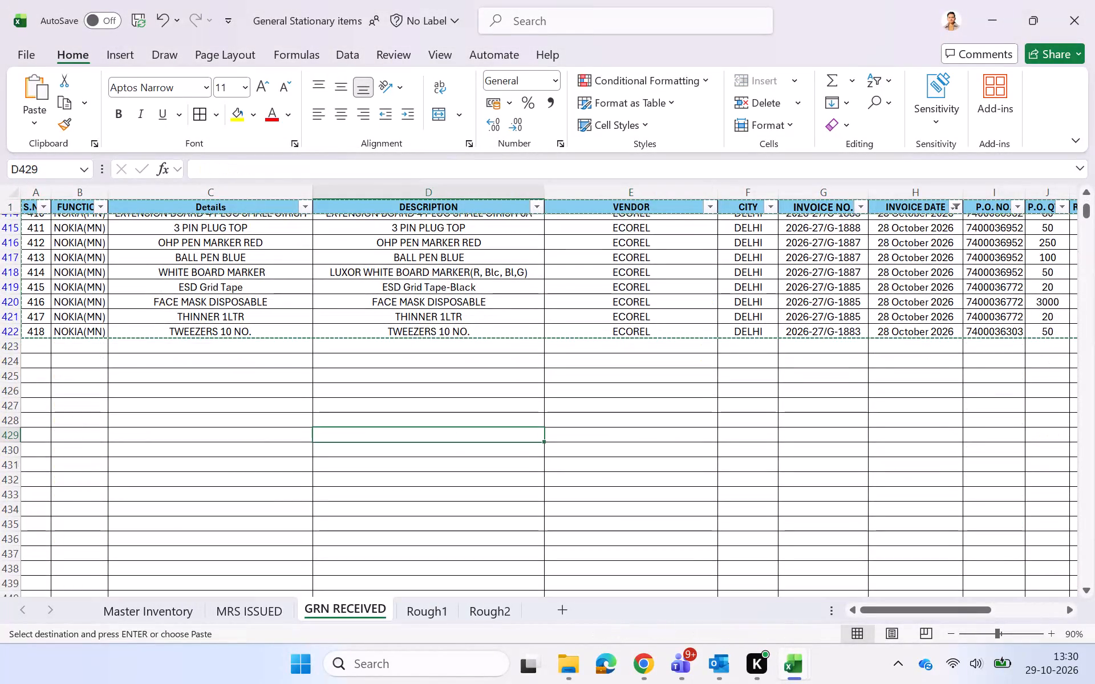
pyautogui.click(431, 388)
pyautogui.doubleClick(431, 388)
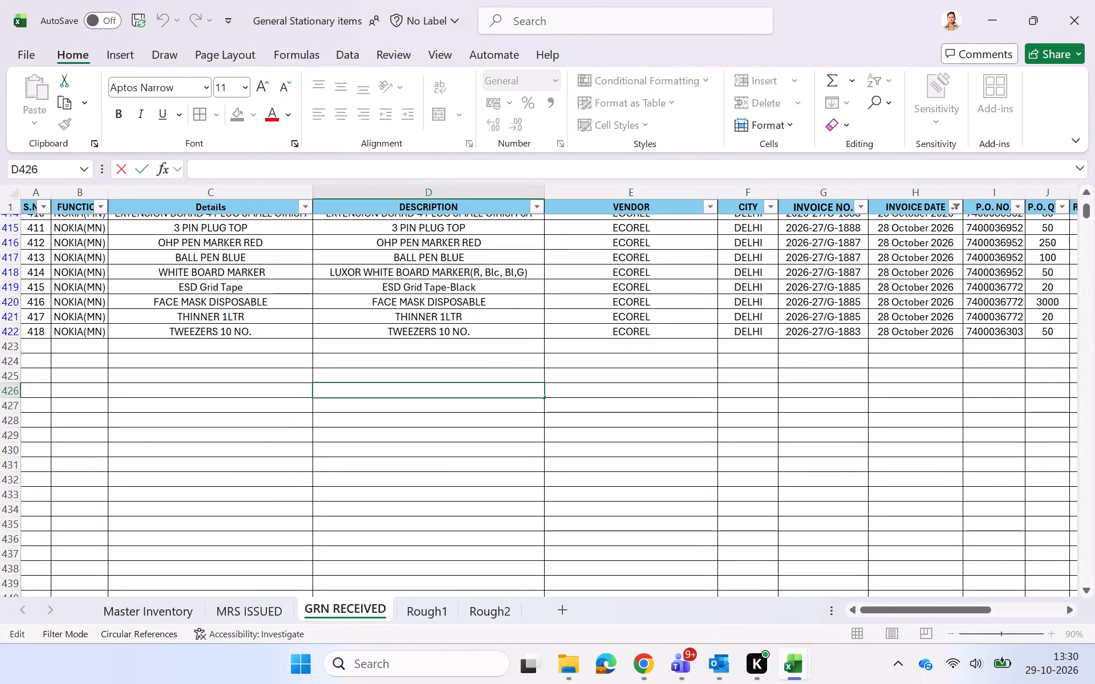
pyautogui.doubleClick(542, 538)
# Check the October and November 2026 dates in the system calendar, and return to GRN RECEIVED.
pyautogui.click(1077, 664)
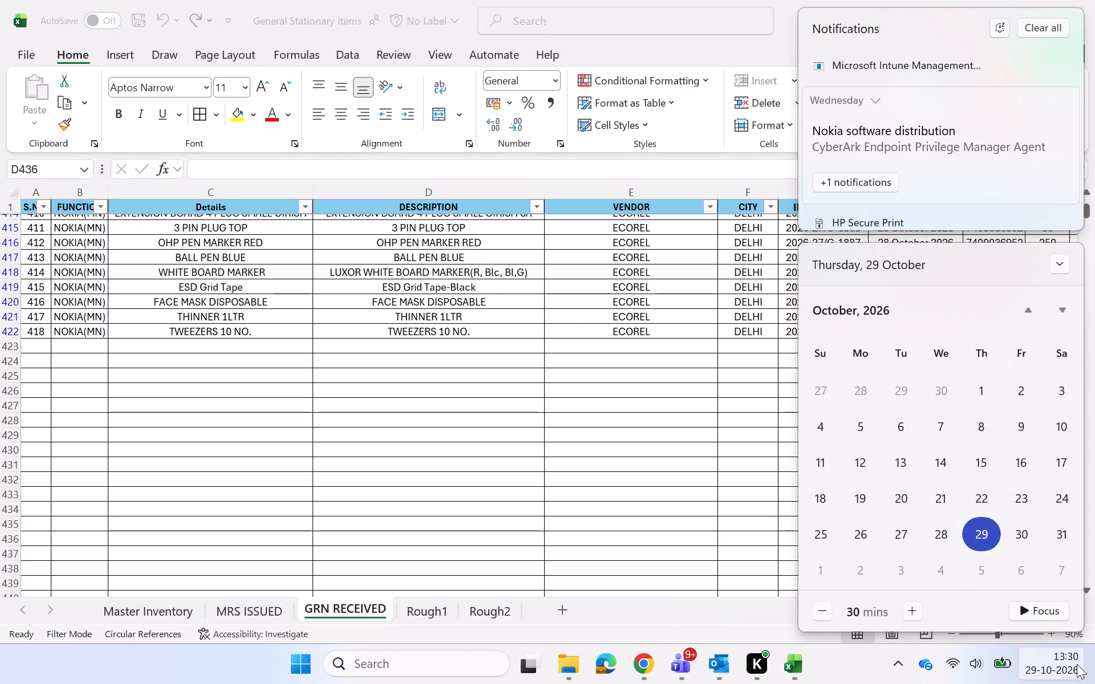
pyautogui.scroll(-1, 906, 443)
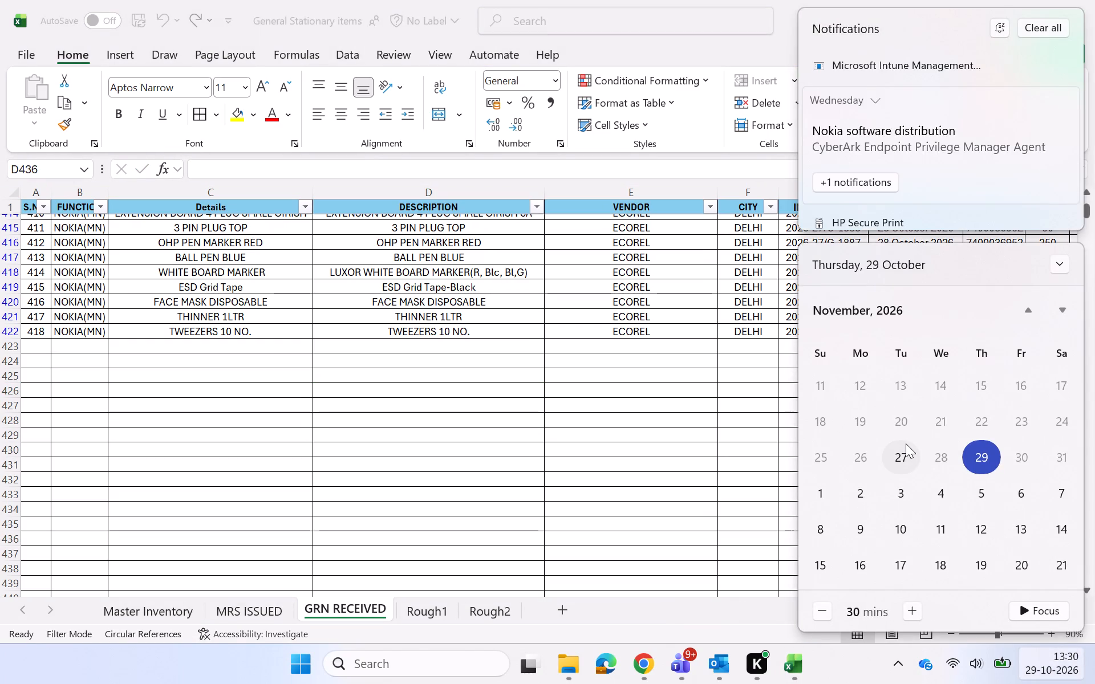
pyautogui.click(447, 476)
# Switch to the SUMMARY SEP 26 workbook and examine the Dashboard's received item types, received values and issued item types by category.
pyautogui.hotkey('alt', 'Tab')
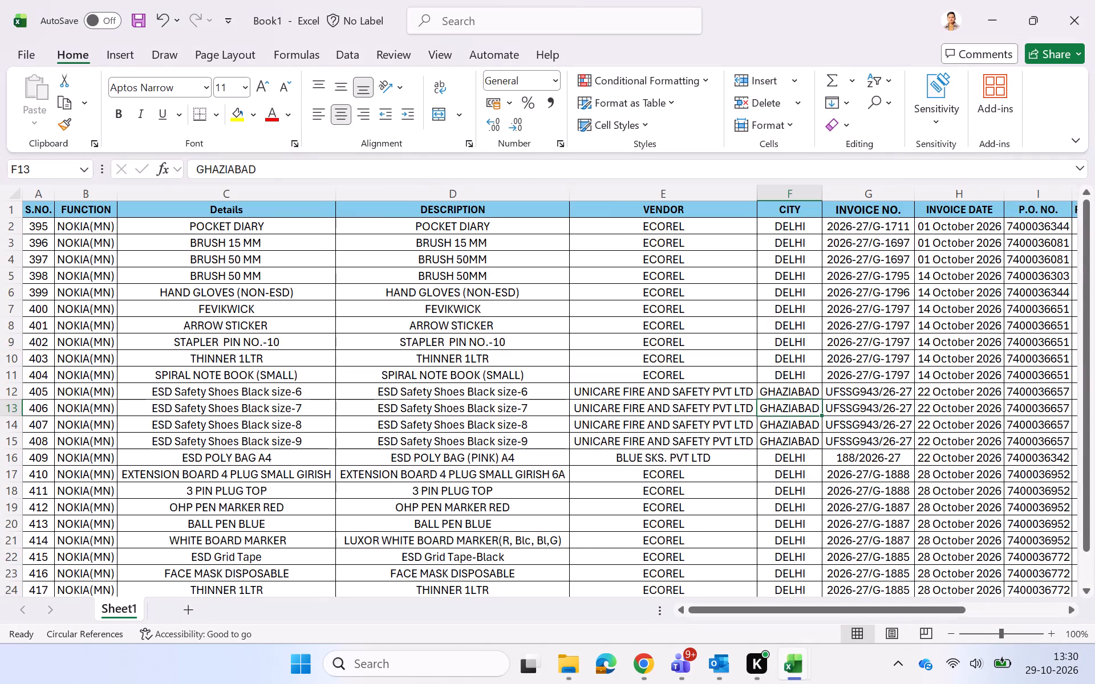
pyautogui.hotkey('alt', 'Tab')
pyautogui.hotkey('alt', 'Tab')
pyautogui.hotkey('alt', 'Tab')
pyautogui.hotkey('alt', 'Tab')
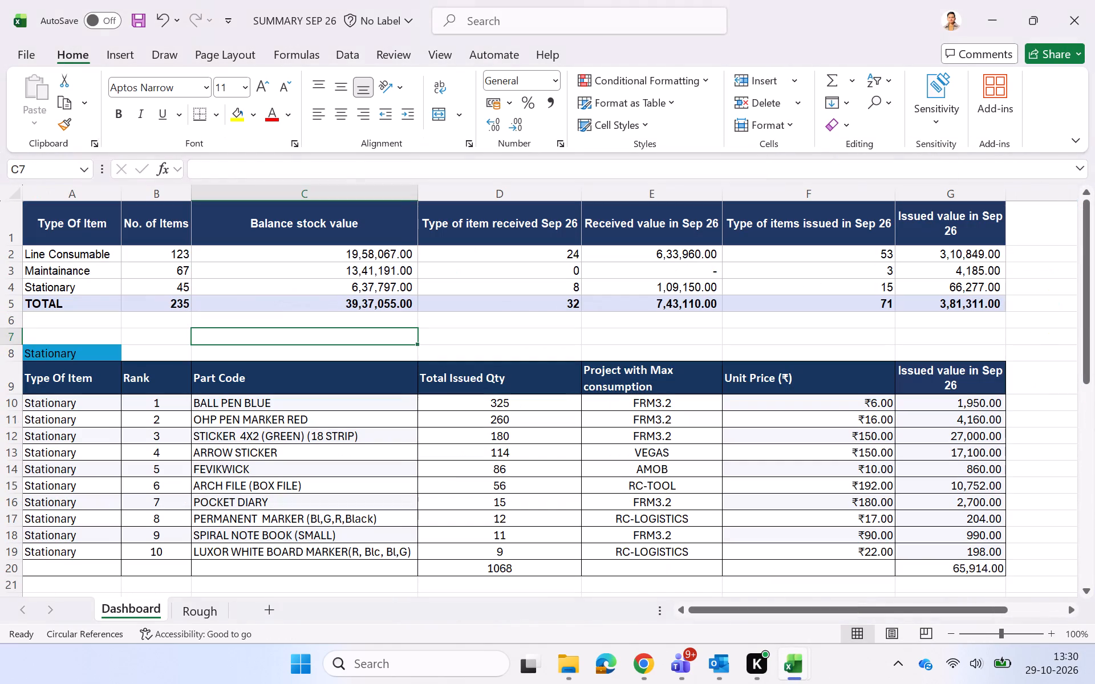
pyautogui.click(490, 341)
pyautogui.moveTo(528, 253); pyautogui.dragTo(527, 310)
pyautogui.moveTo(652, 256); pyautogui.dragTo(644, 300)
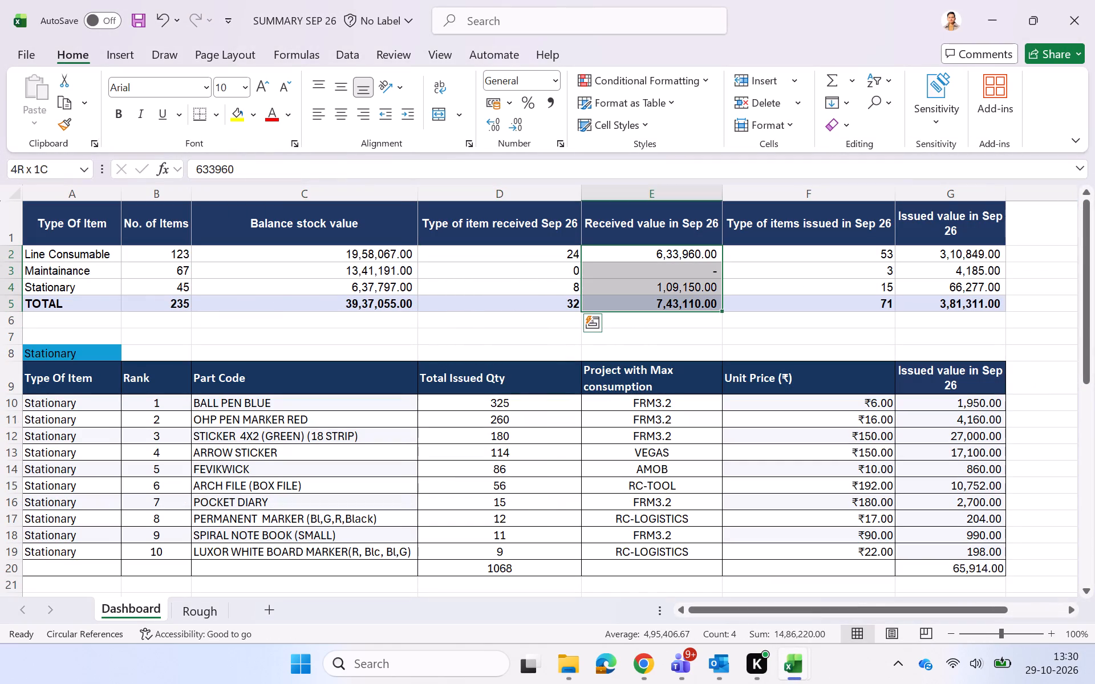
pyautogui.moveTo(644, 300); pyautogui.dragTo(644, 301)
pyautogui.click(642, 333)
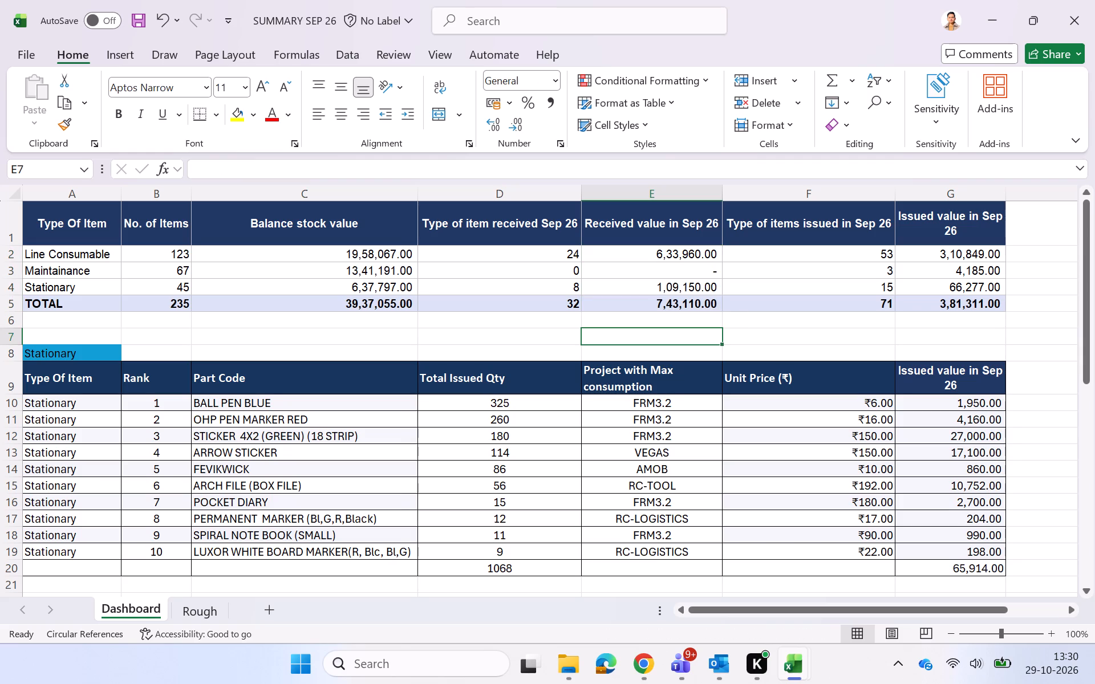
pyautogui.moveTo(782, 257); pyautogui.dragTo(777, 292)
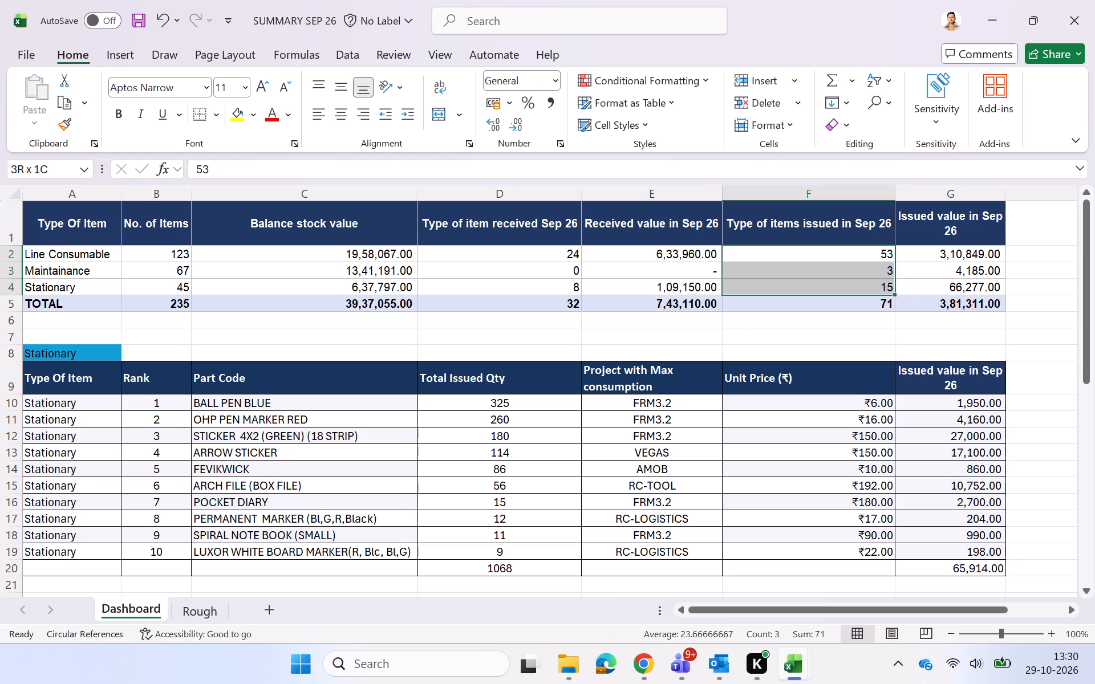
pyautogui.moveTo(777, 292); pyautogui.dragTo(776, 293)
pyautogui.click(777, 353)
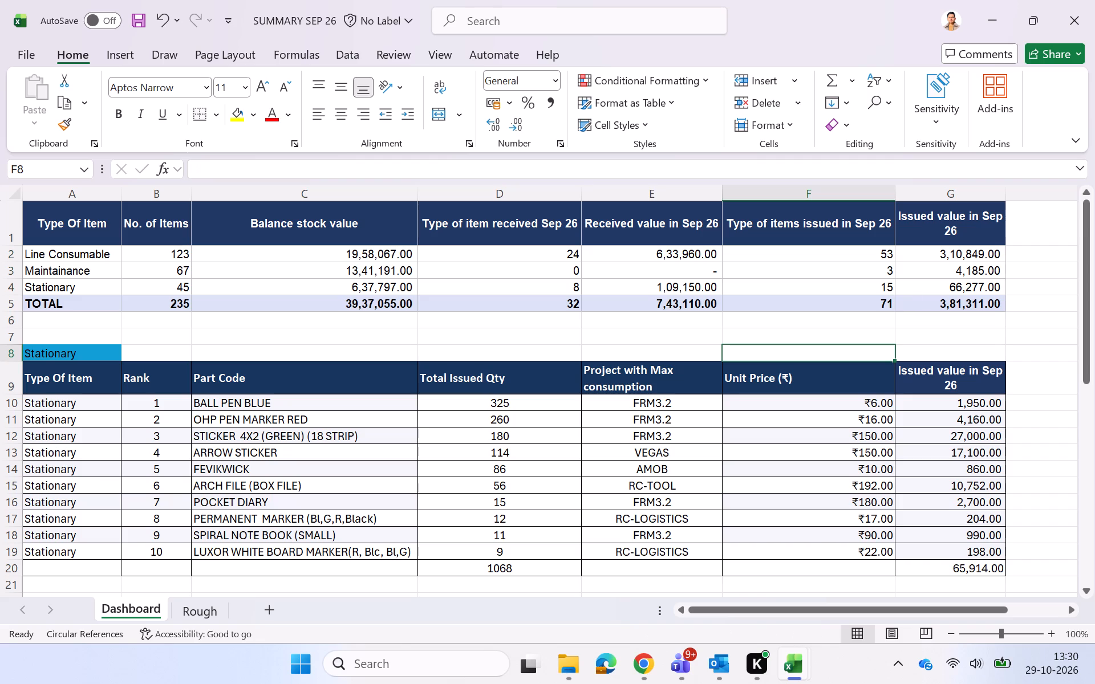
pyautogui.doubleClick(533, 328)
pyautogui.click(533, 328)
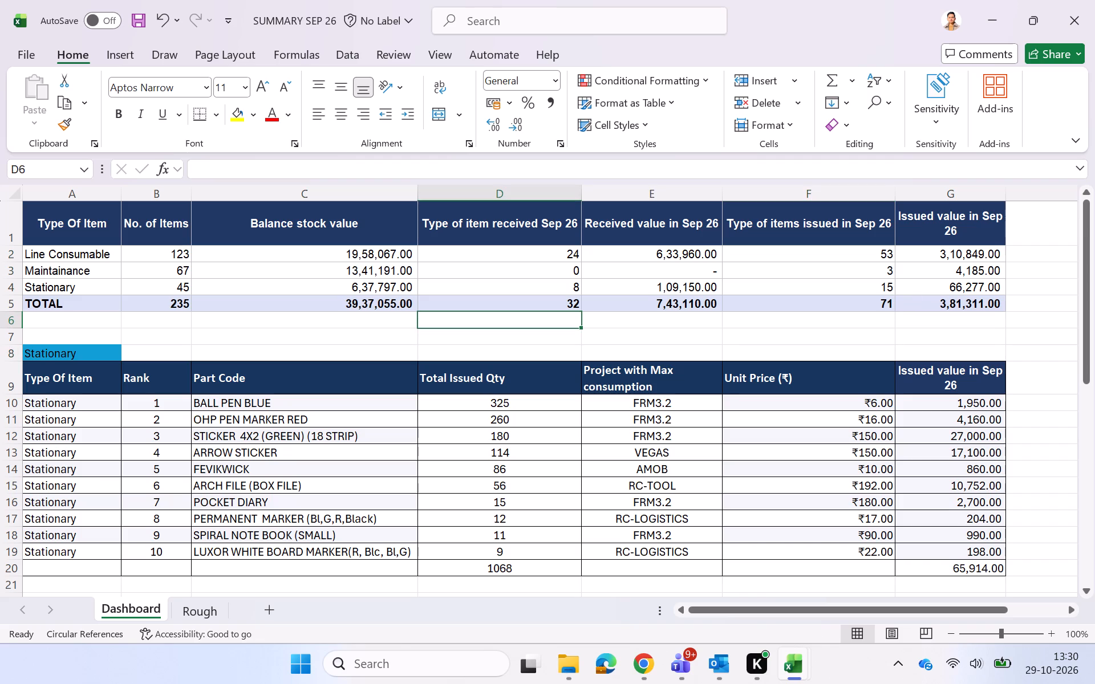
pyautogui.hscroll(2, 533, 328)
# Return to Book1 and examine the copied October receipts across all columns and down to the last row.
pyautogui.hotkey('alt', 'Tab')
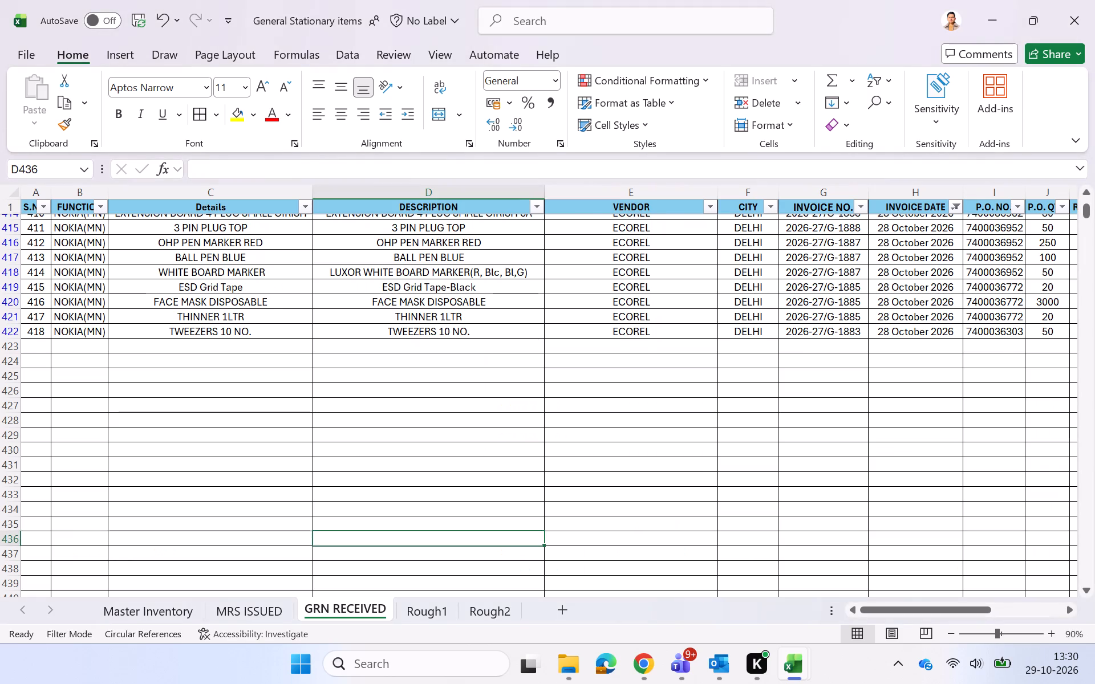
pyautogui.scroll(1, 533, 328)
pyautogui.hotkey('alt', 'Tab')
pyautogui.hotkey('alt', 'Tab')
pyautogui.hotkey('alt', 'Tab')
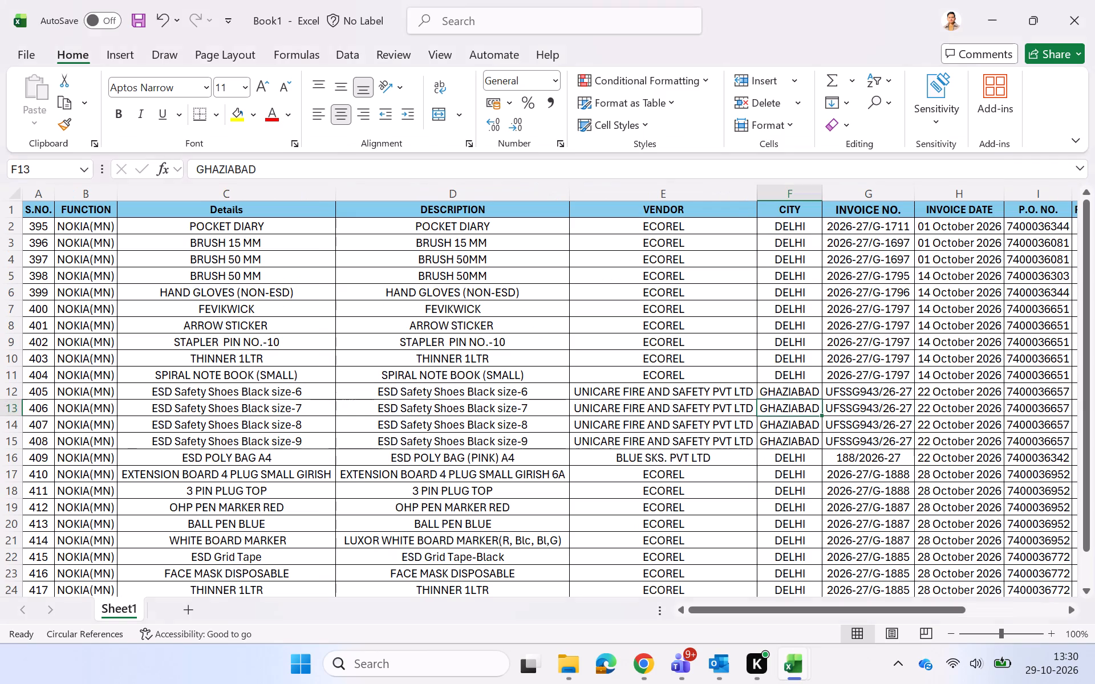
pyautogui.hscroll(-2, 587, 369)
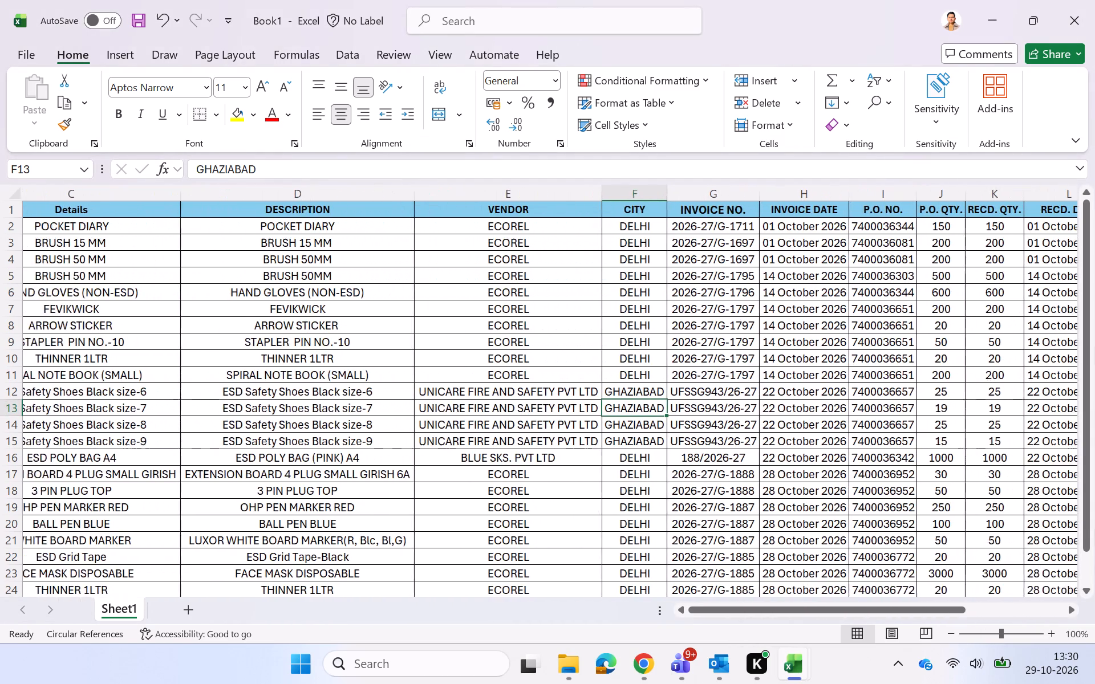
pyautogui.hscroll(-2, 587, 369)
pyautogui.hscroll(3, 587, 369)
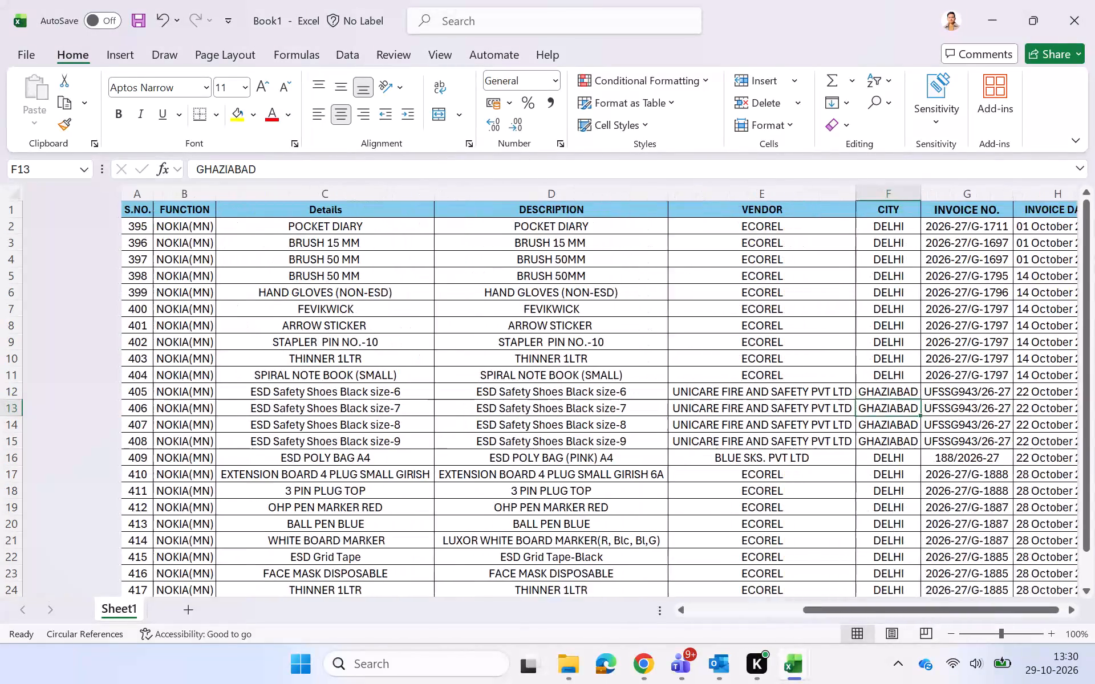
pyautogui.scroll(-3, 587, 369)
pyautogui.scroll(2, 587, 369)
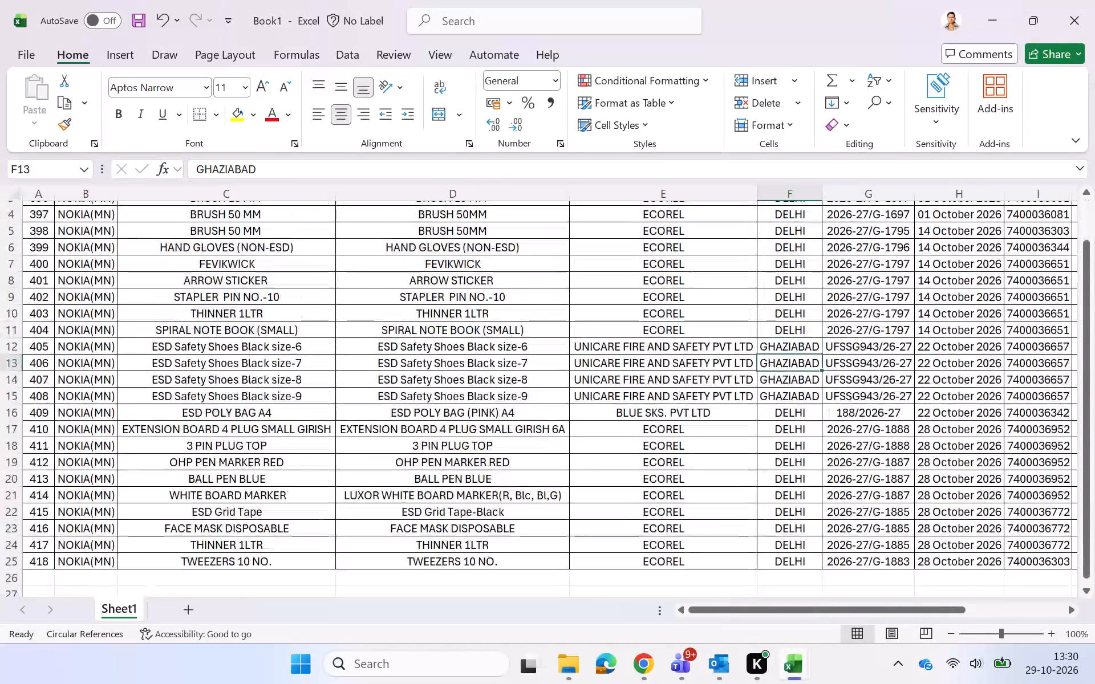
pyautogui.click(643, 467)
pyautogui.scroll(-1, 643, 467)
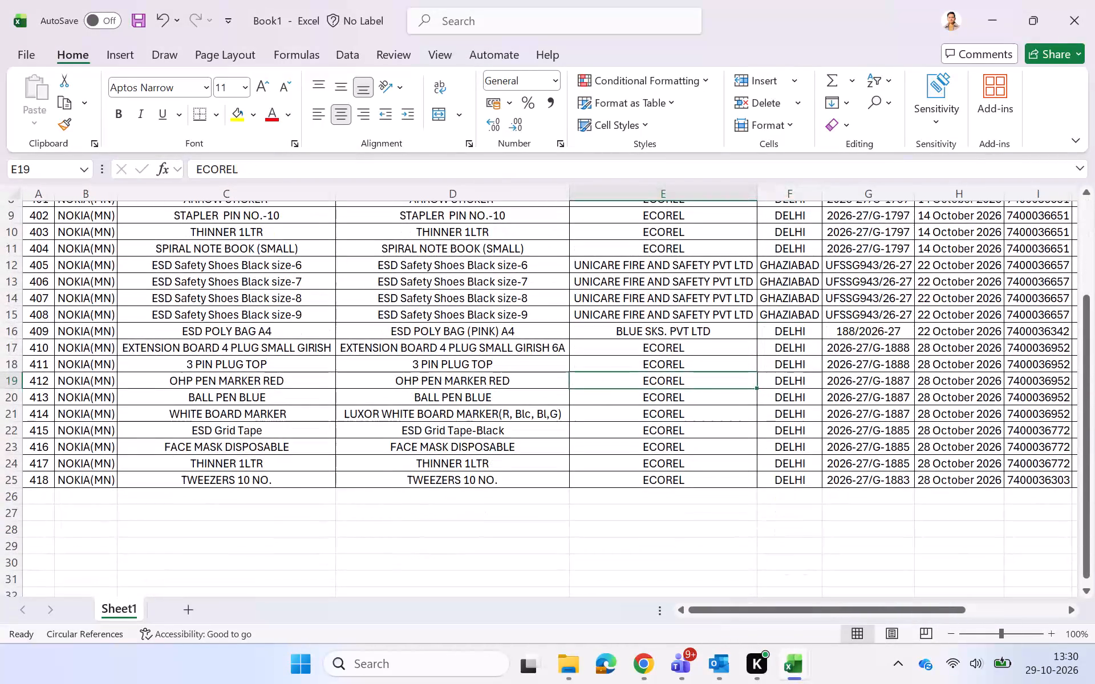
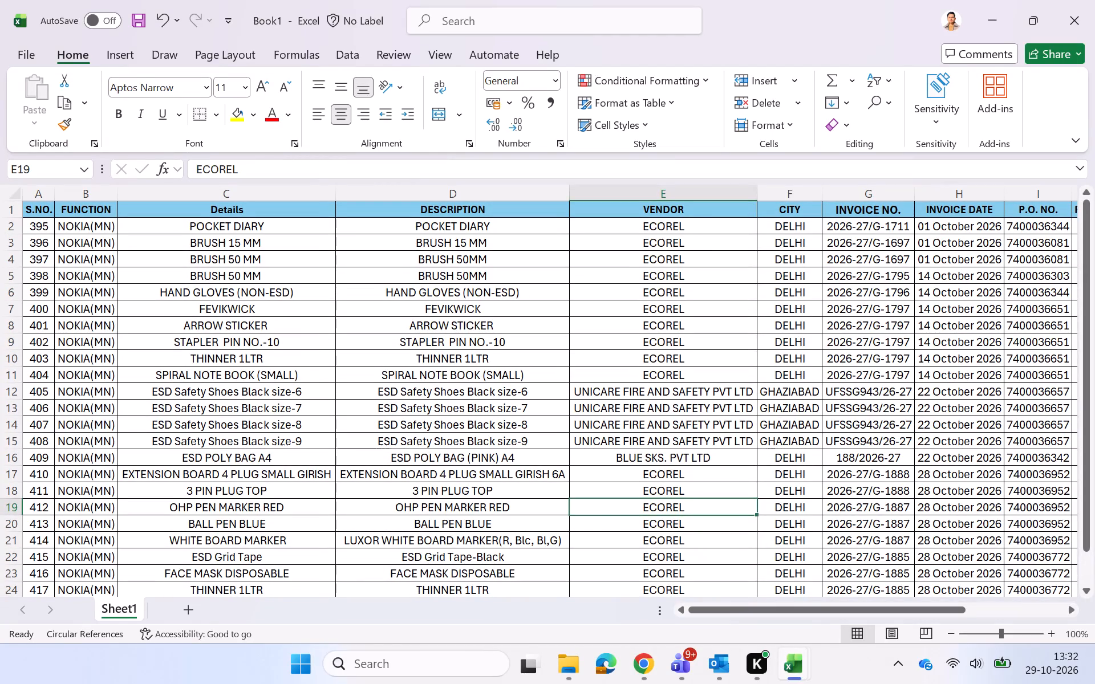
# Insert a blank column between DESCRIPTION and VENDOR in the Book1 receipts table.
pyautogui.hscroll(-1, 568, 481)
pyautogui.scroll(-1, 568, 481)
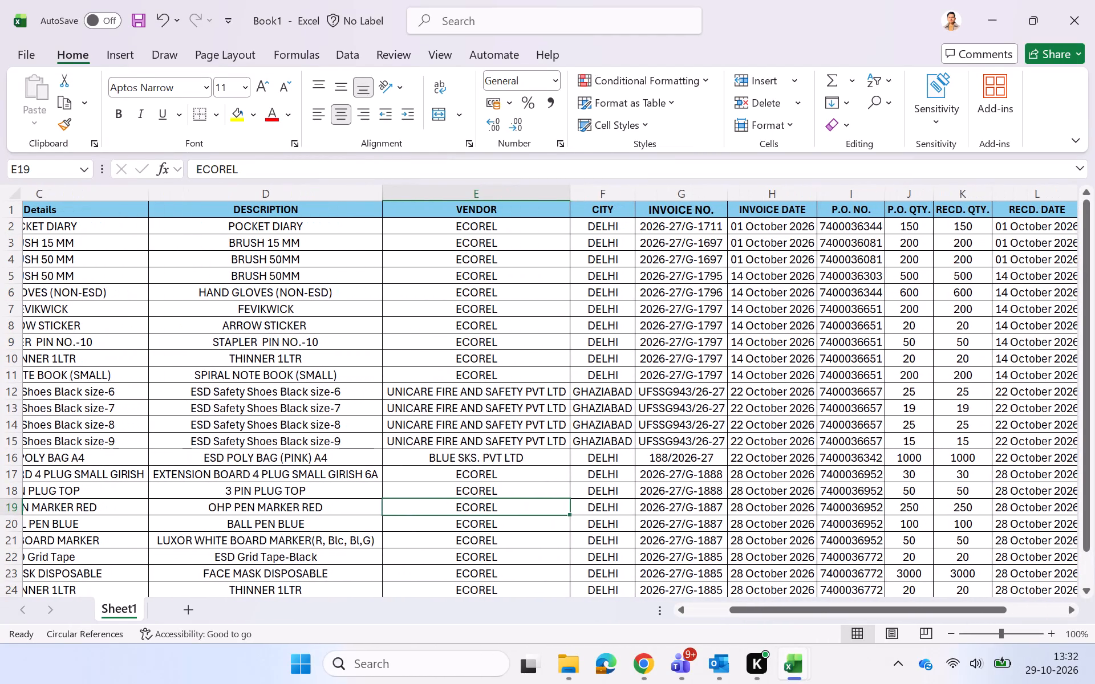
pyautogui.scroll(-1, 568, 481)
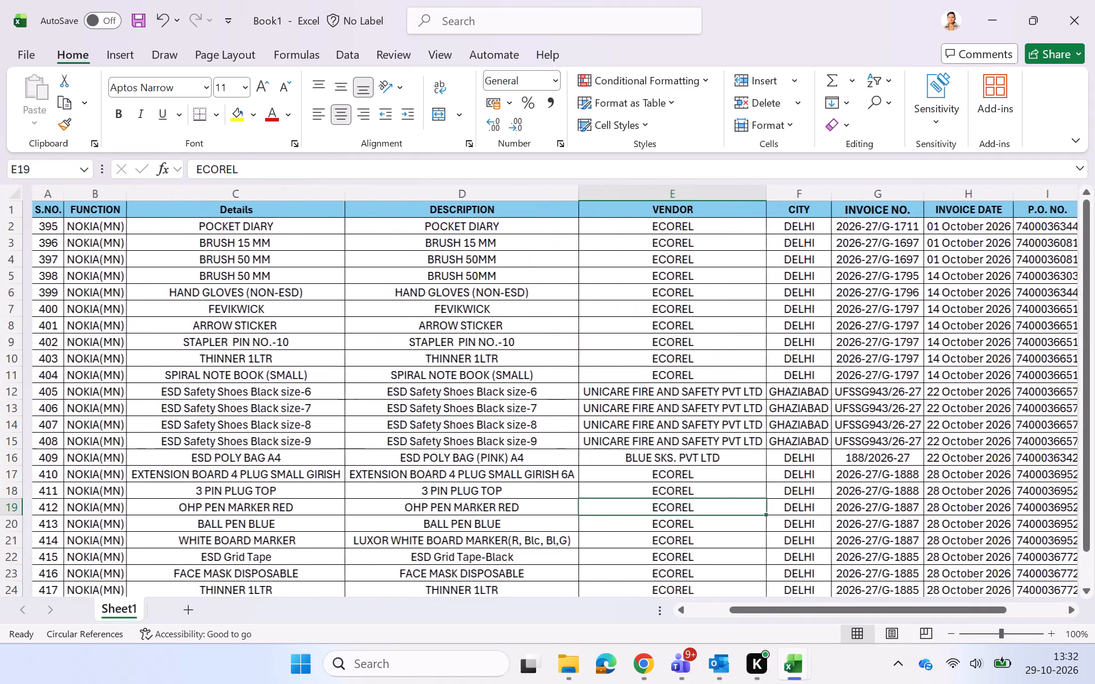
pyautogui.click(651, 196)
pyautogui.rightClick(651, 196)
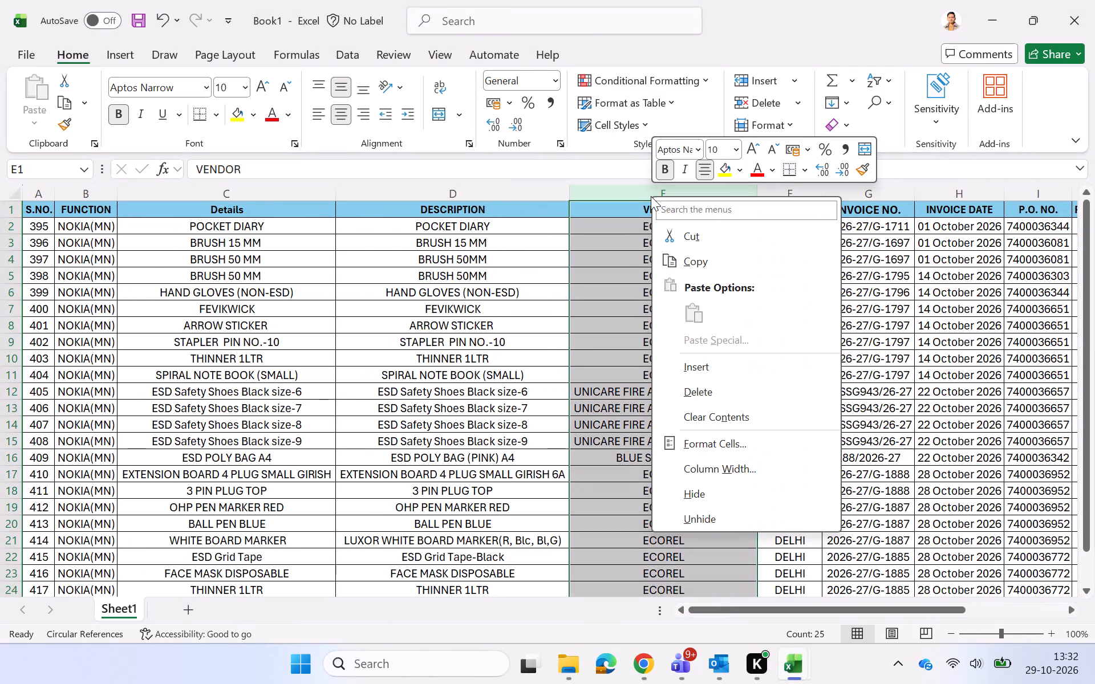
pyautogui.click(726, 366)
pyautogui.click(636, 273)
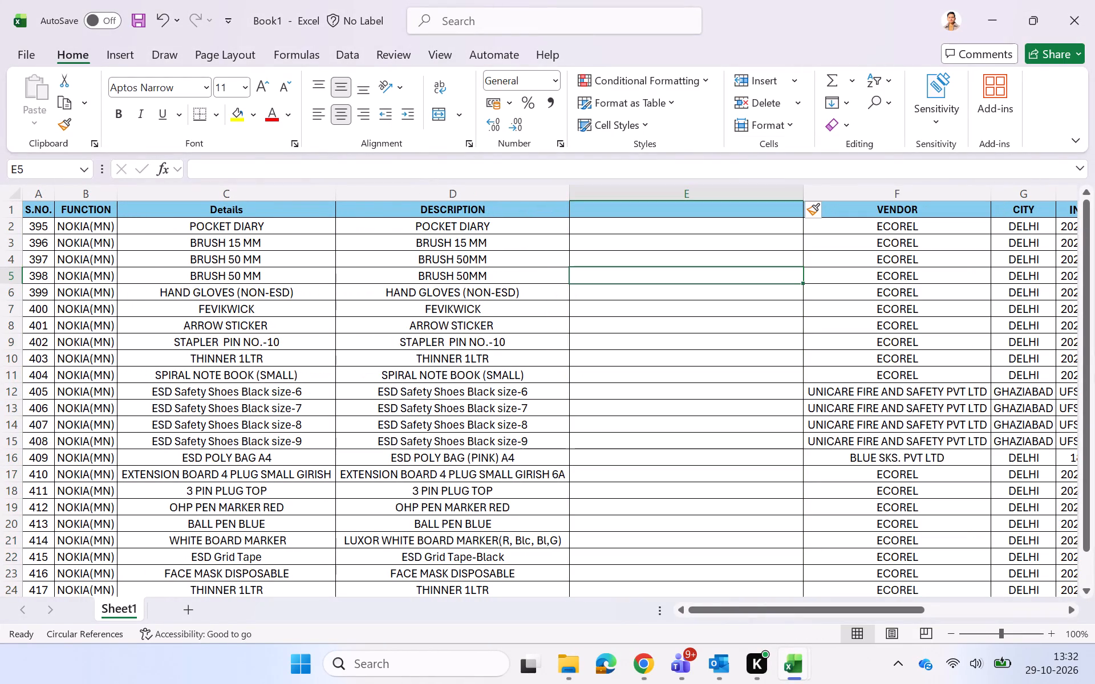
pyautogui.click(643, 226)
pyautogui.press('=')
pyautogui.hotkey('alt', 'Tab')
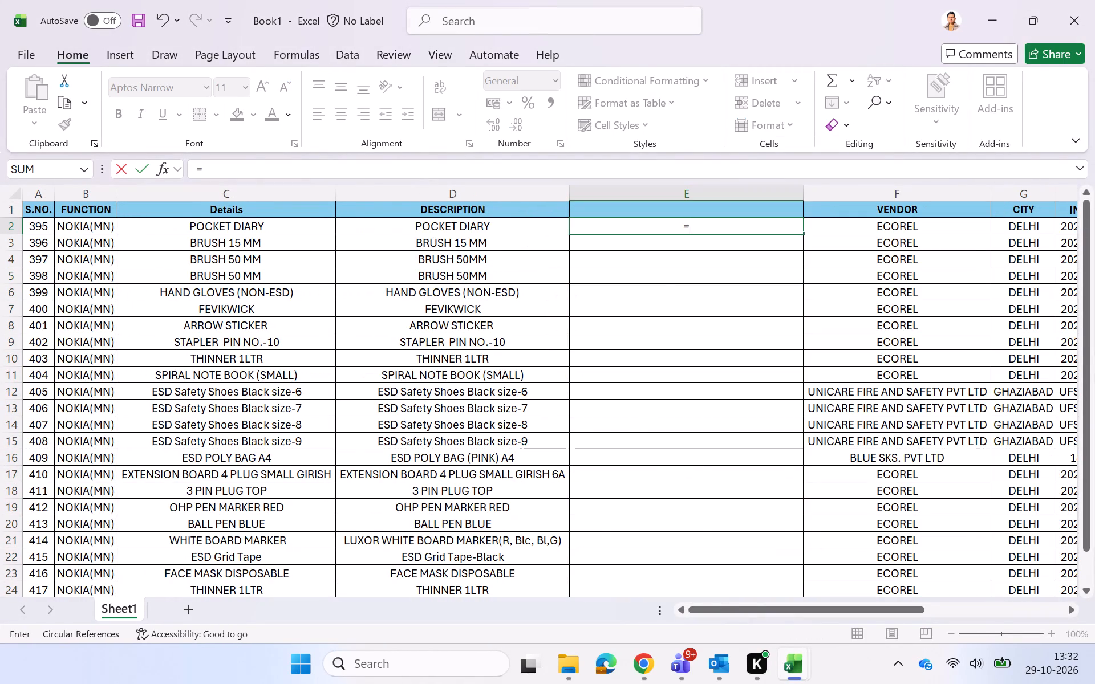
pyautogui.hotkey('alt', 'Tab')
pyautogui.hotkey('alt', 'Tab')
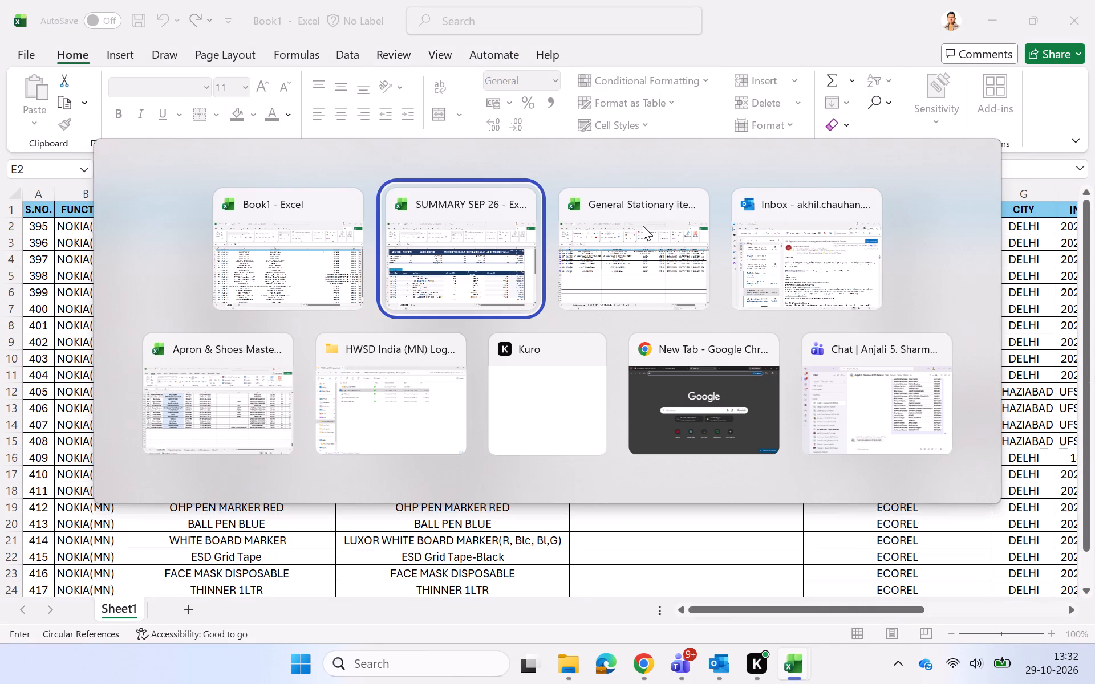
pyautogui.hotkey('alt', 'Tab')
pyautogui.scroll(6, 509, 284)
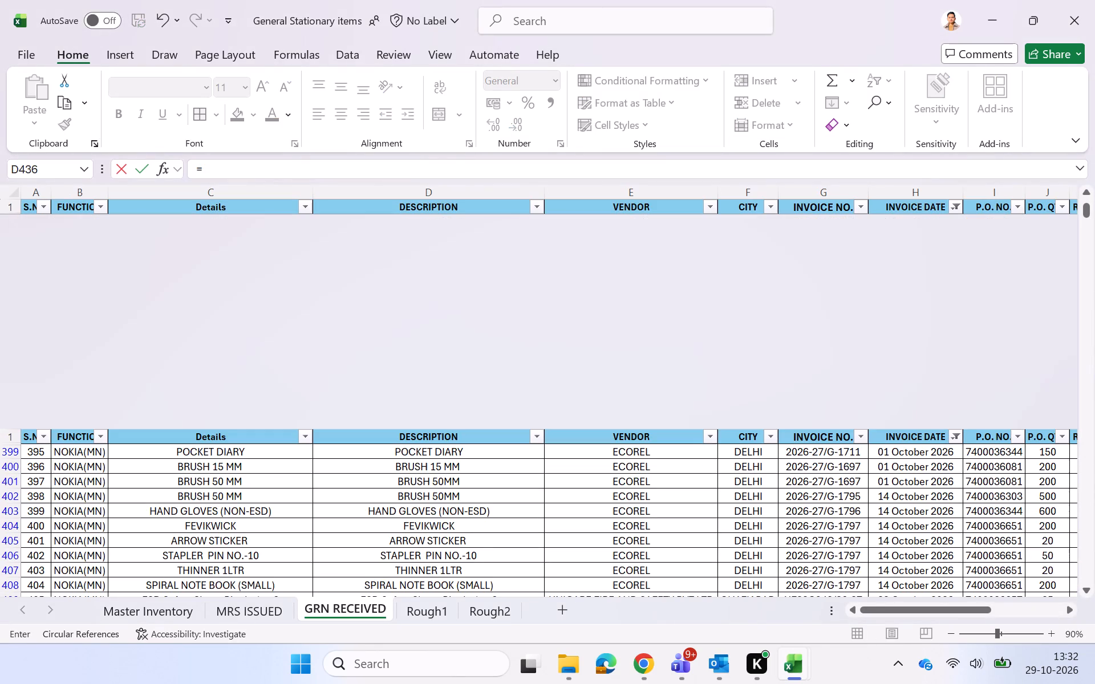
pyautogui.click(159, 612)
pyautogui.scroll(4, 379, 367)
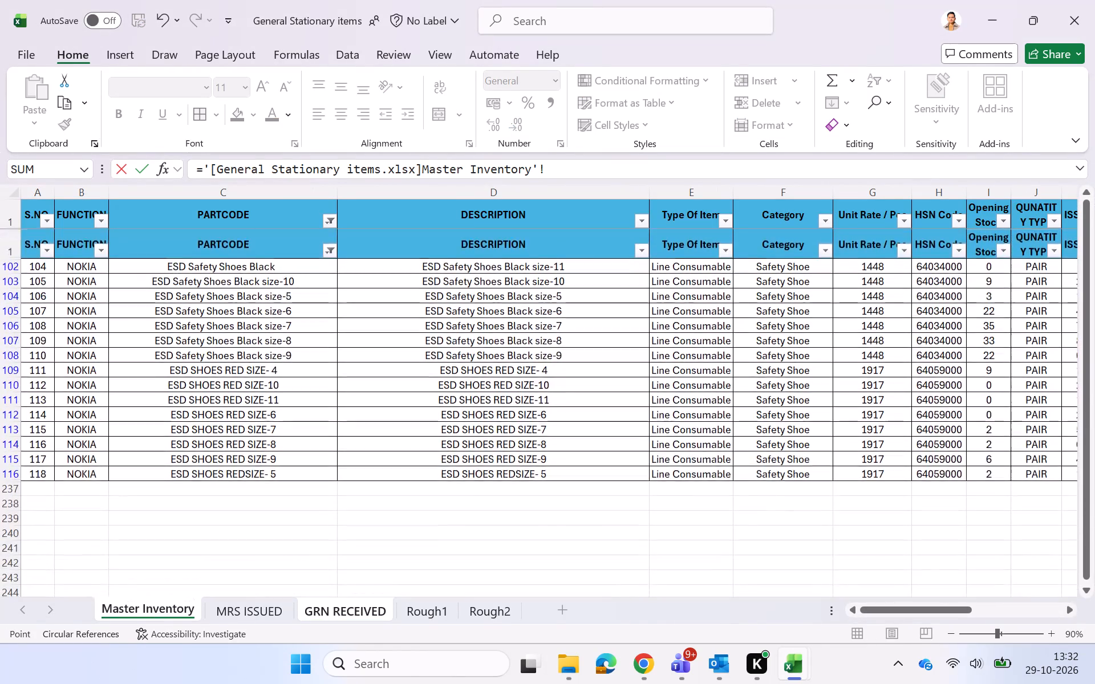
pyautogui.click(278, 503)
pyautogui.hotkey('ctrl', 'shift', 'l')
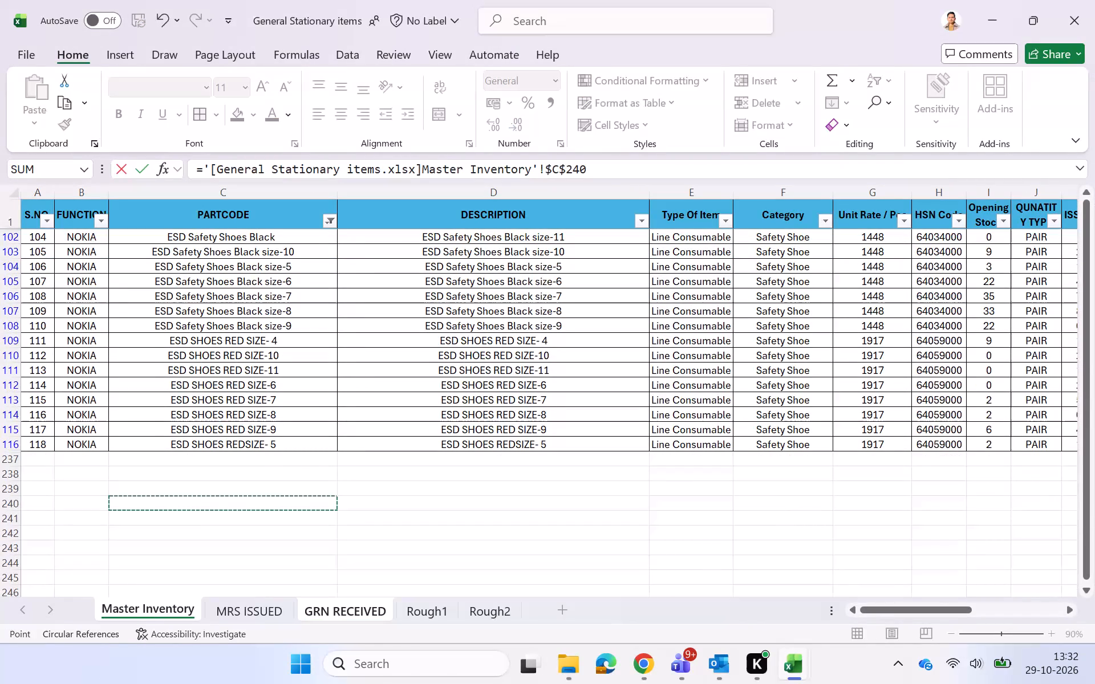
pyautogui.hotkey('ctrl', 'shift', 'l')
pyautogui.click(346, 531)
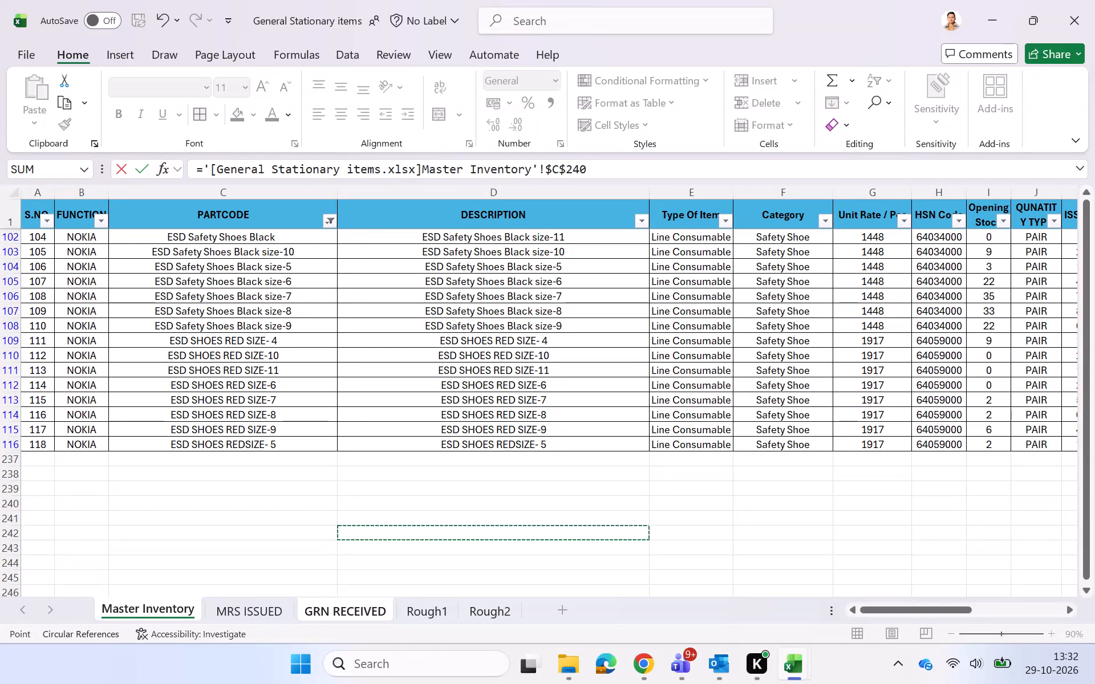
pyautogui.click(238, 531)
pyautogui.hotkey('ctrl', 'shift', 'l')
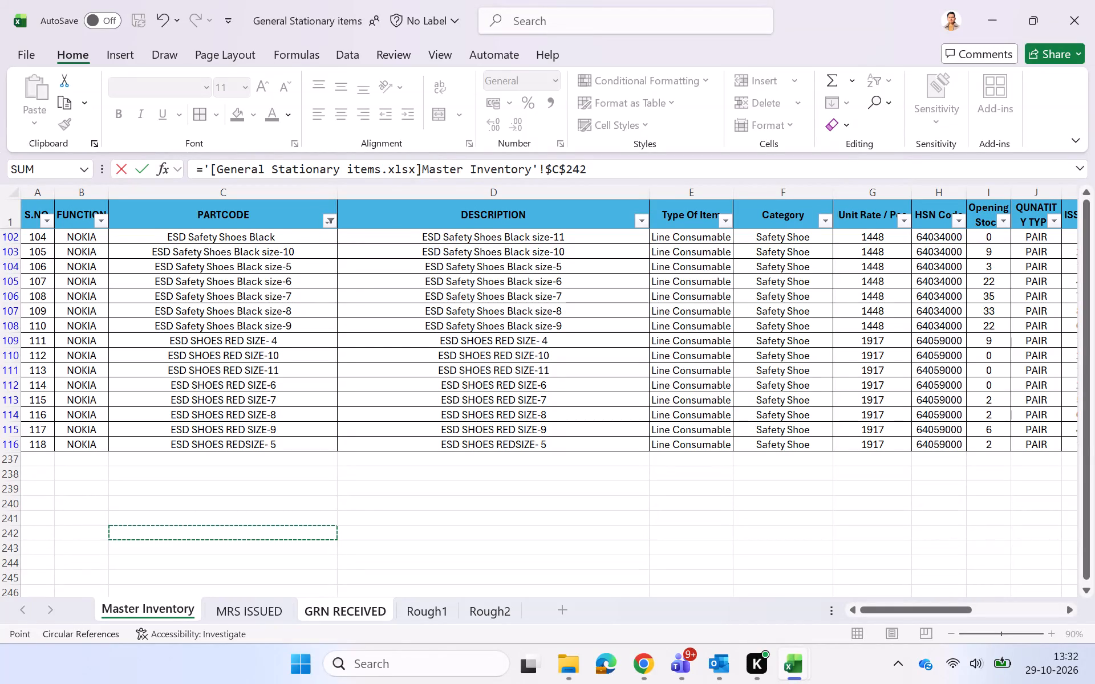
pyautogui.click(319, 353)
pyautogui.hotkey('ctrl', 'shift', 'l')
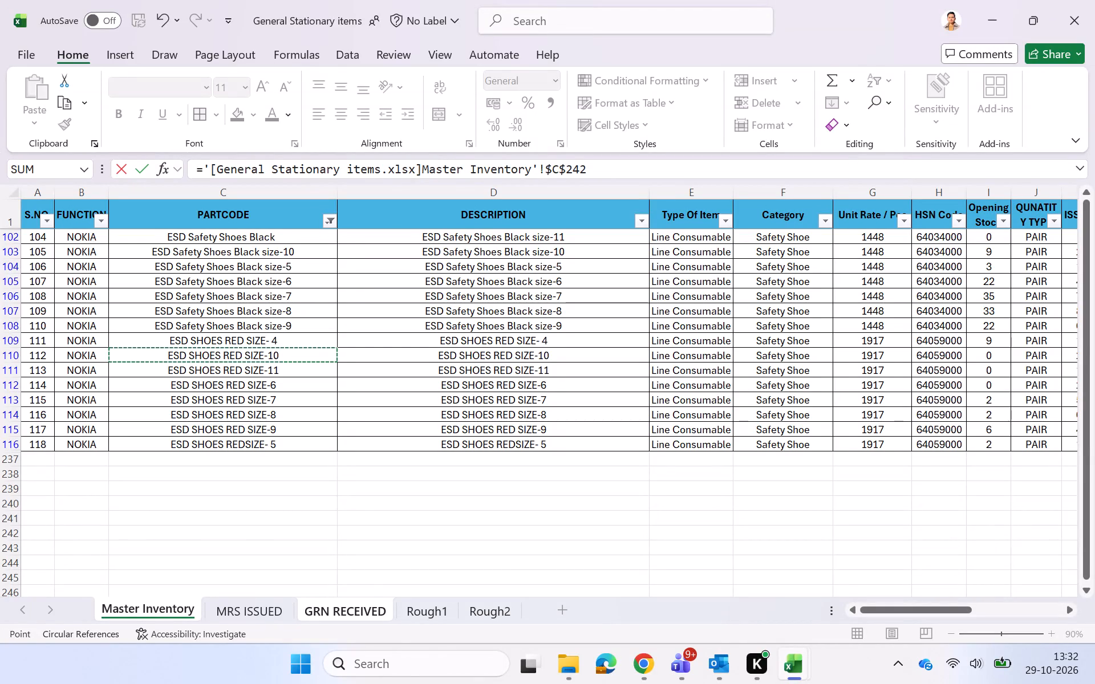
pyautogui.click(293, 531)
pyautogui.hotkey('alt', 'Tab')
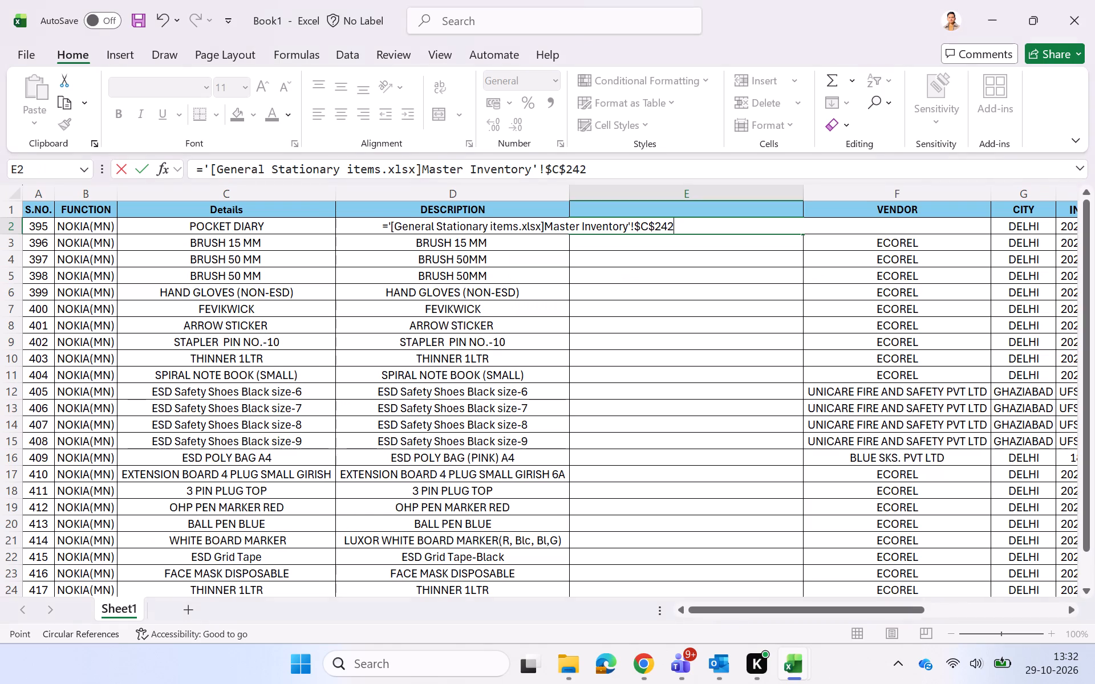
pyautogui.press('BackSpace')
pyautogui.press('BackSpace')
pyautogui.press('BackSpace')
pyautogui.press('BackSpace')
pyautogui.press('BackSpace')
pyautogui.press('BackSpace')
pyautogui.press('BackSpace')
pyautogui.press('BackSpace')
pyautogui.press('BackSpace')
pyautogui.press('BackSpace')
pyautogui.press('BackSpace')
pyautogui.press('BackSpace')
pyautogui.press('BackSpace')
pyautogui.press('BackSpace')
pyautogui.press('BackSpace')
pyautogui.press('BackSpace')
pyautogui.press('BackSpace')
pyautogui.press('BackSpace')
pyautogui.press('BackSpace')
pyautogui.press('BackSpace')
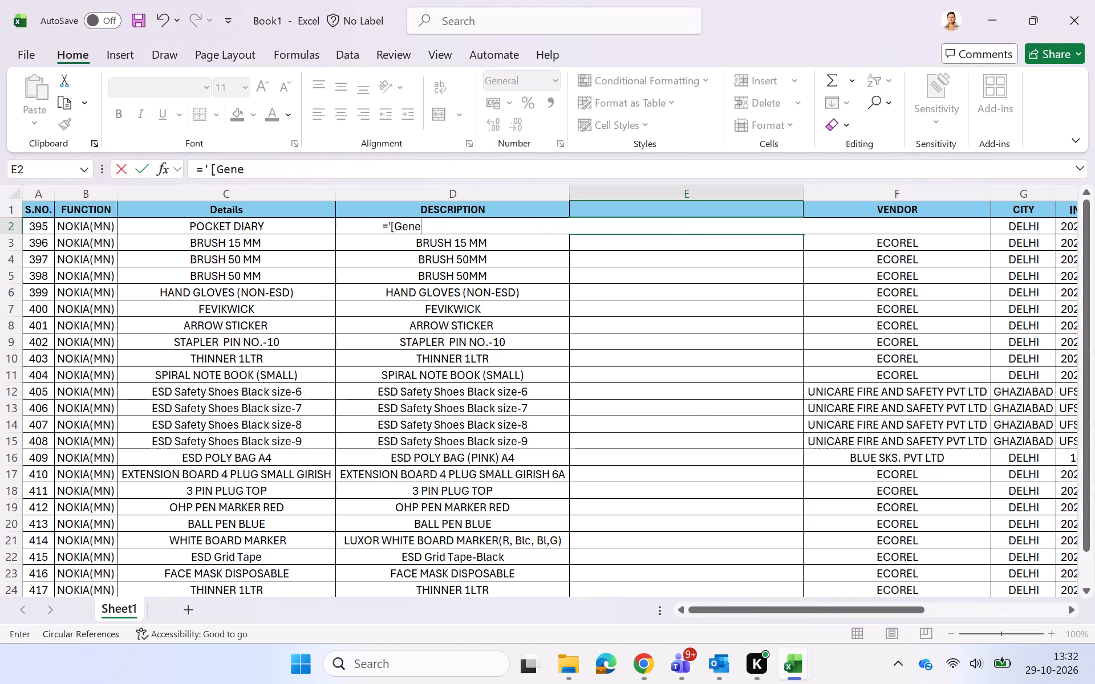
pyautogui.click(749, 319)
# Switch to the General Stationary items workbook and remove the filter from the Master Inventory sheet.
pyautogui.hotkey('alt', 'Tab')
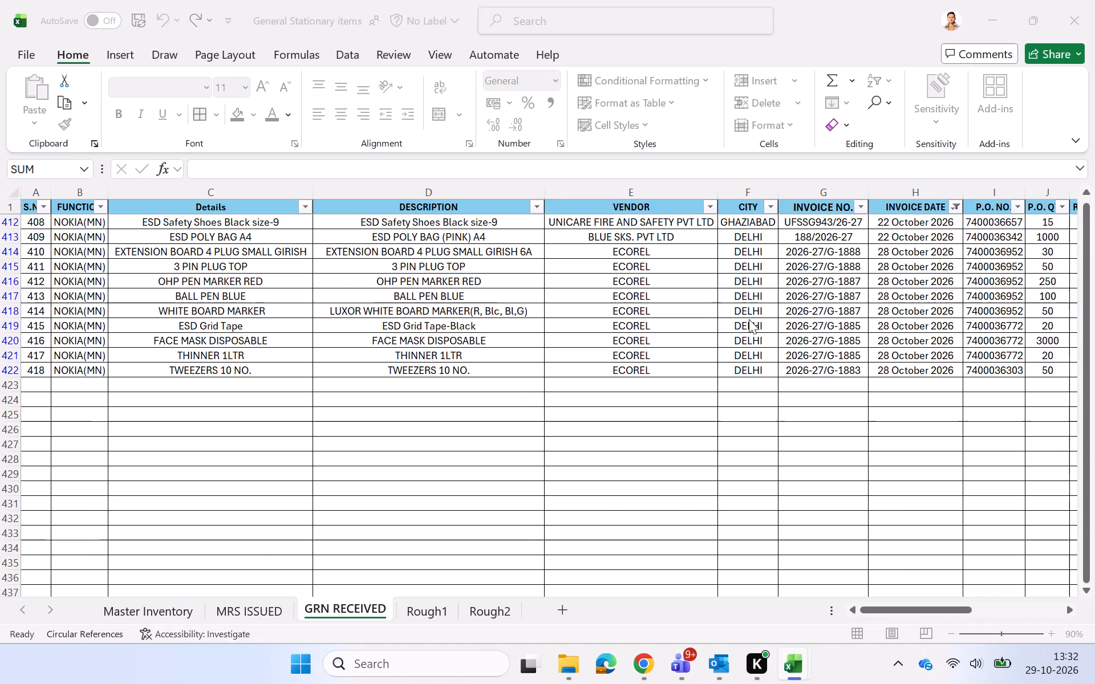
pyautogui.click(217, 445)
pyautogui.click(169, 610)
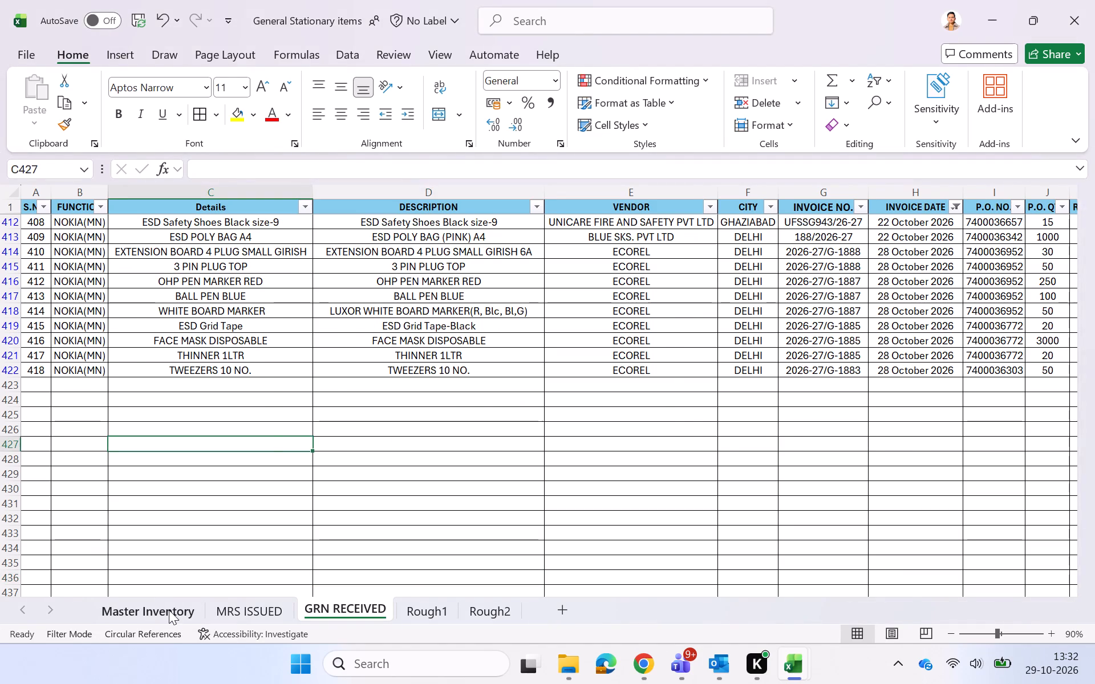
pyautogui.click(228, 535)
pyautogui.hotkey('ctrl', 'shift', 'l')
pyautogui.click(228, 535)
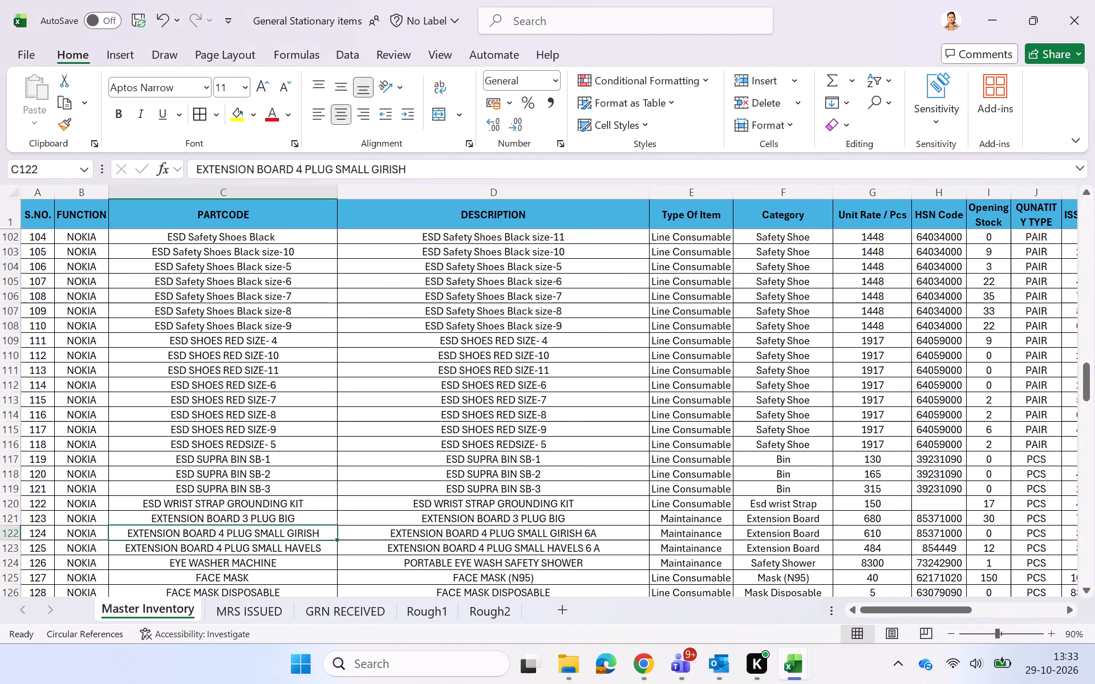
pyautogui.scroll(8, 228, 535)
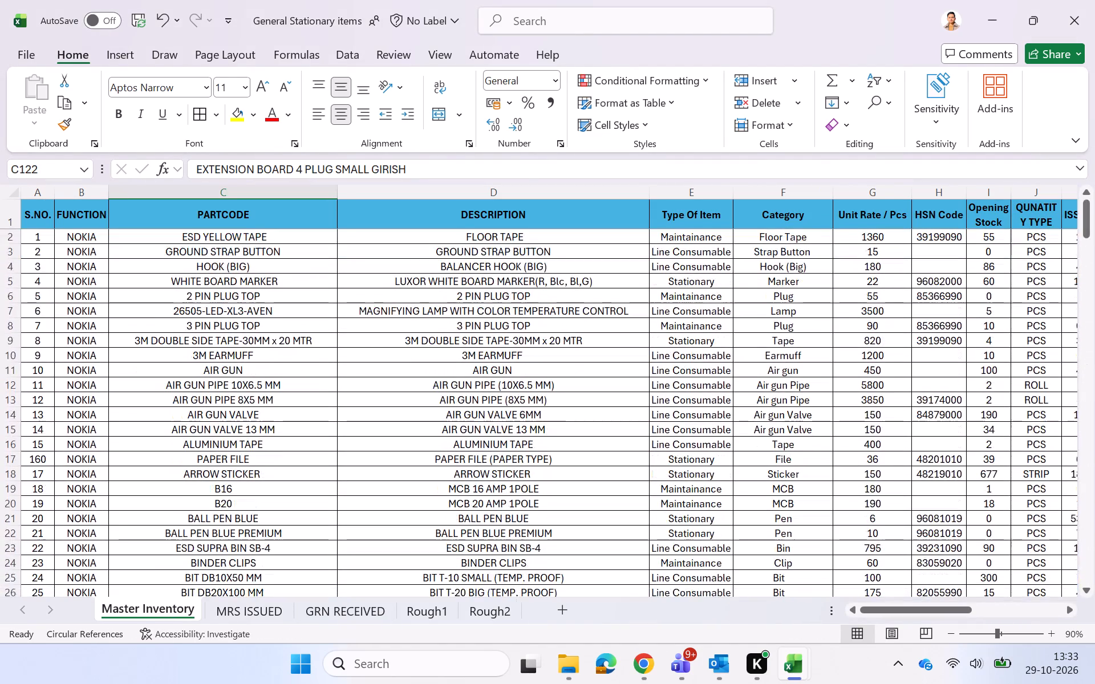
pyautogui.press('Tab')
# Compare the columns of Book1's October receipts with the Master Inventory's item type, category and unit rate columns.
pyautogui.hotkey('alt', 'Tab')
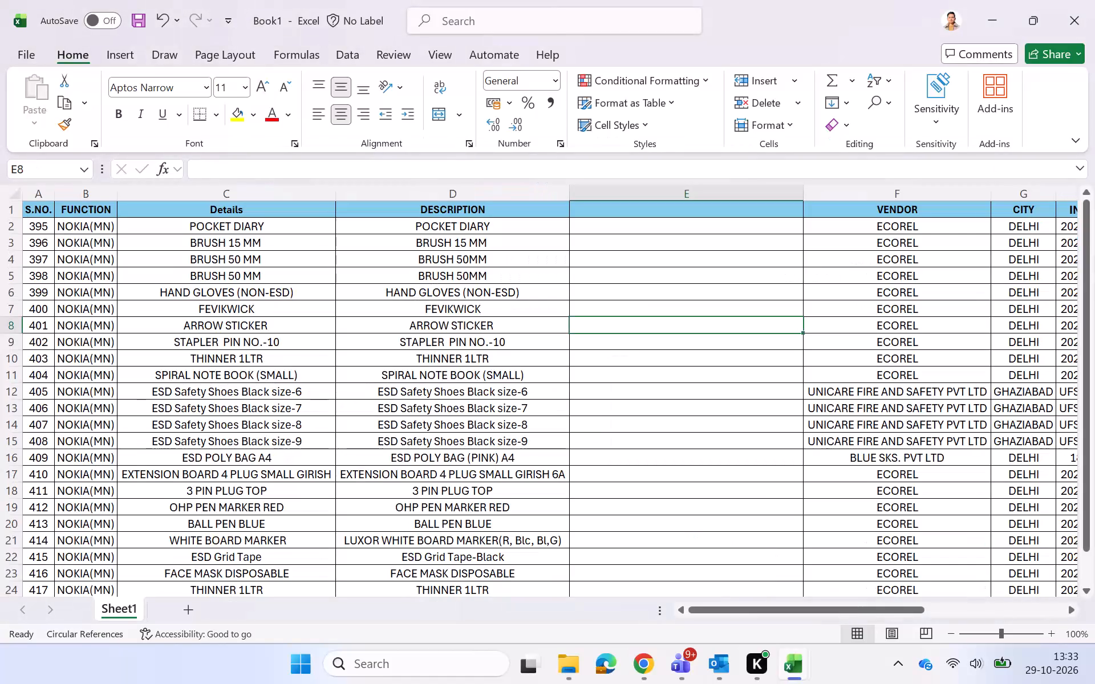
pyautogui.scroll(1, 228, 535)
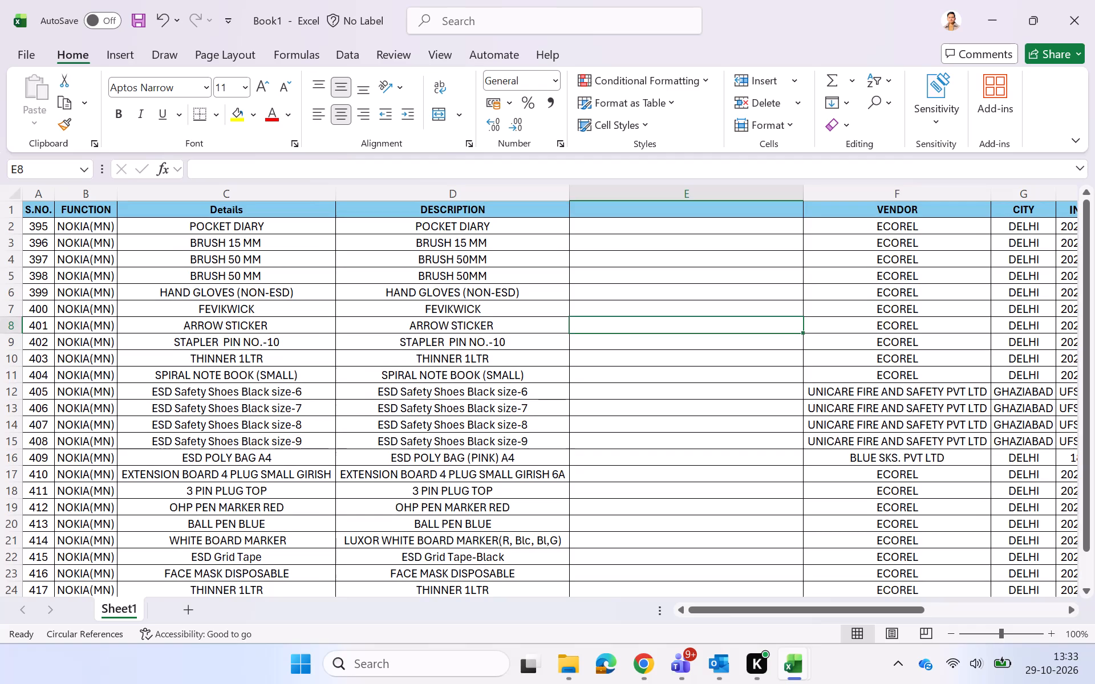
pyautogui.hotkey('alt', 'Tab')
pyautogui.click(405, 340)
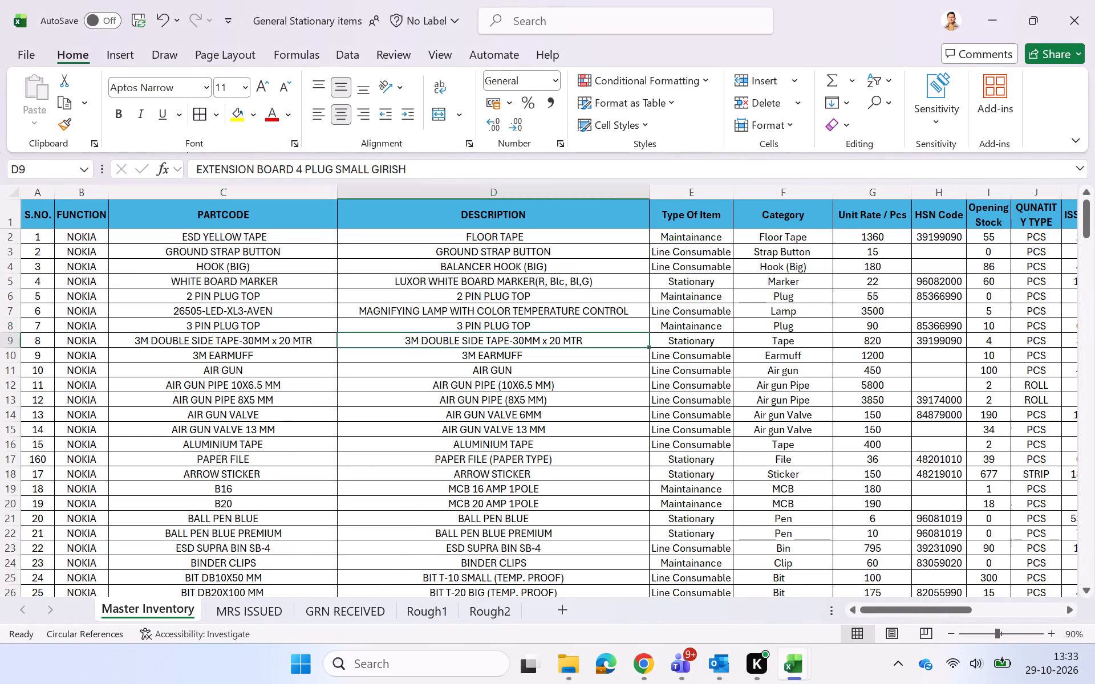
pyautogui.scroll(1, 405, 340)
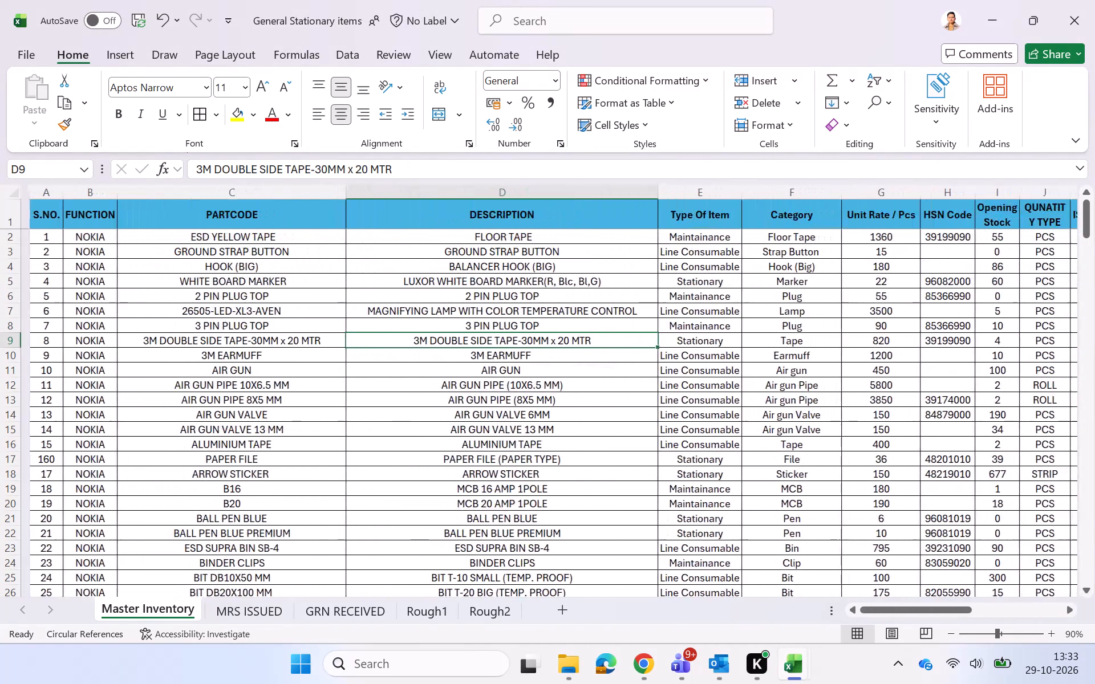
pyautogui.hotkey('alt', 'Tab')
pyautogui.click(606, 279)
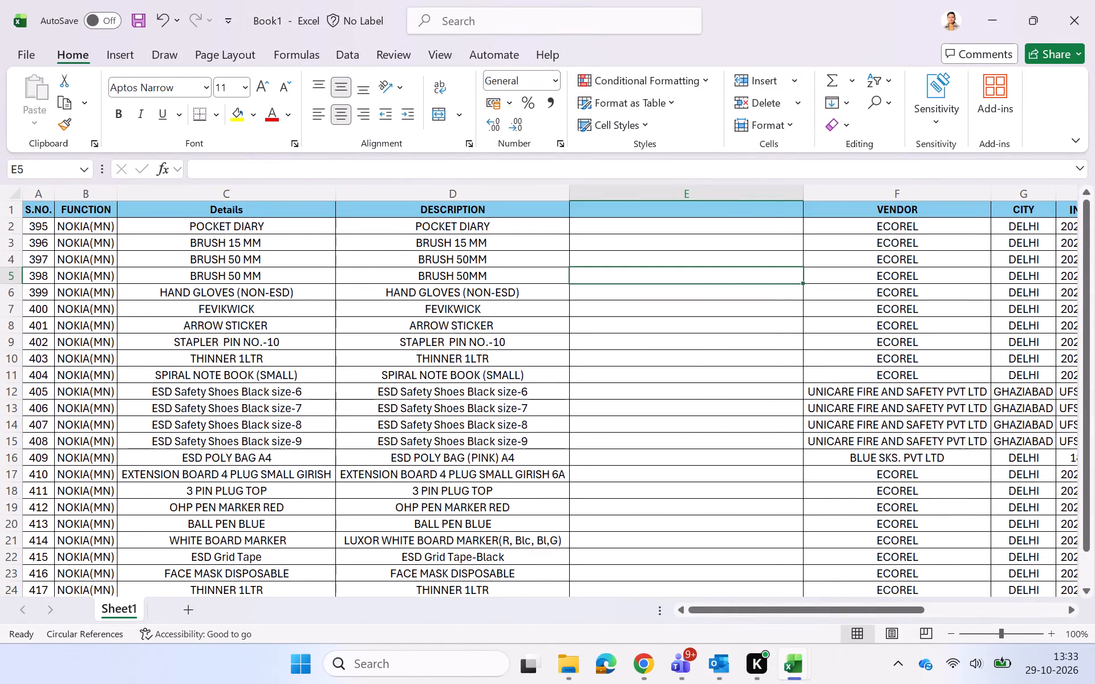
pyautogui.hscroll(-5, 767, 278)
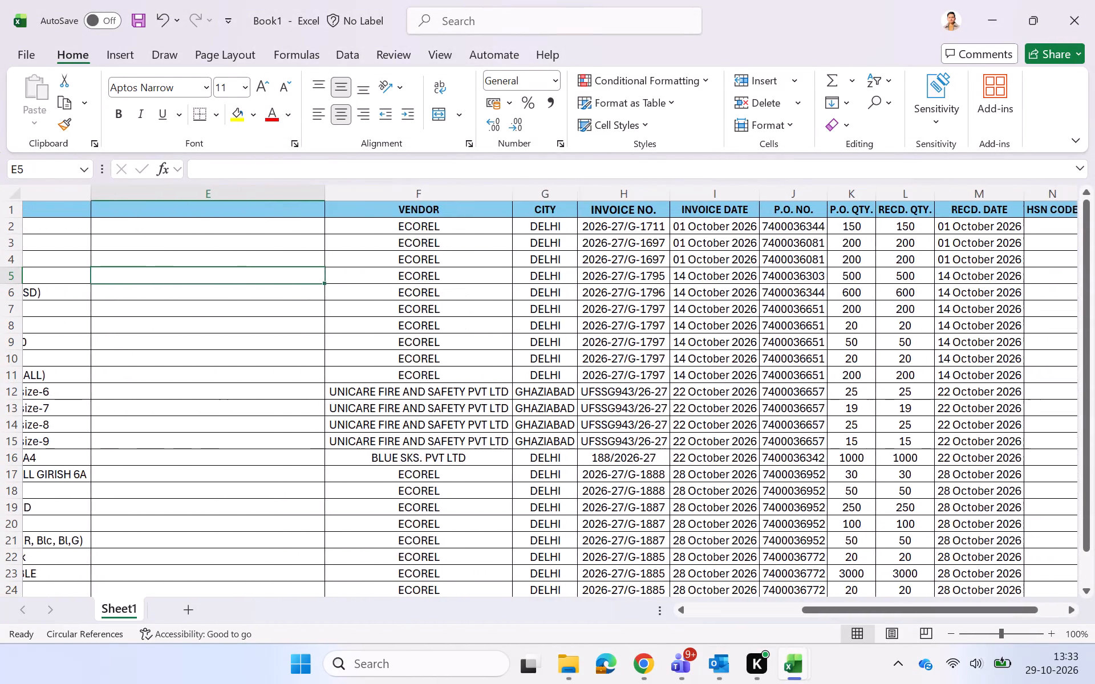
pyautogui.hscroll(-1, 767, 278)
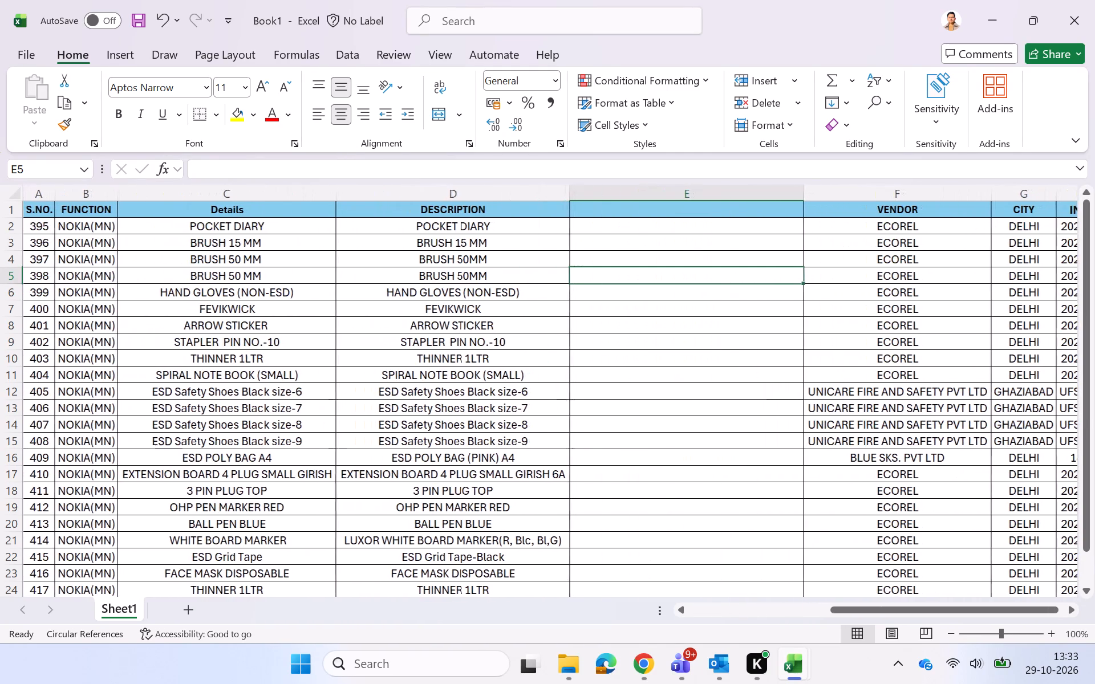
pyautogui.hscroll(1, 751, 291)
pyautogui.hscroll(-1, 751, 291)
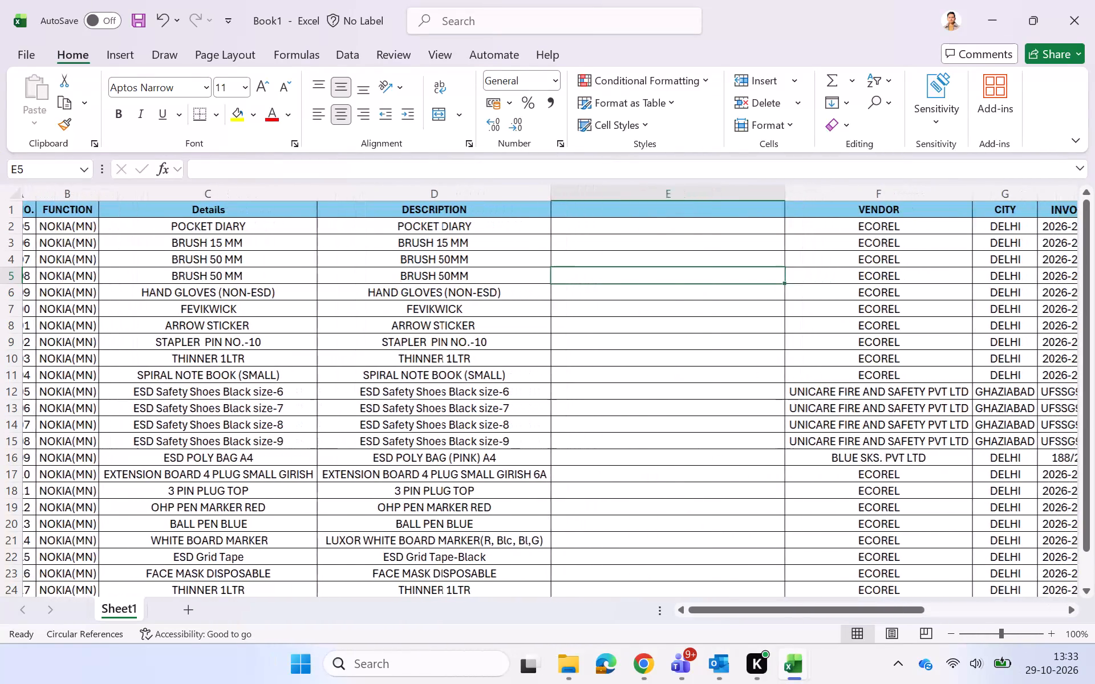
pyautogui.hscroll(-4, 751, 291)
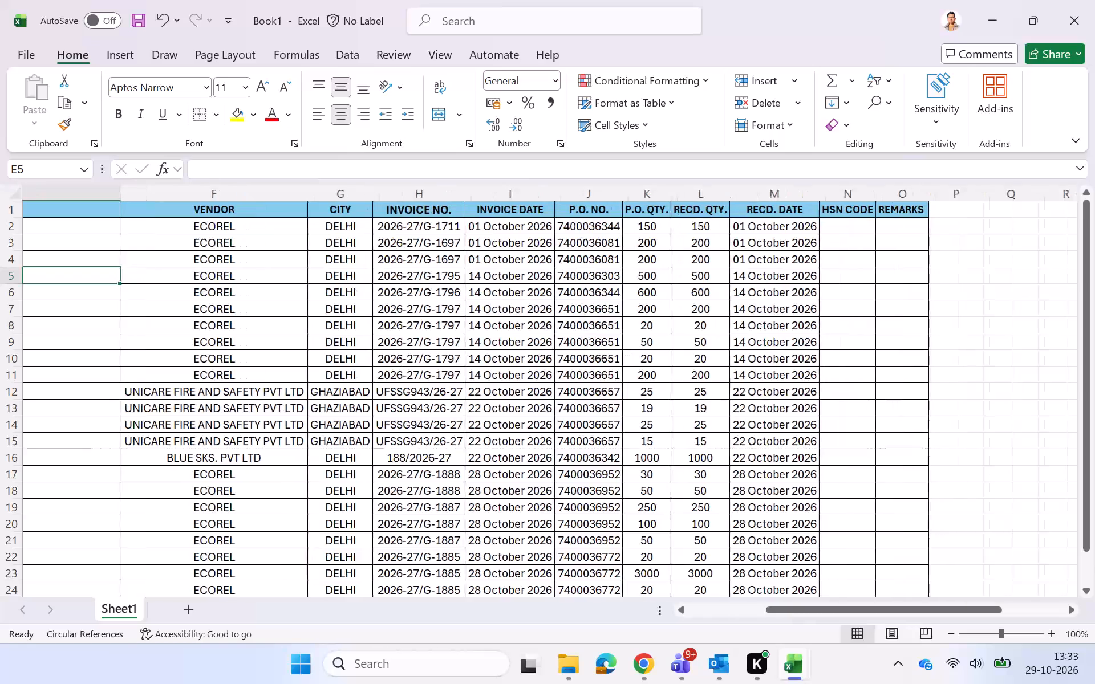
pyautogui.hscroll(-1, 751, 291)
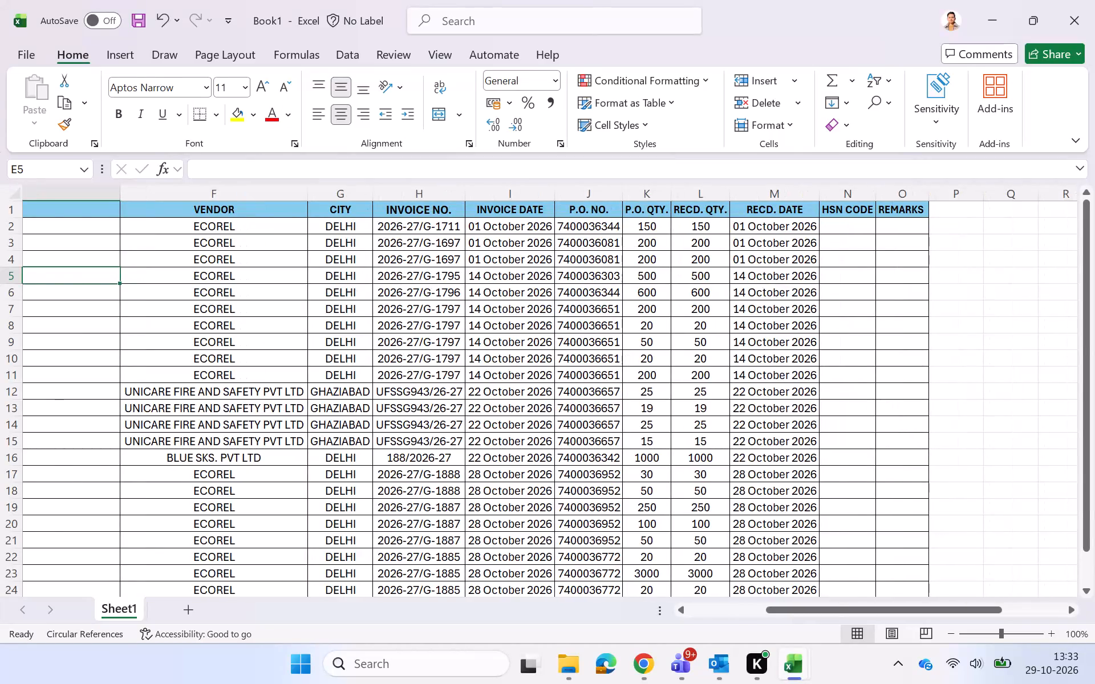
pyautogui.hscroll(5, 558, 250)
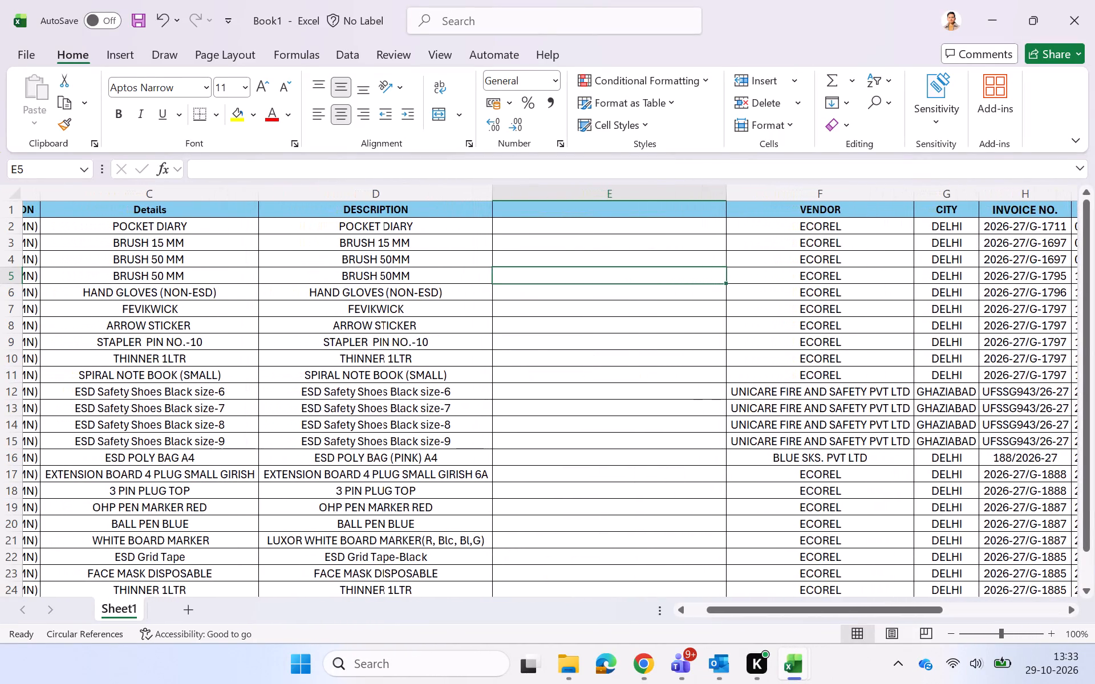
# Return to the General Stationary items workbook and remove the filter from the GRN RECEIVED sheet.
pyautogui.hotkey('alt', 'Tab')
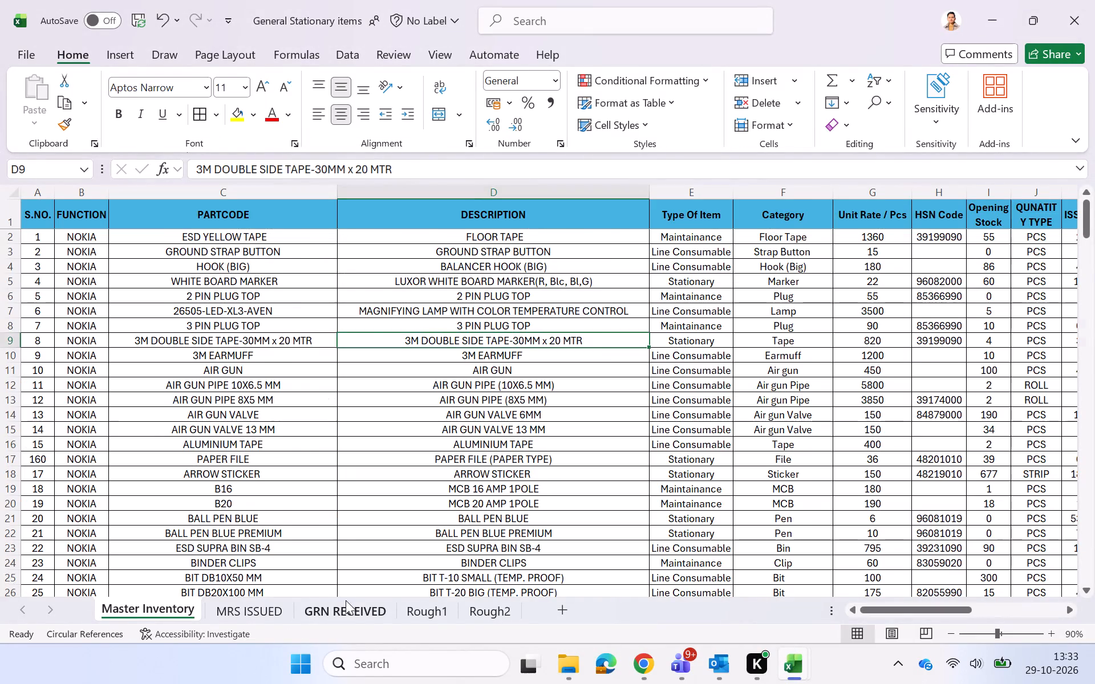
pyautogui.click(346, 600)
pyautogui.doubleClick(569, 420)
pyautogui.hotkey('ctrl', 'shift', 'l')
# Replace the HSN CODE header in the GRN RECEIVED sheet with "Type of item" and fit the column width to it.
pyautogui.hscroll(-2, 569, 420)
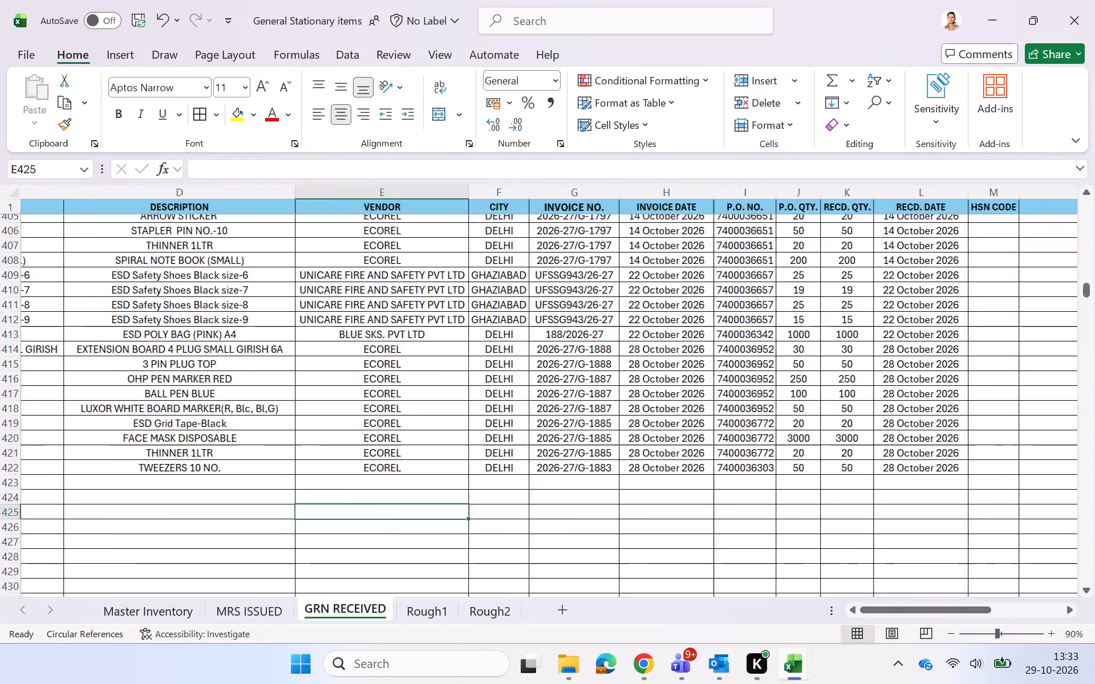
pyautogui.hscroll(-1, 569, 420)
pyautogui.hscroll(2, 569, 420)
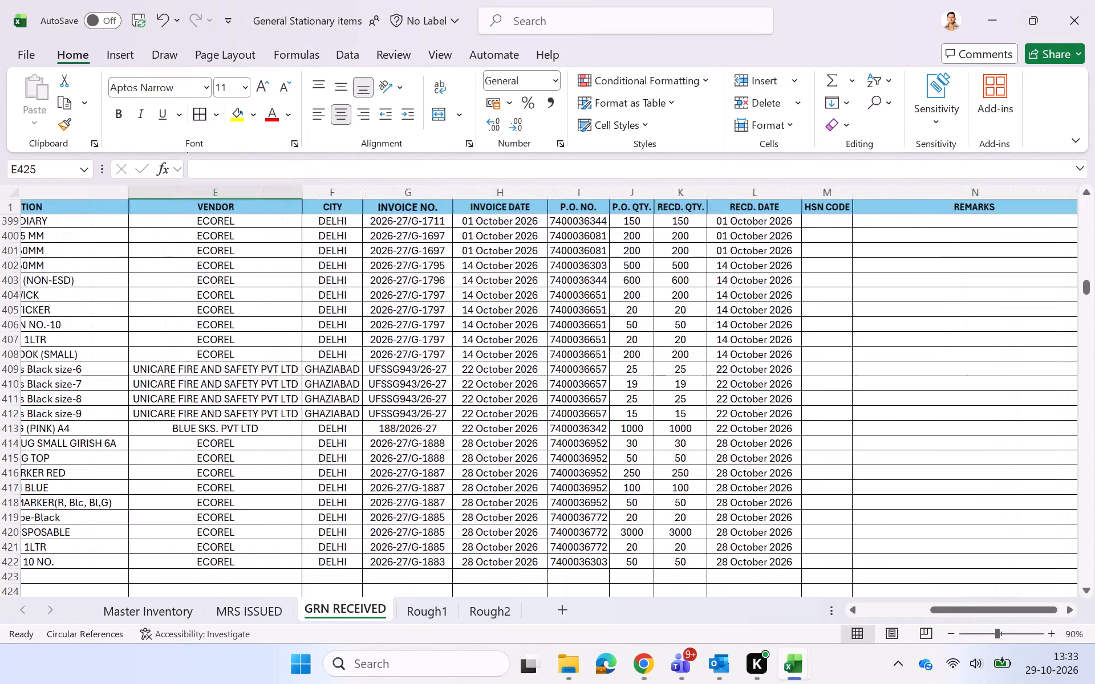
pyautogui.click(820, 199)
pyautogui.rightClick(820, 199)
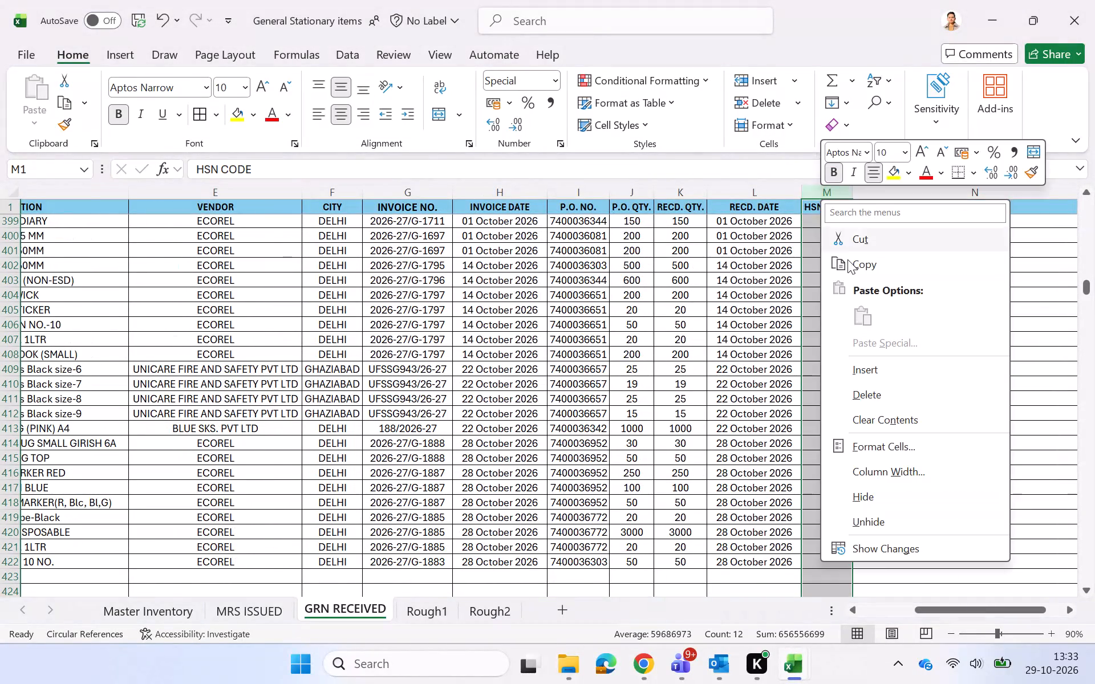
pyautogui.click(1068, 292)
pyautogui.click(830, 207)
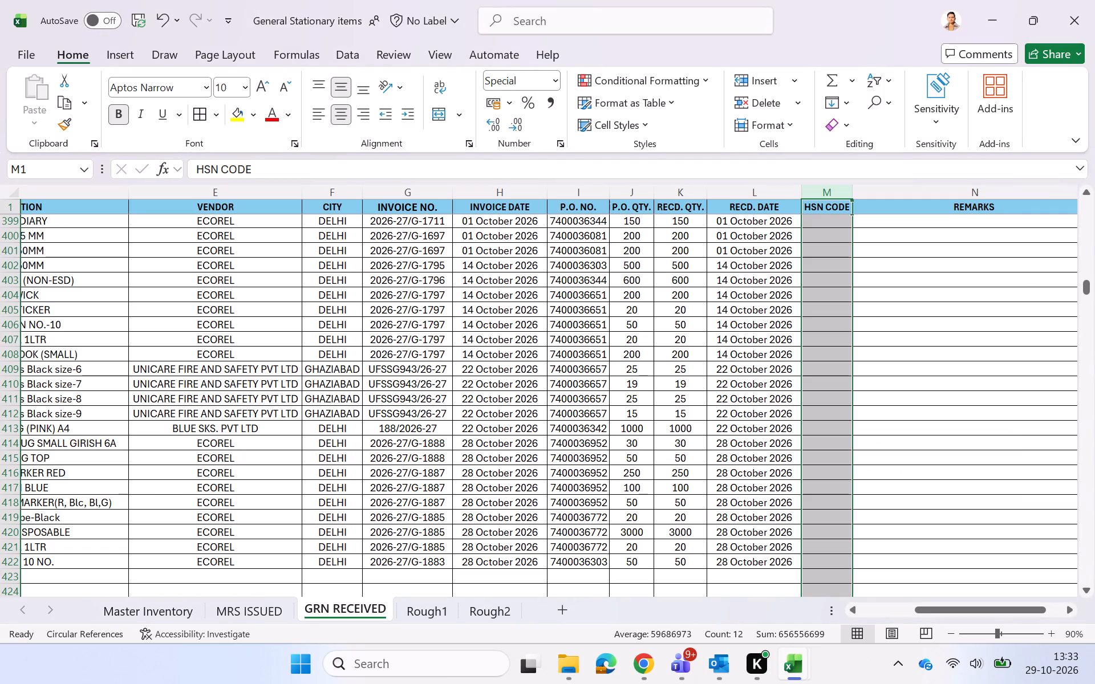
pyautogui.write('TY')
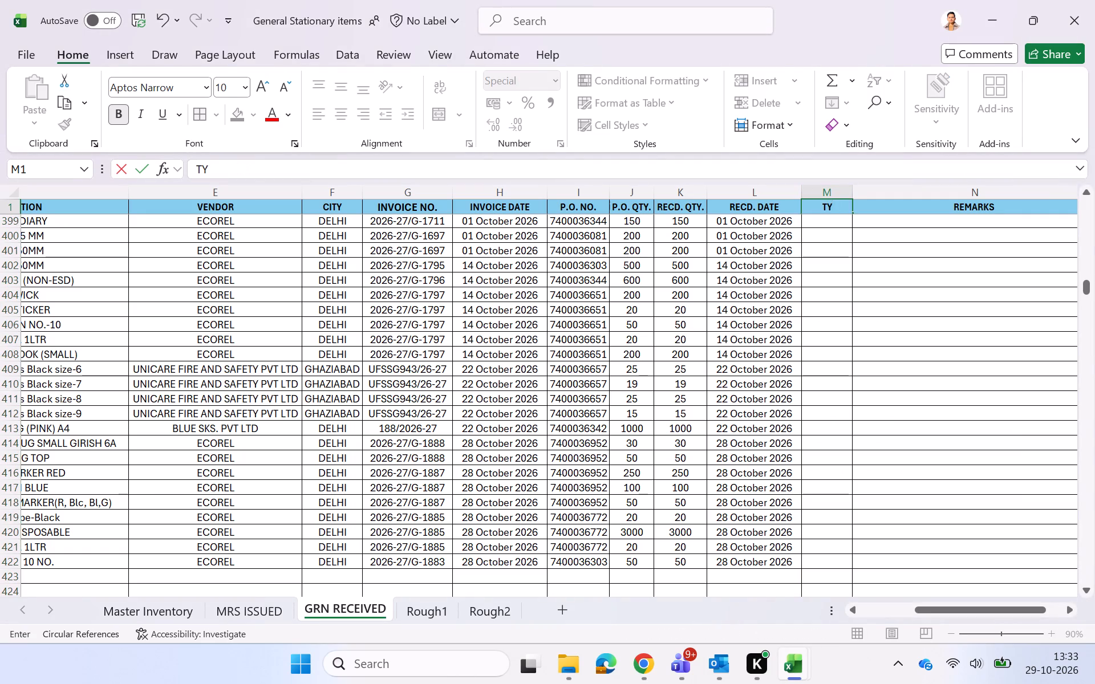
pyautogui.press('BackSpace')
pyautogui.write('ype')
pyautogui.press('space')
pyautogui.write("of item'")
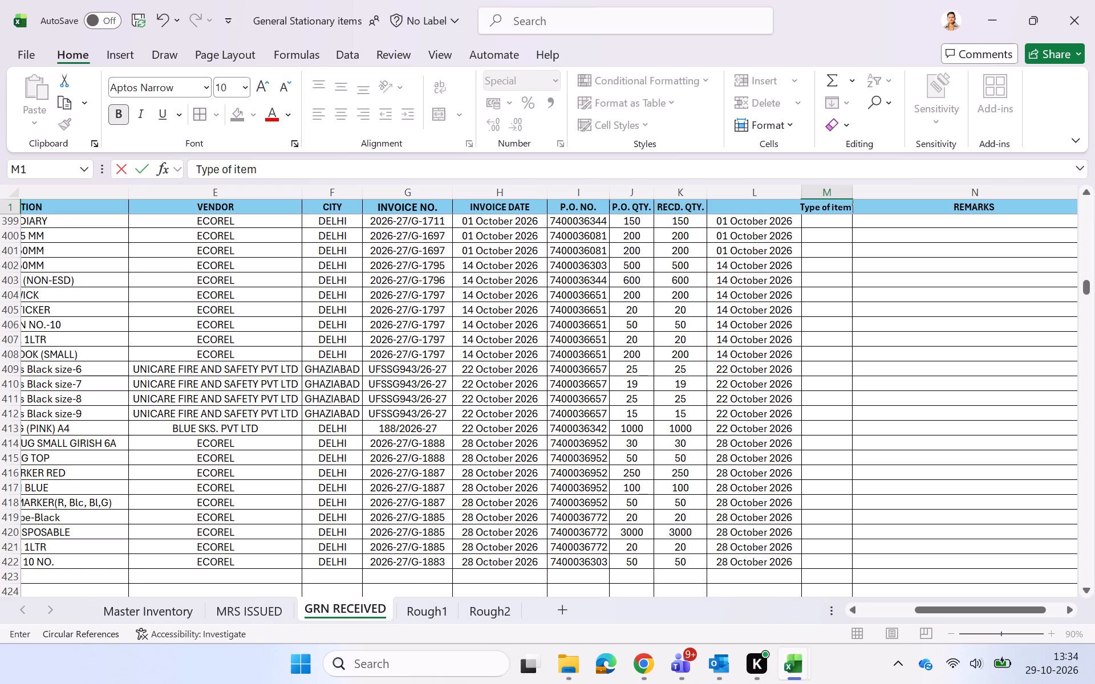
pyautogui.press('BackSpace')
pyautogui.press('Return')
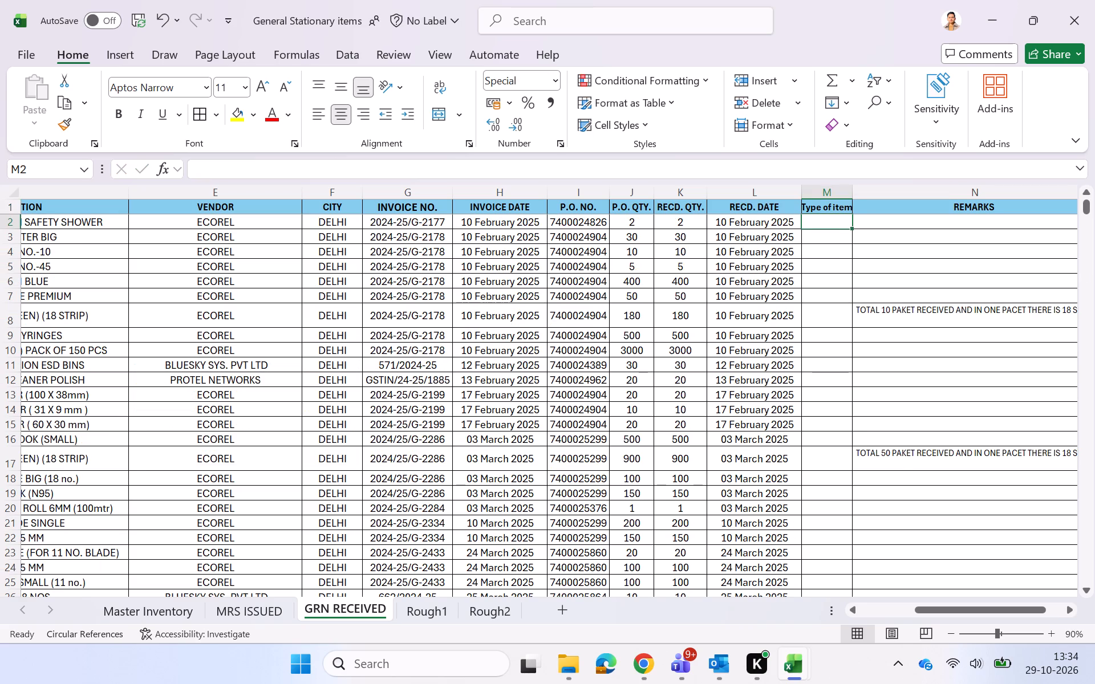
pyautogui.doubleClick(854, 190)
pyautogui.scroll(6, 863, 291)
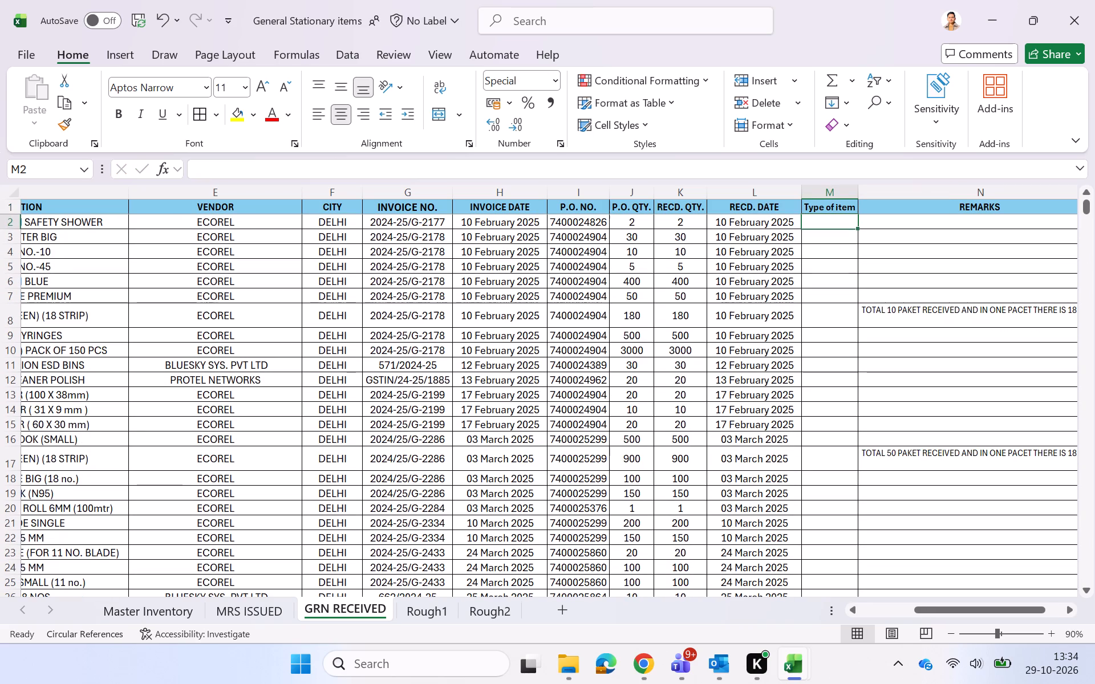
# Look up the first receipt's item type in M2 with =VLOOKUP(@C:C,'Master Inventory'!C:E,3,0).
pyautogui.write('=v')
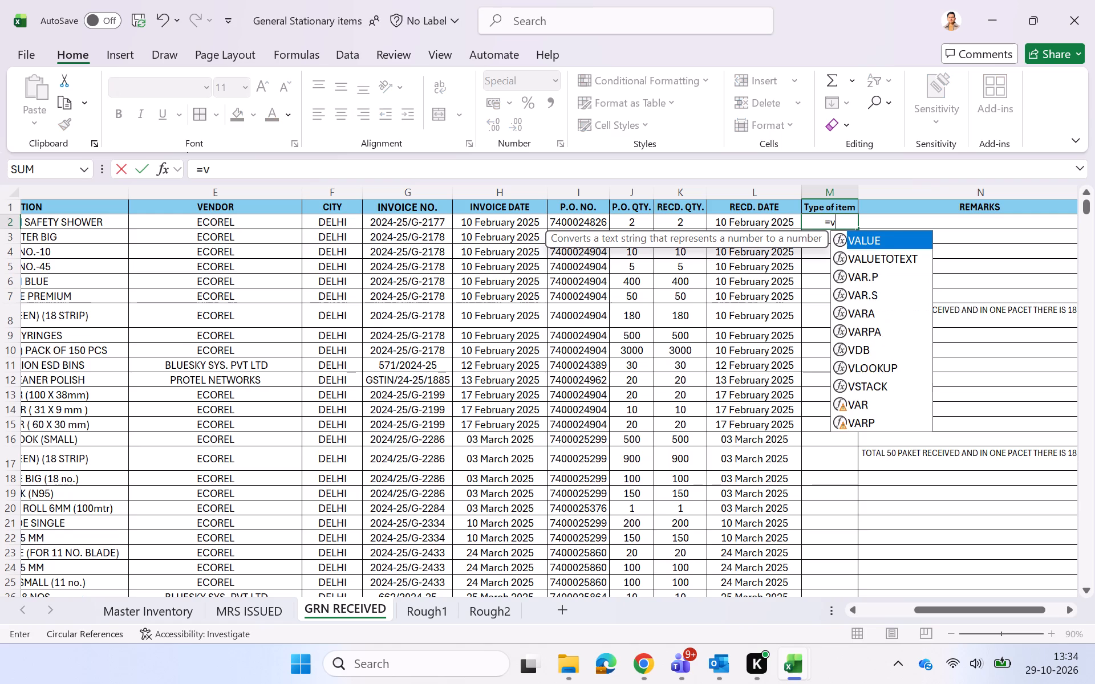
pyautogui.press('l')
pyautogui.press('Tab')
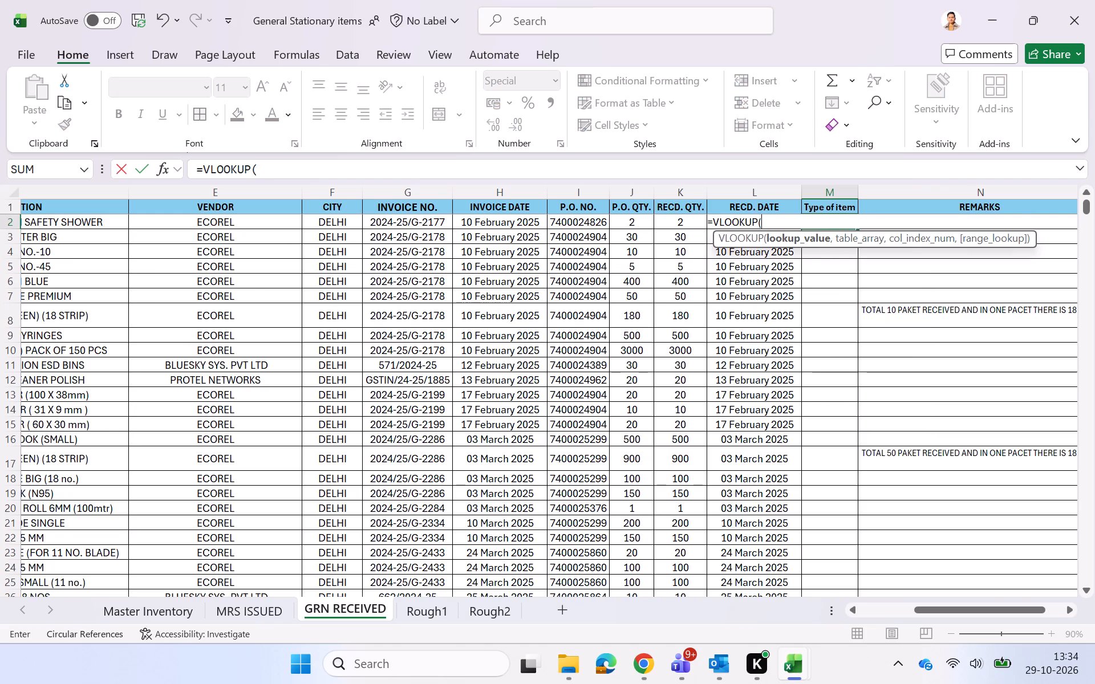
pyautogui.hscroll(4, 686, 365)
pyautogui.scroll(4, 244, 323)
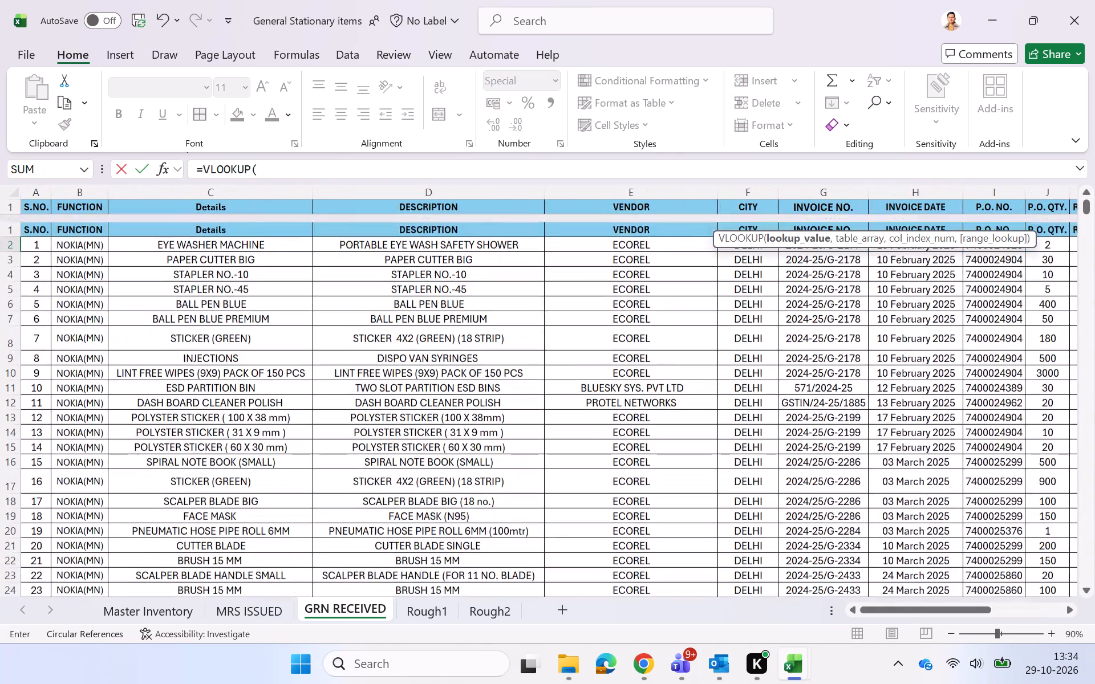
pyautogui.click(241, 189)
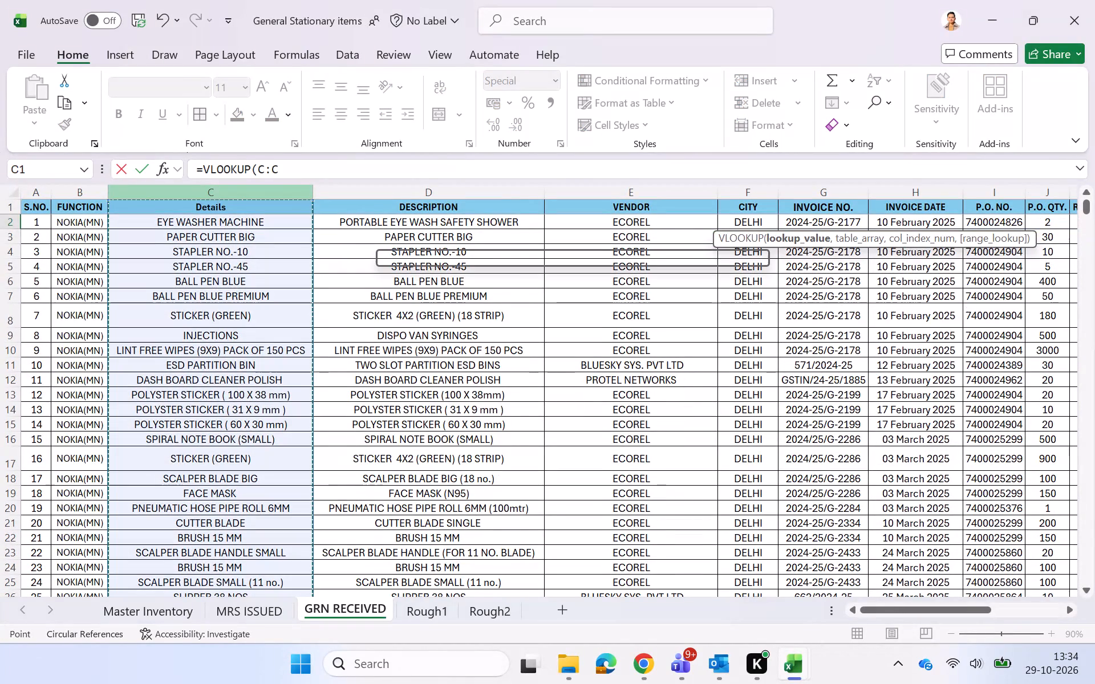
pyautogui.press(',')
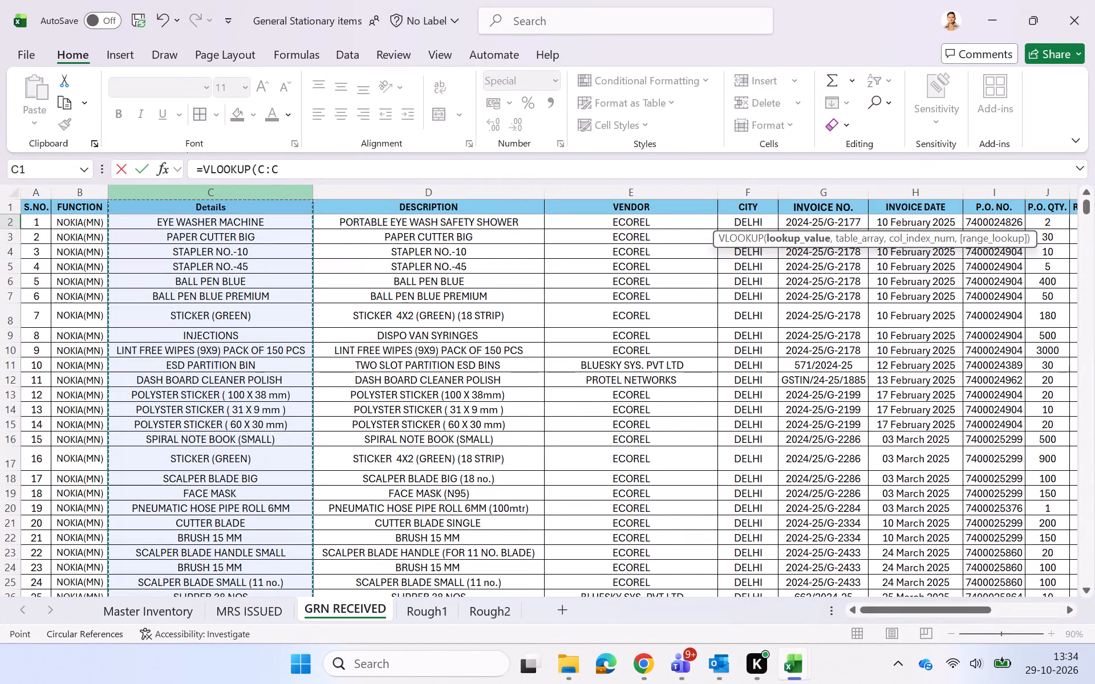
pyautogui.click(161, 612)
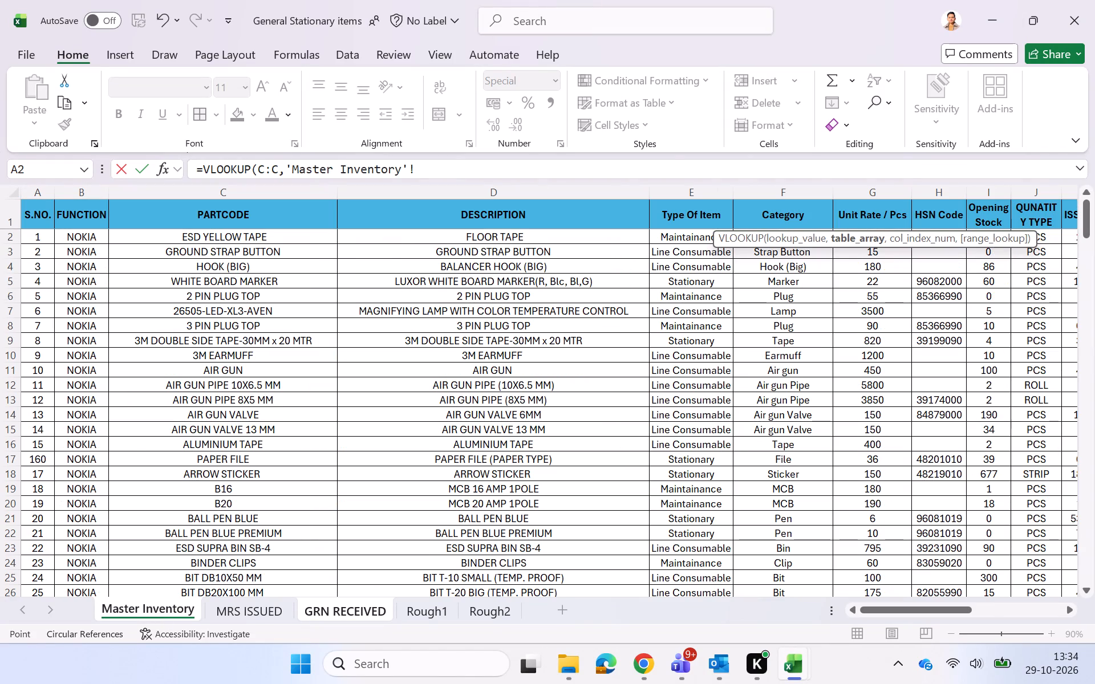
pyautogui.click(300, 193)
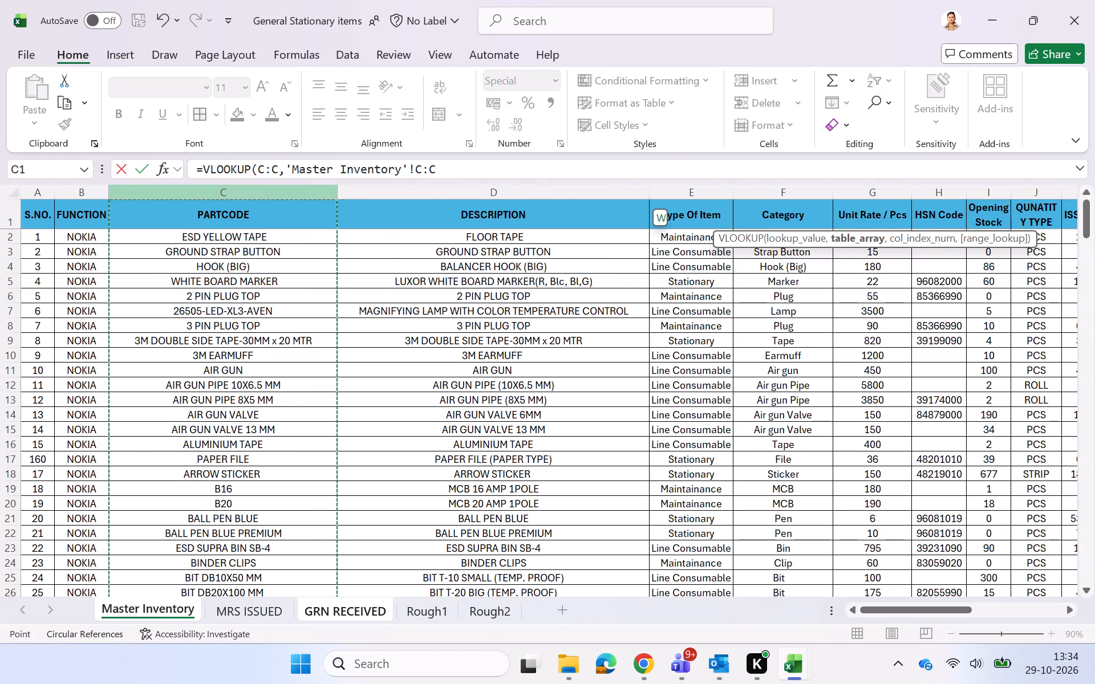
pyautogui.hotkey('shift', 'Right')
pyautogui.hotkey('shift', 'Right')
pyautogui.write(',3,0)')
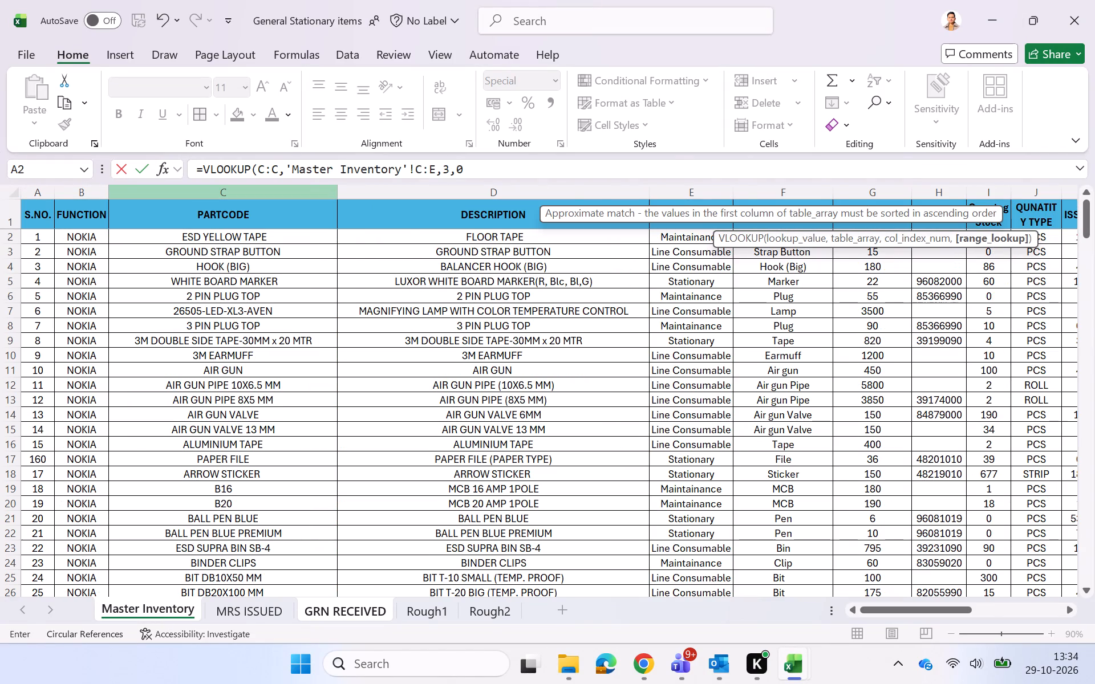
pyautogui.press('Return')
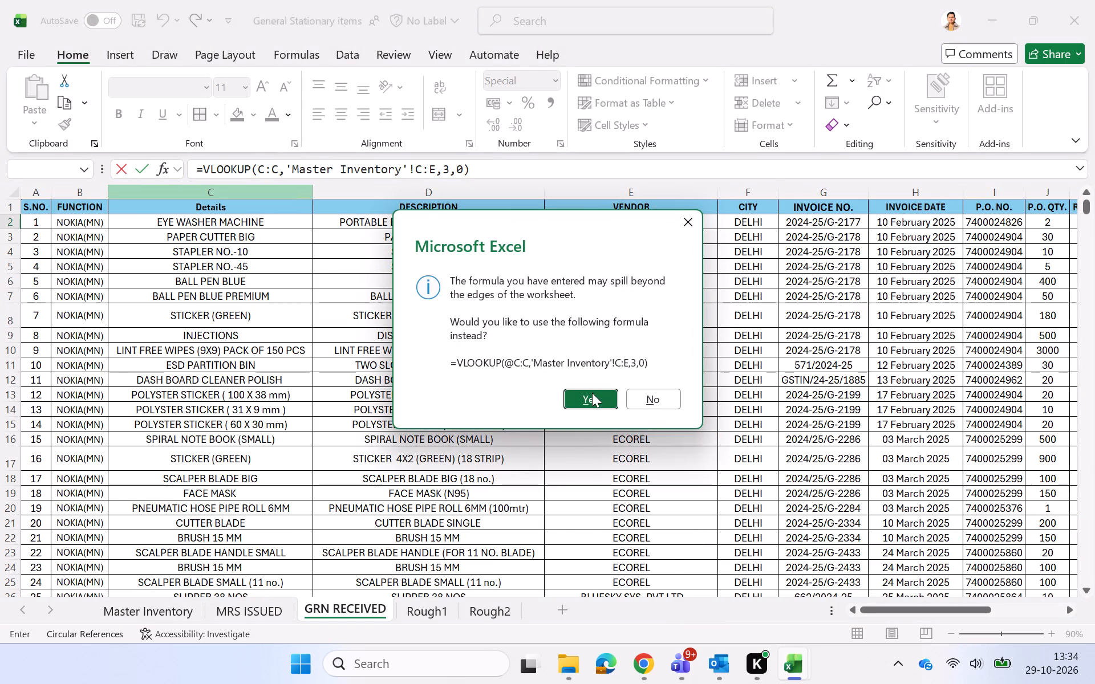
pyautogui.click(594, 393)
# Fill the item type lookup down all receipt rows and fit the Type of item column to its contents.
pyautogui.hscroll(-2, 842, 363)
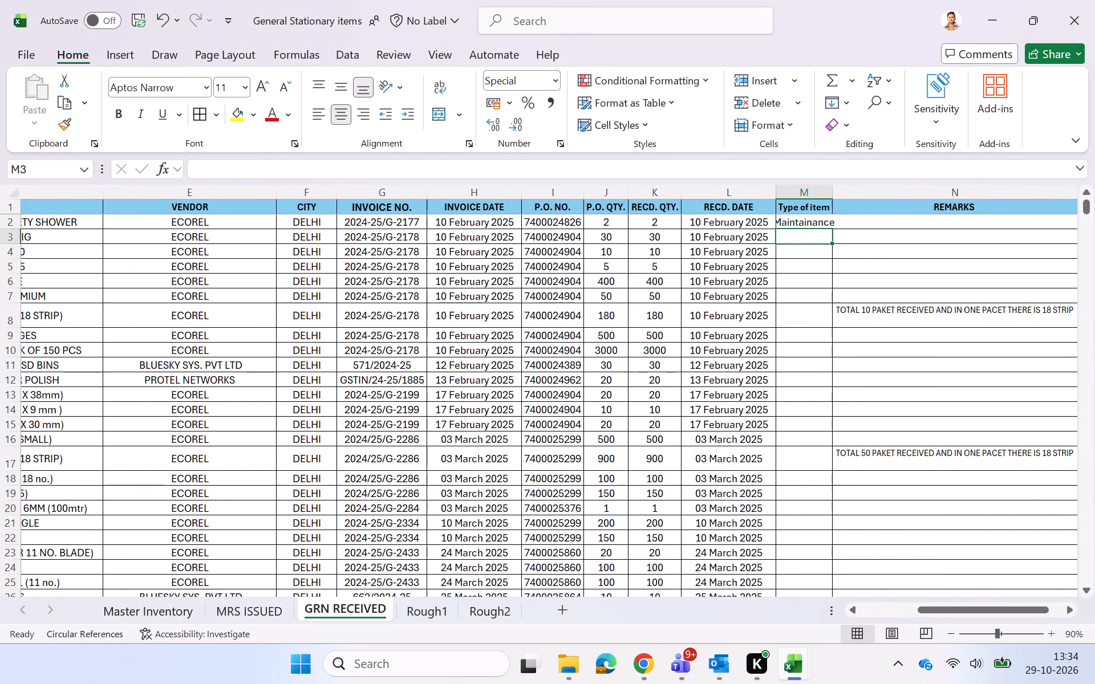
pyautogui.doubleClick(831, 193)
pyautogui.click(816, 270)
pyautogui.click(813, 221)
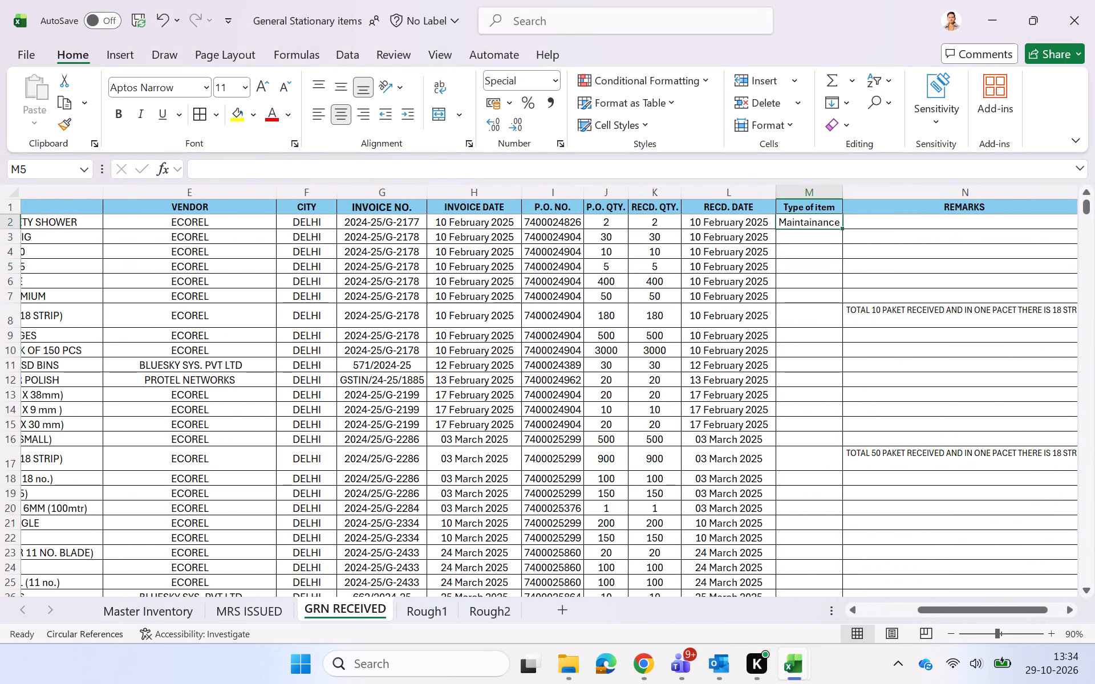
pyautogui.doubleClick(845, 226)
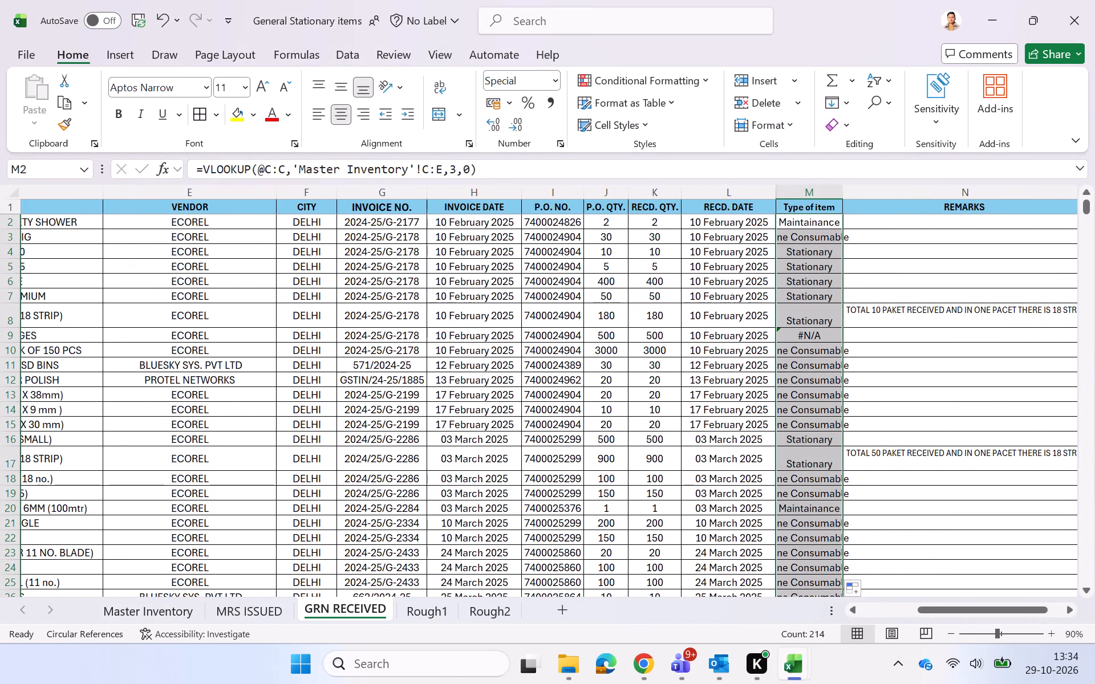
pyautogui.doubleClick(845, 189)
pyautogui.click(966, 233)
pyautogui.scroll(-2, 965, 376)
pyautogui.scroll(5, 965, 376)
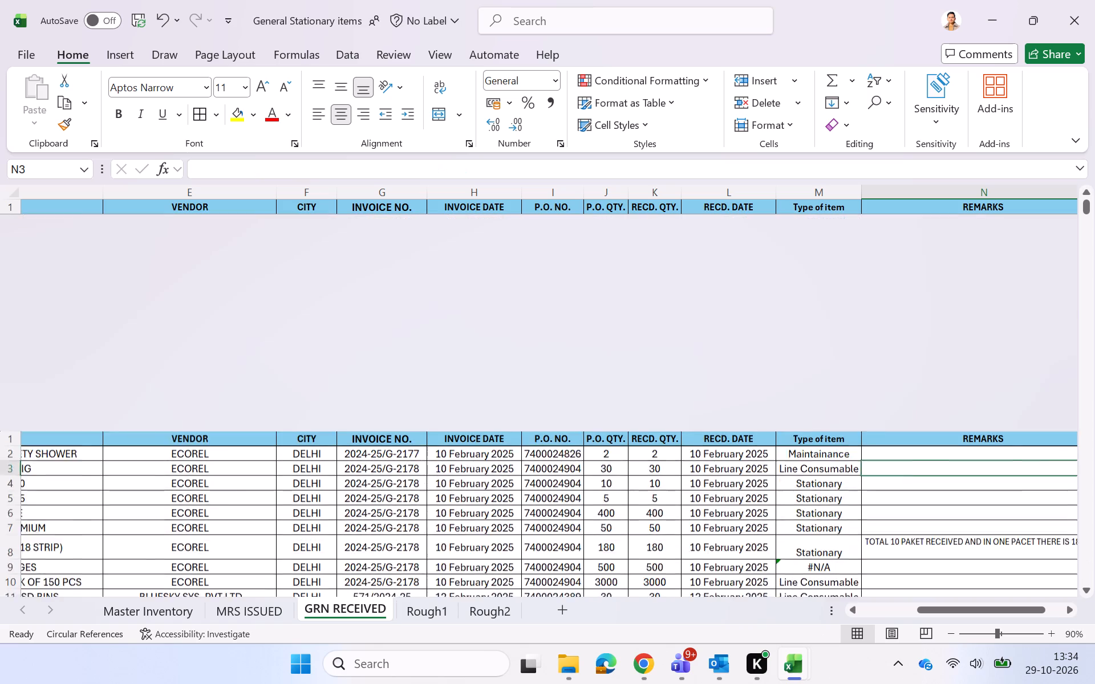
# Add filters to the header row of the GRN RECEIVED table, including the Type of item column.
pyautogui.doubleClick(829, 207)
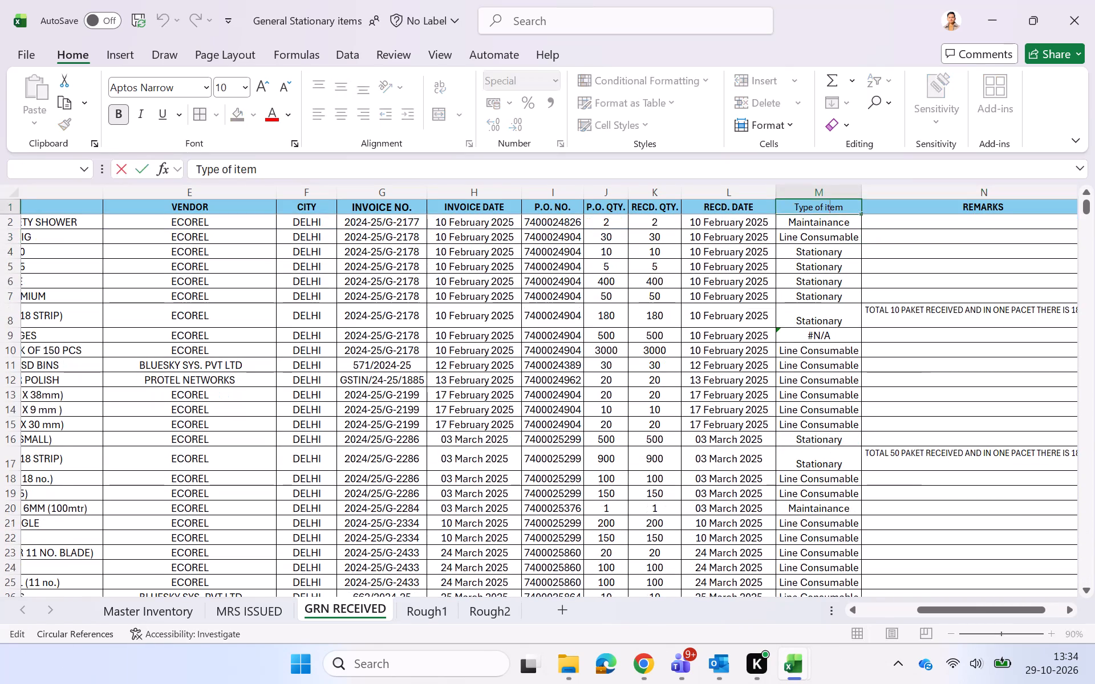
pyautogui.press('Return')
pyautogui.press('Up')
pyautogui.hotkey('ctrl', 'shift', 'l')
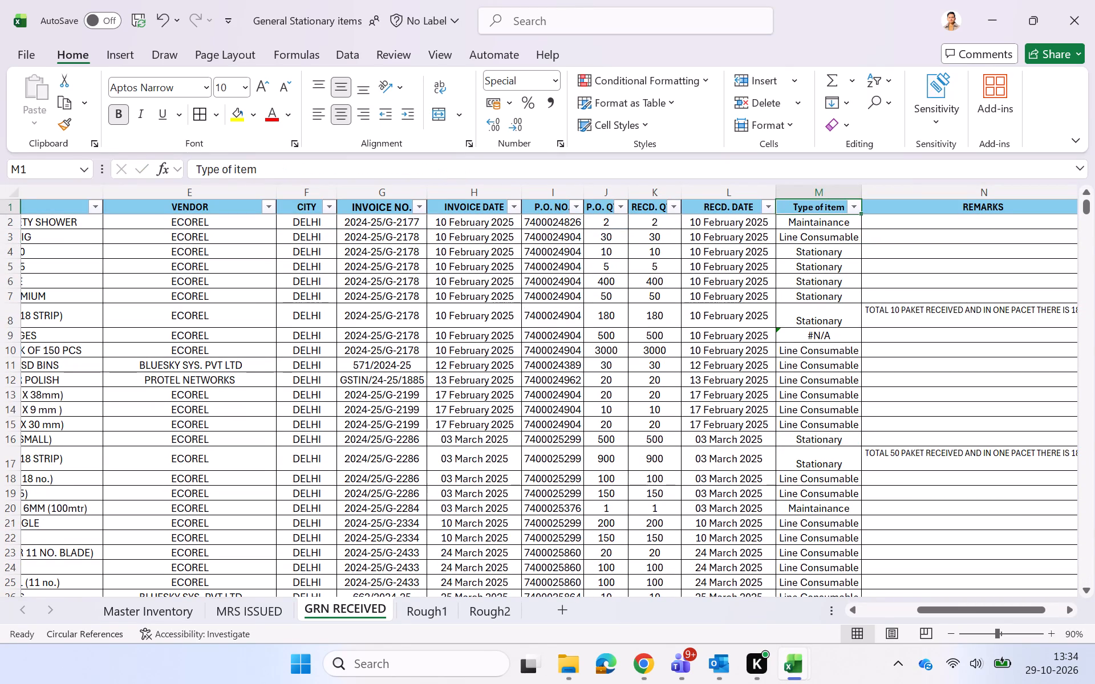
# Filter the Type of item column to #N/A only and examine the receipts without a matching item type.
pyautogui.click(855, 208)
pyautogui.click(679, 384)
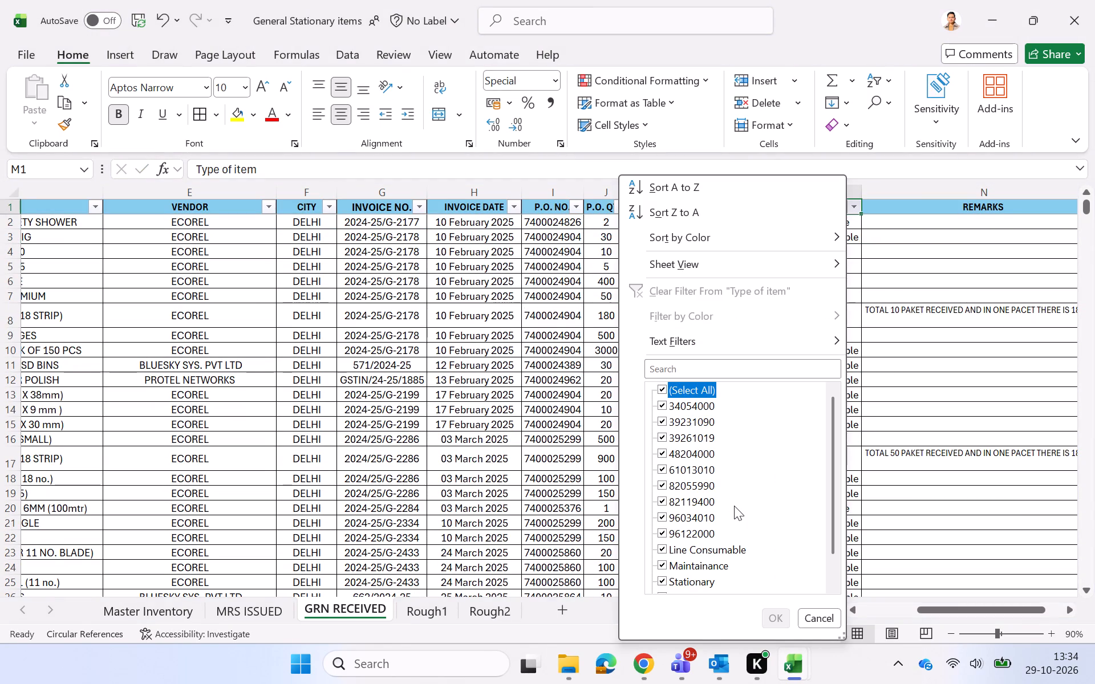
pyautogui.scroll(-8, 734, 506)
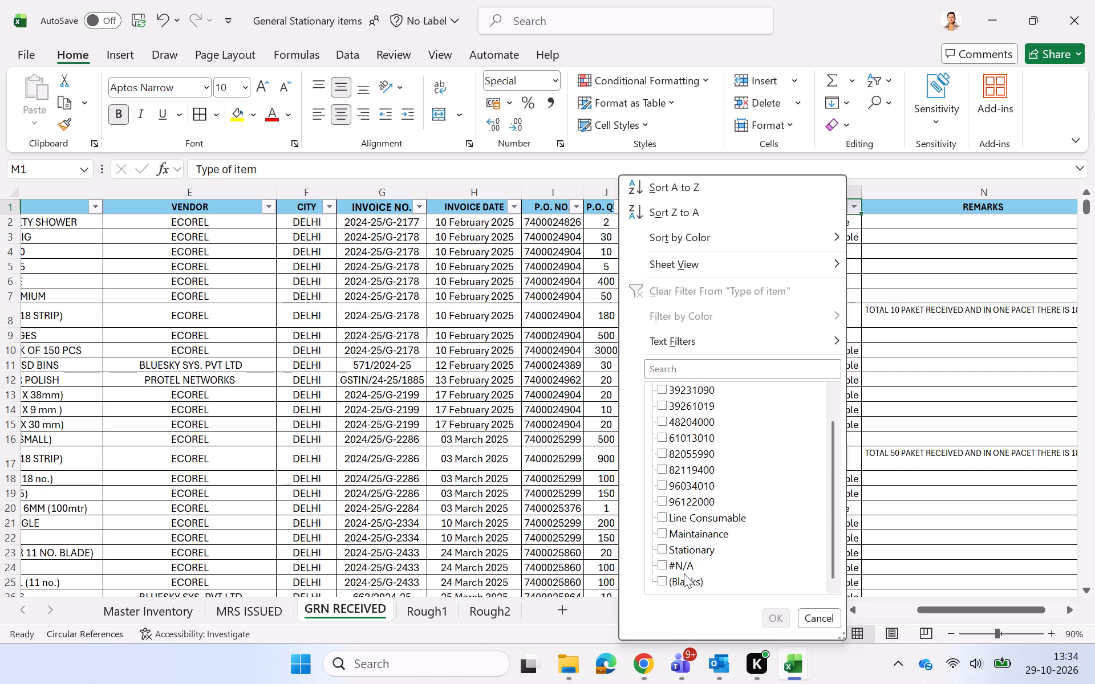
pyautogui.click(682, 572)
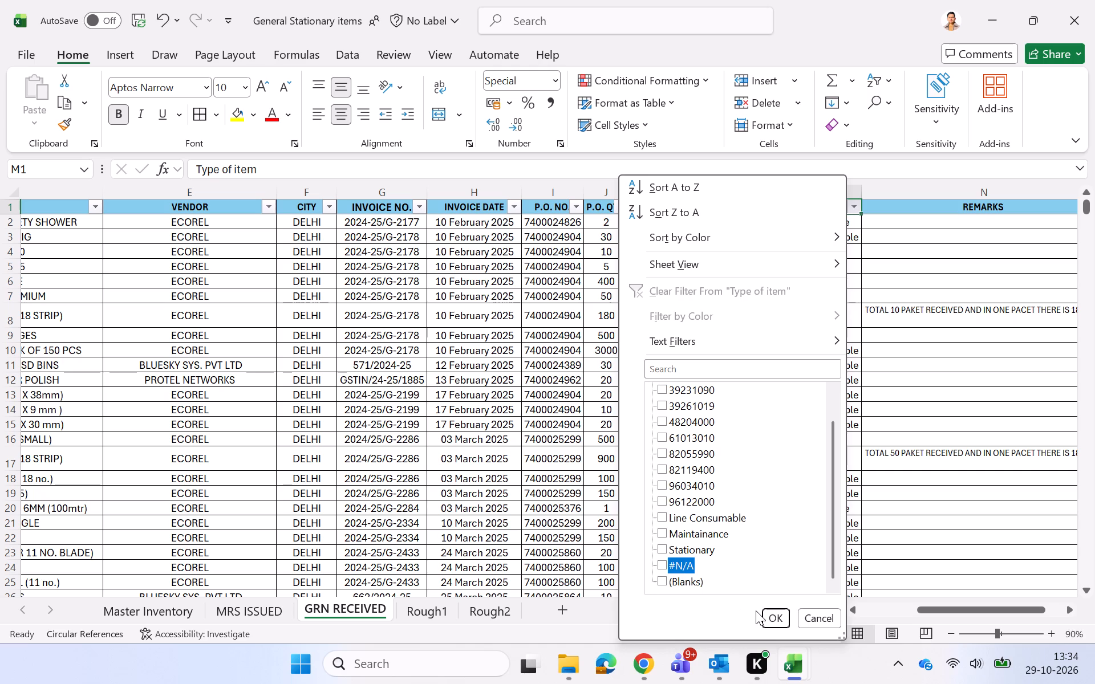
pyautogui.click(776, 616)
pyautogui.hscroll(2, 814, 370)
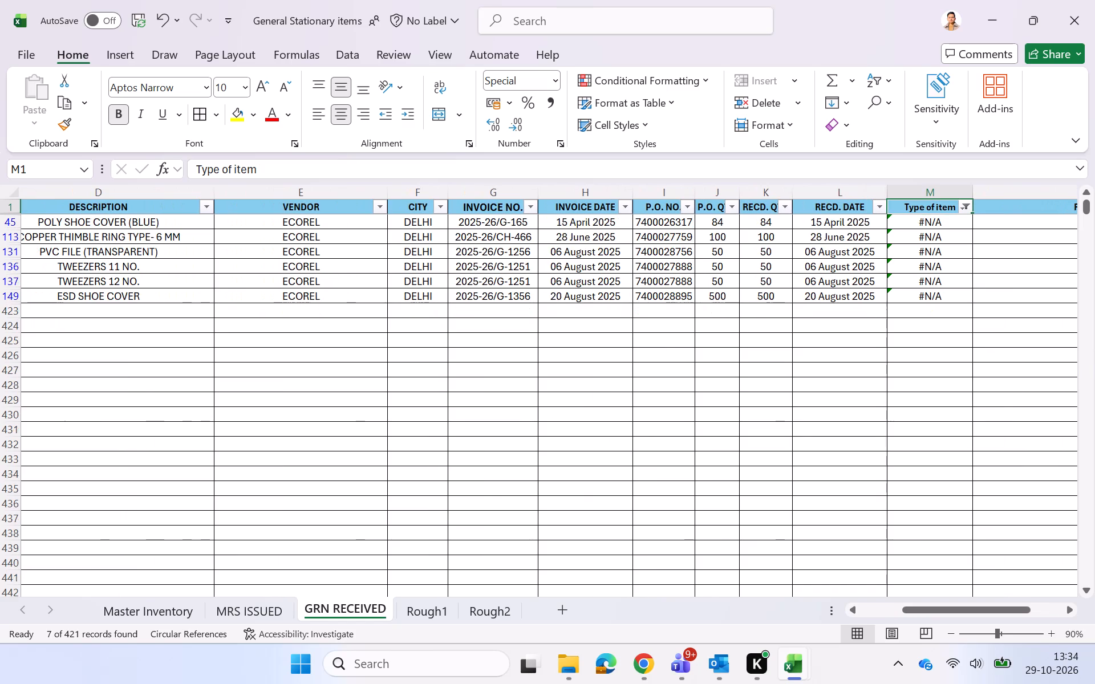
pyautogui.scroll(3, 1003, 245)
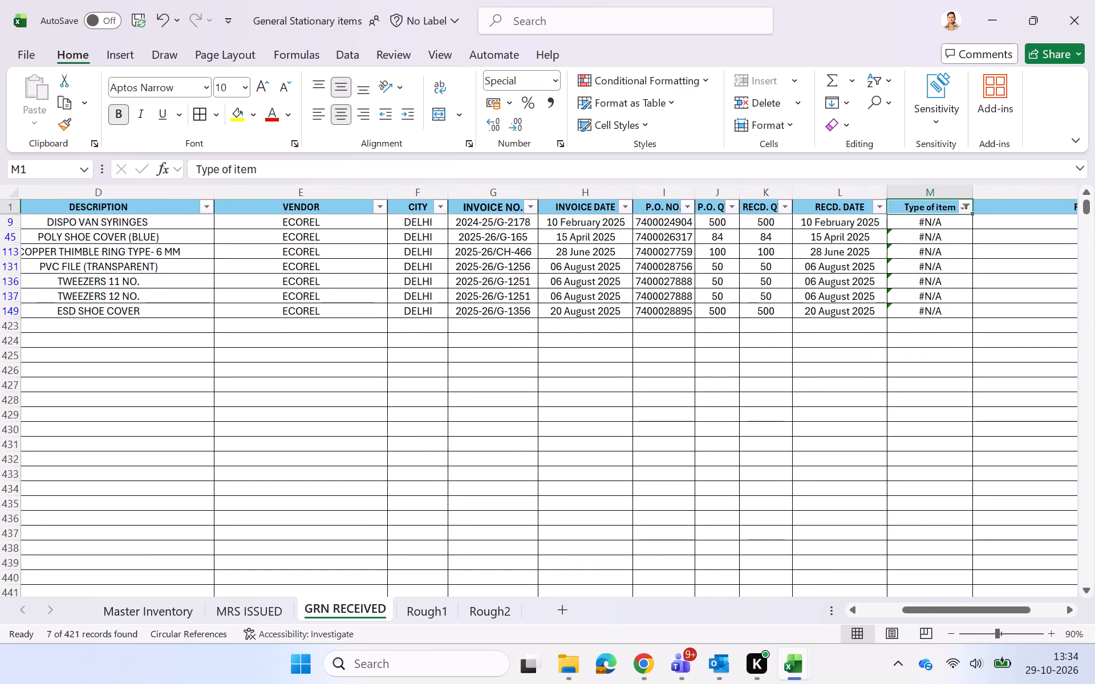
# Reselect all values in the Type of item filter and look through the full list of receipts.
pyautogui.click(965, 211)
pyautogui.doubleClick(796, 388)
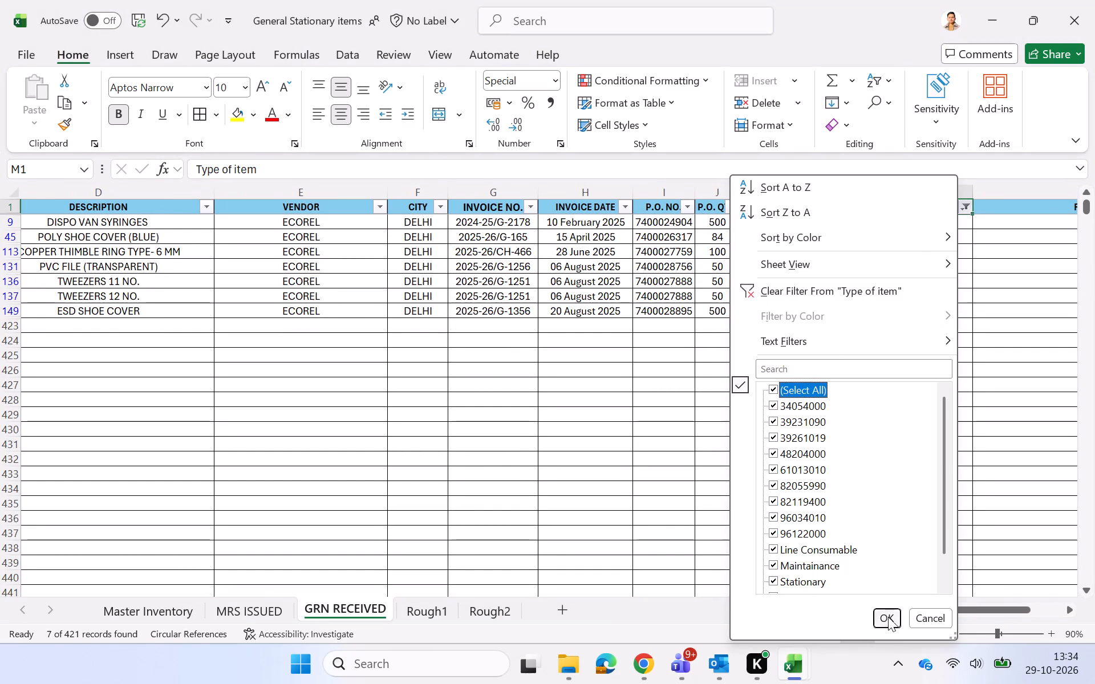
pyautogui.click(888, 617)
pyautogui.scroll(-11, 898, 405)
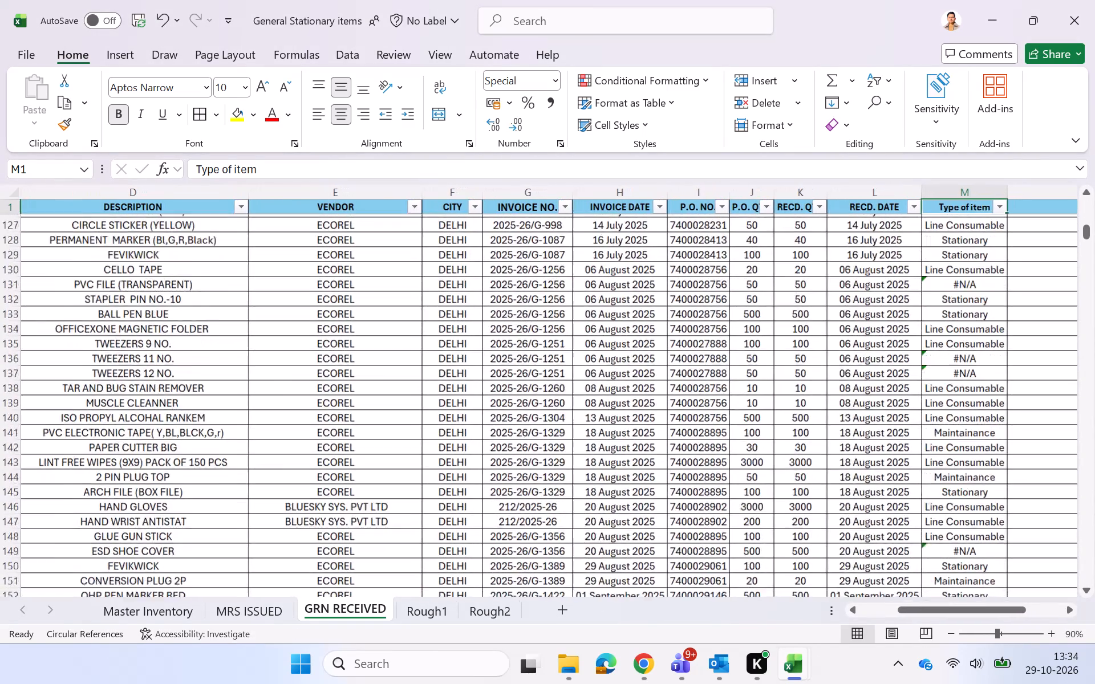
pyautogui.scroll(-2, 898, 405)
pyautogui.scroll(20, 898, 405)
pyautogui.scroll(1, 898, 405)
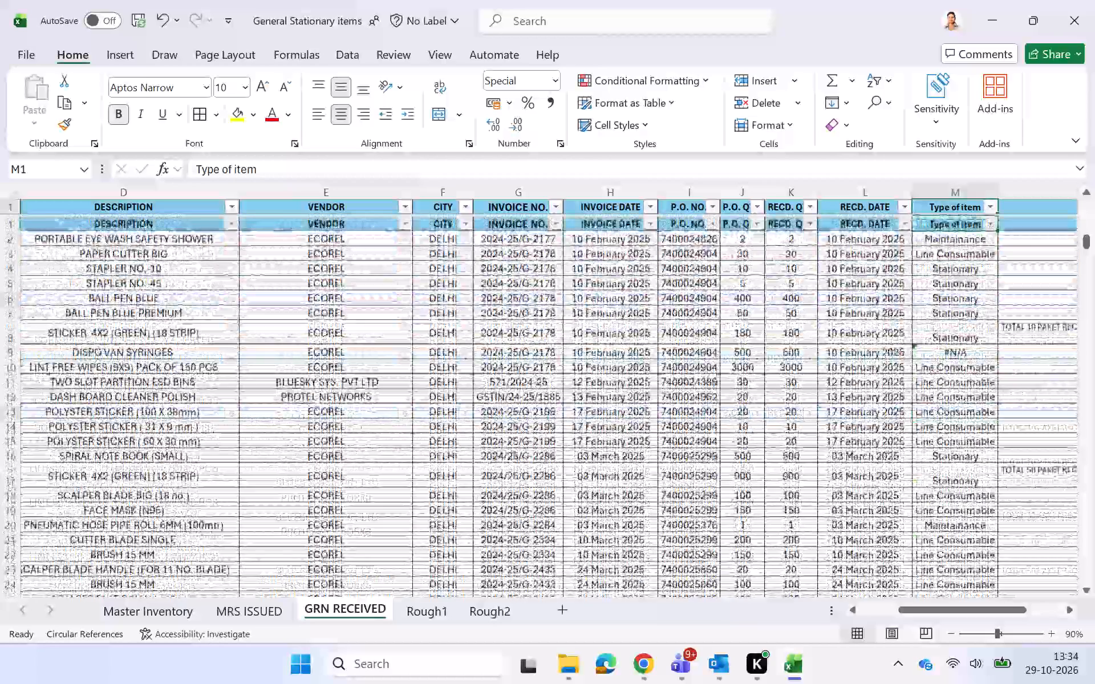
# Delete the existing Type of item column from GRN RECEIVED and insert a blank column before REMARKS.
pyautogui.hscroll(-1, 938, 404)
pyautogui.rightClick(813, 190)
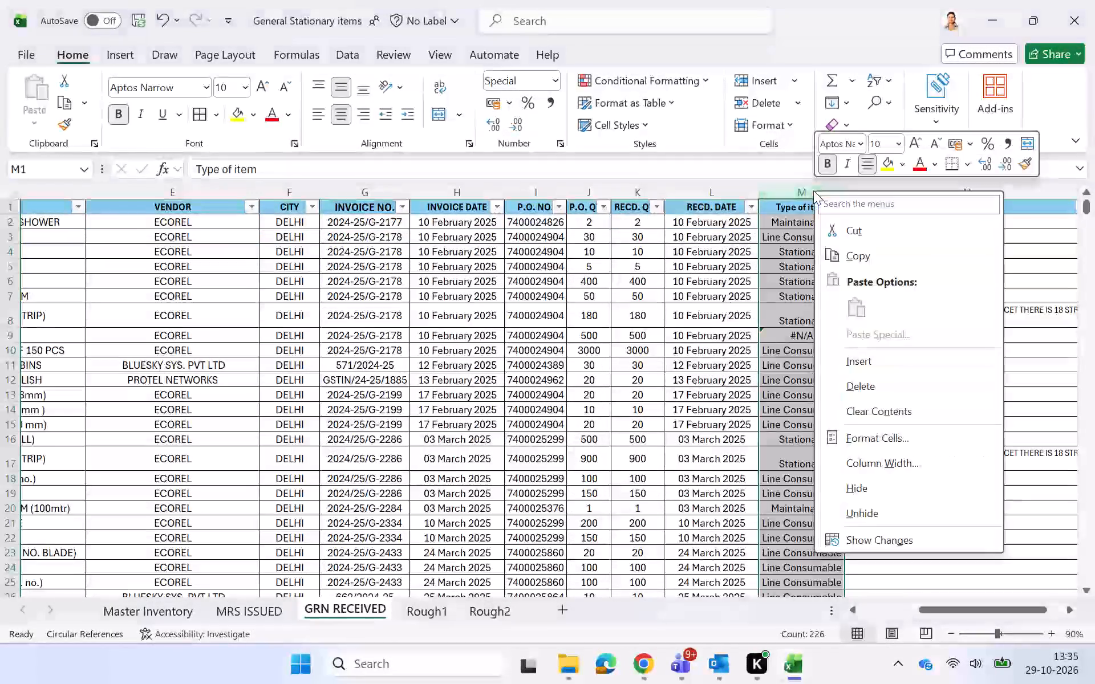
pyautogui.click(834, 385)
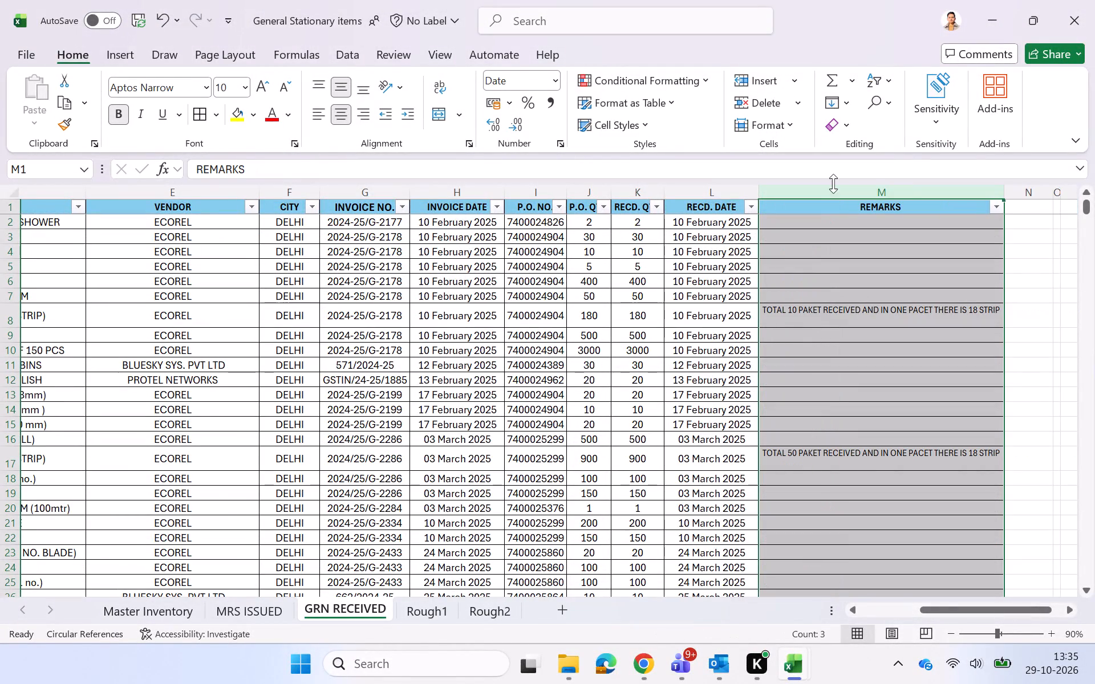
pyautogui.rightClick(828, 194)
pyautogui.doubleClick(893, 365)
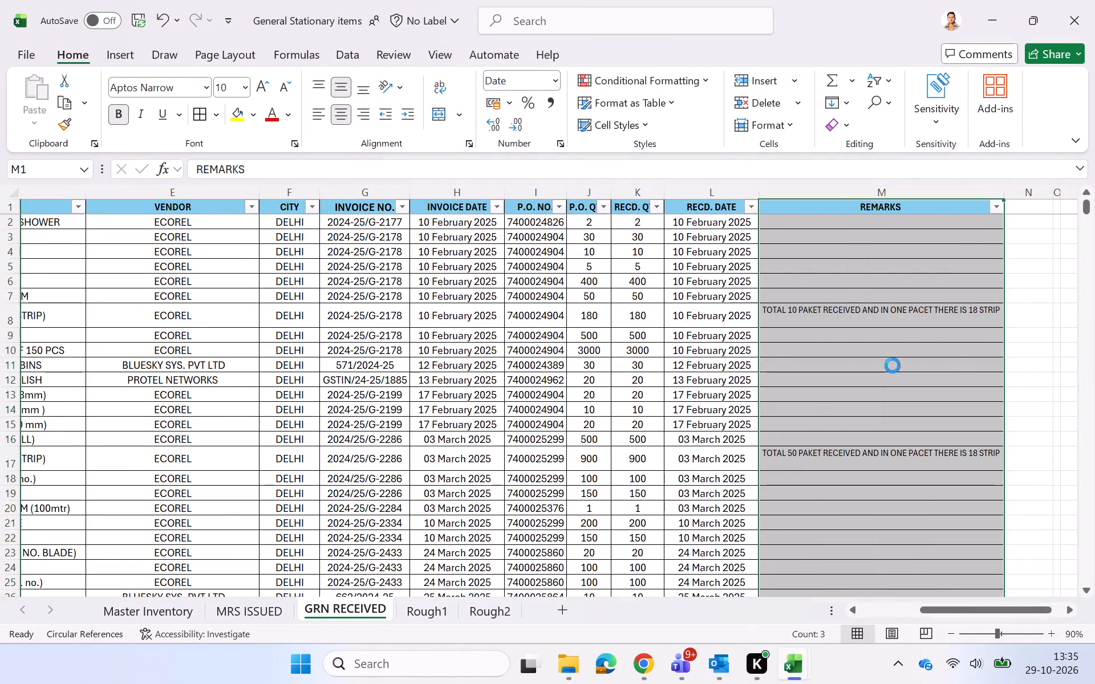
pyautogui.click(805, 209)
pyautogui.click(806, 235)
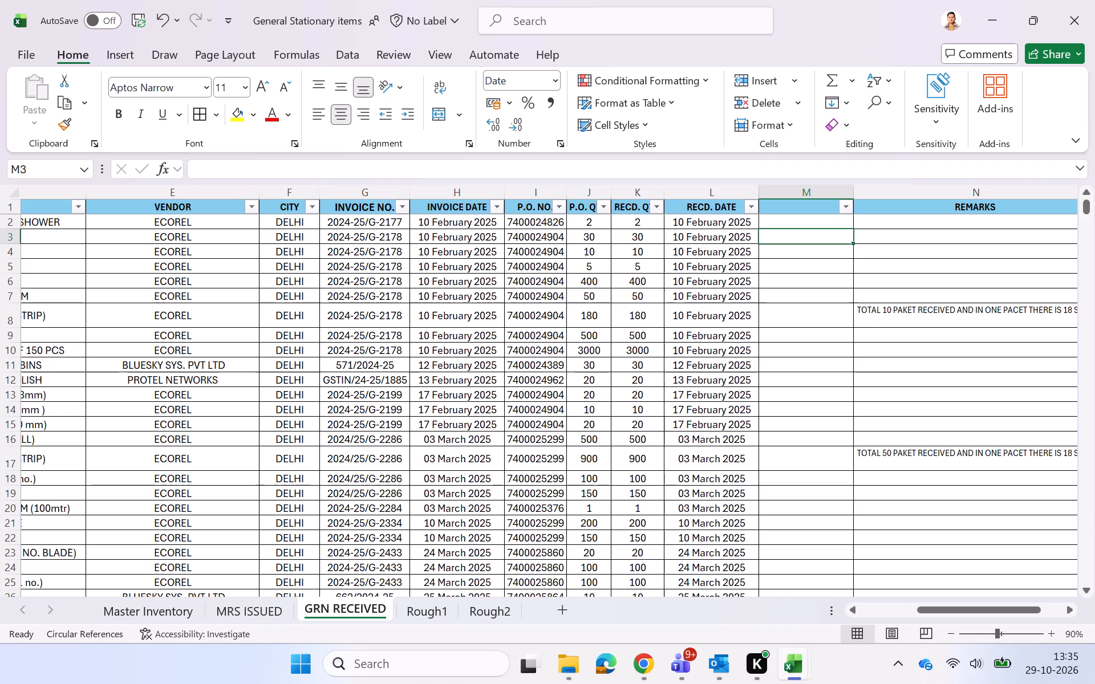
# Remove the header filters and enter the heading "Type of item" in the blank column M.
pyautogui.hotkey('ctrl', 'shift', 'l')
pyautogui.click(816, 206)
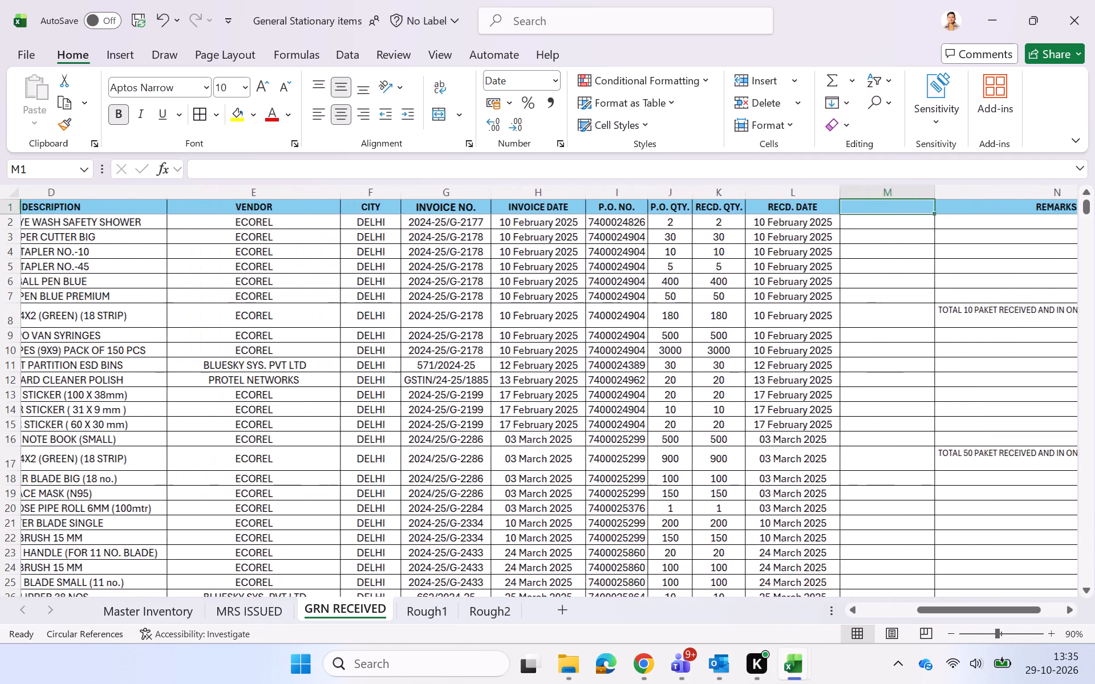
pyautogui.hscroll(-1, 915, 343)
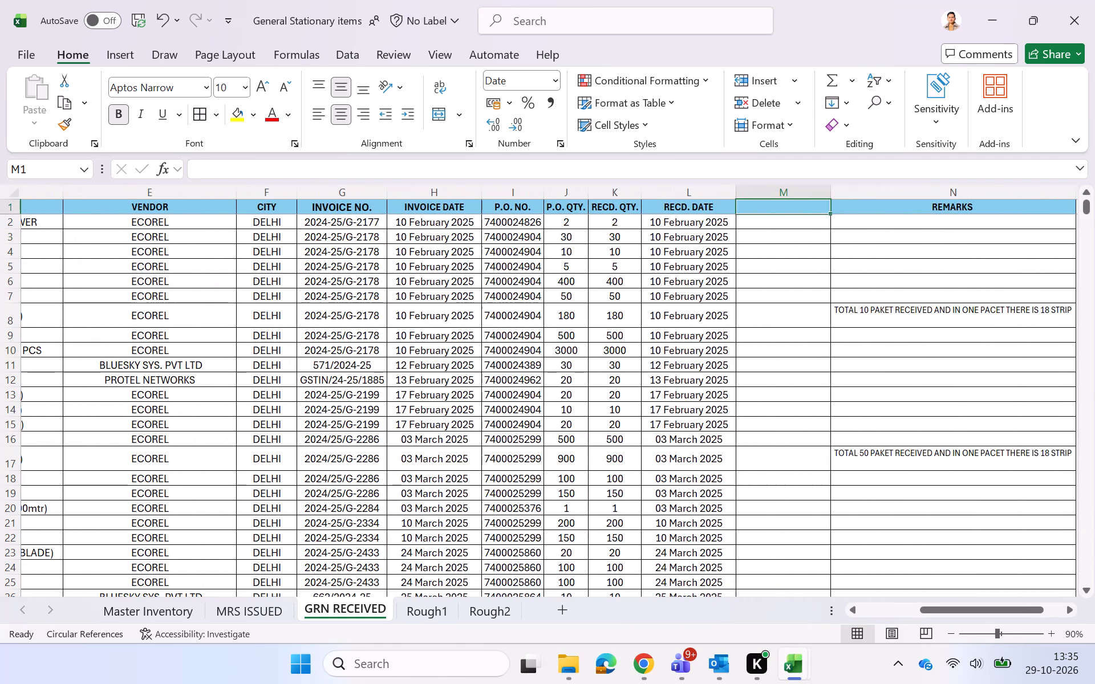
pyautogui.write('Ty')
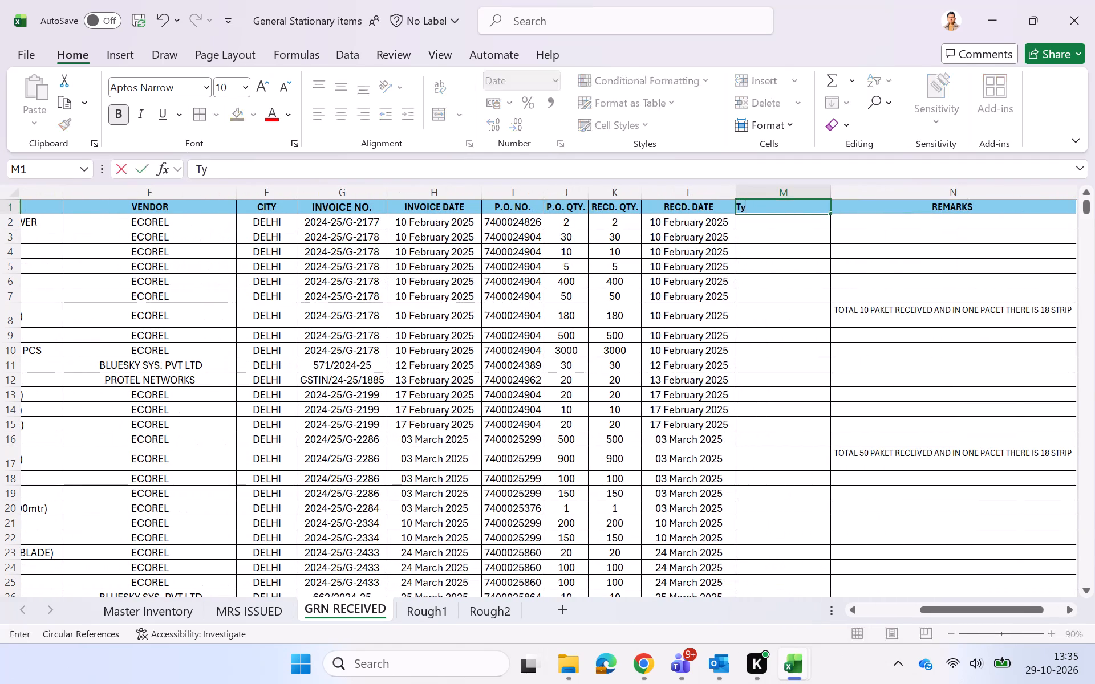
pyautogui.write('pe of item')
pyautogui.press('Return')
# In M2, look up the item type from the Details column with =VLOOKUP(C:C,'Master Inventory'!C:E,3,0).
pyautogui.hotkey('shift', '+')
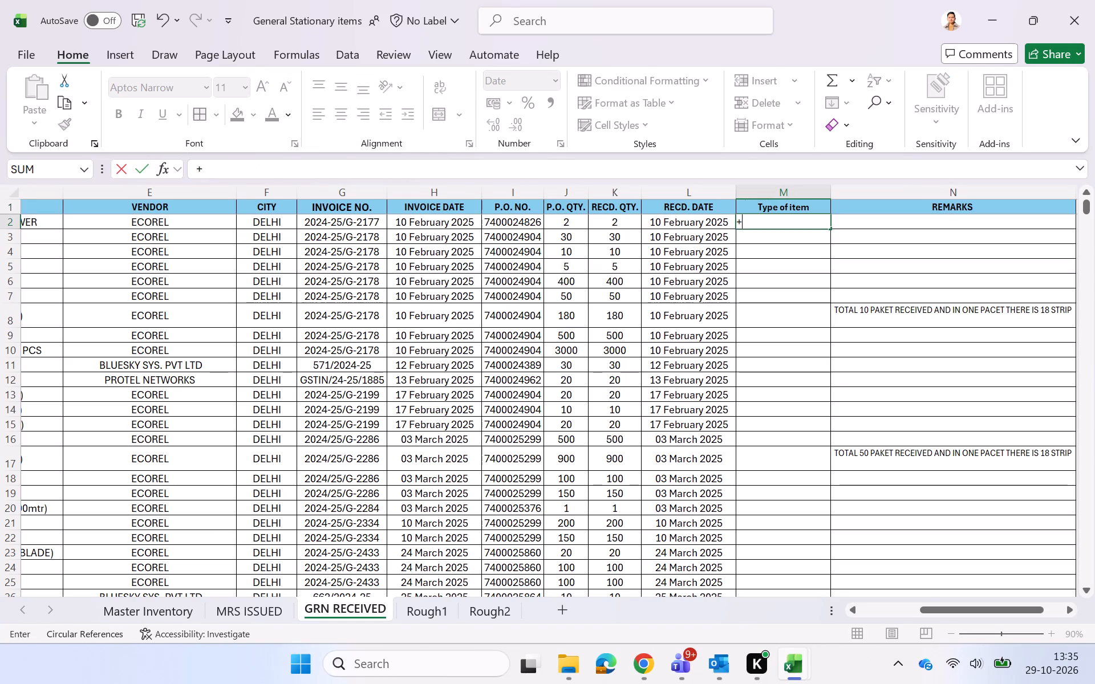
pyautogui.press('BackSpace')
pyautogui.write('=b')
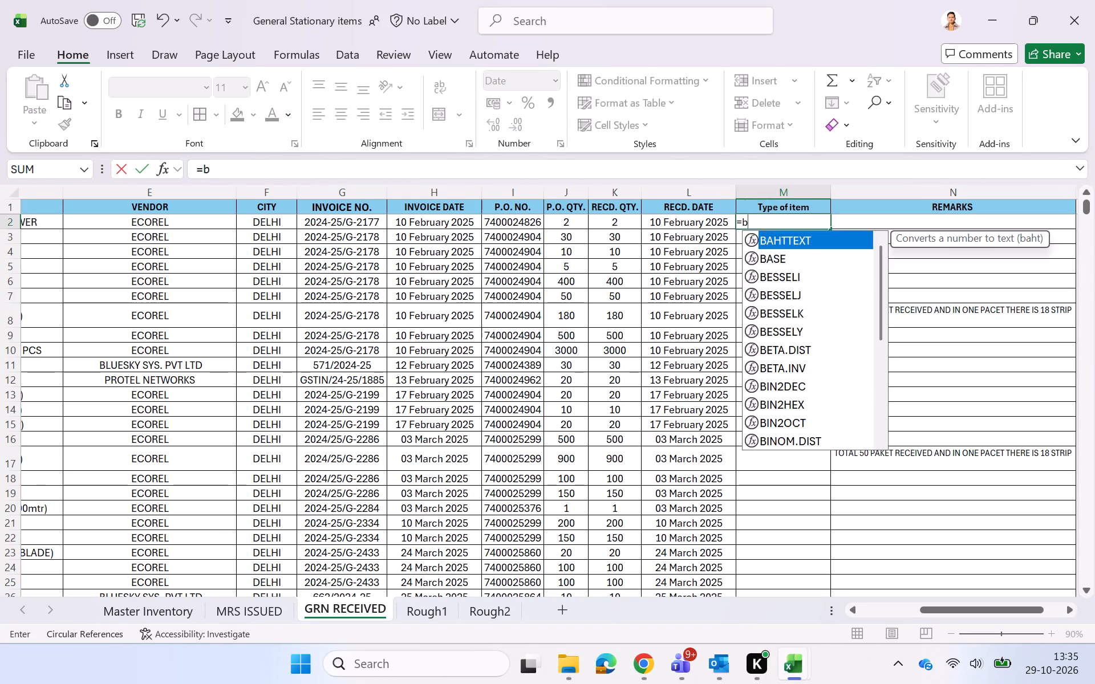
pyautogui.press('BackSpace')
pyautogui.write('vl')
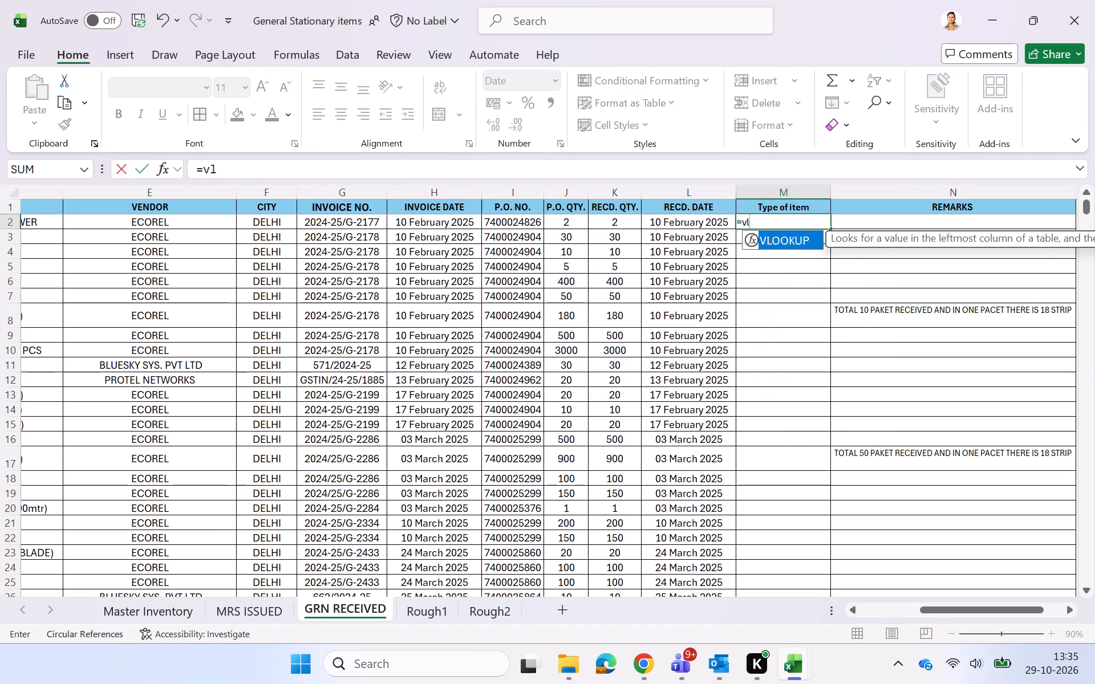
pyautogui.press('Tab')
pyautogui.hscroll(7, 595, 357)
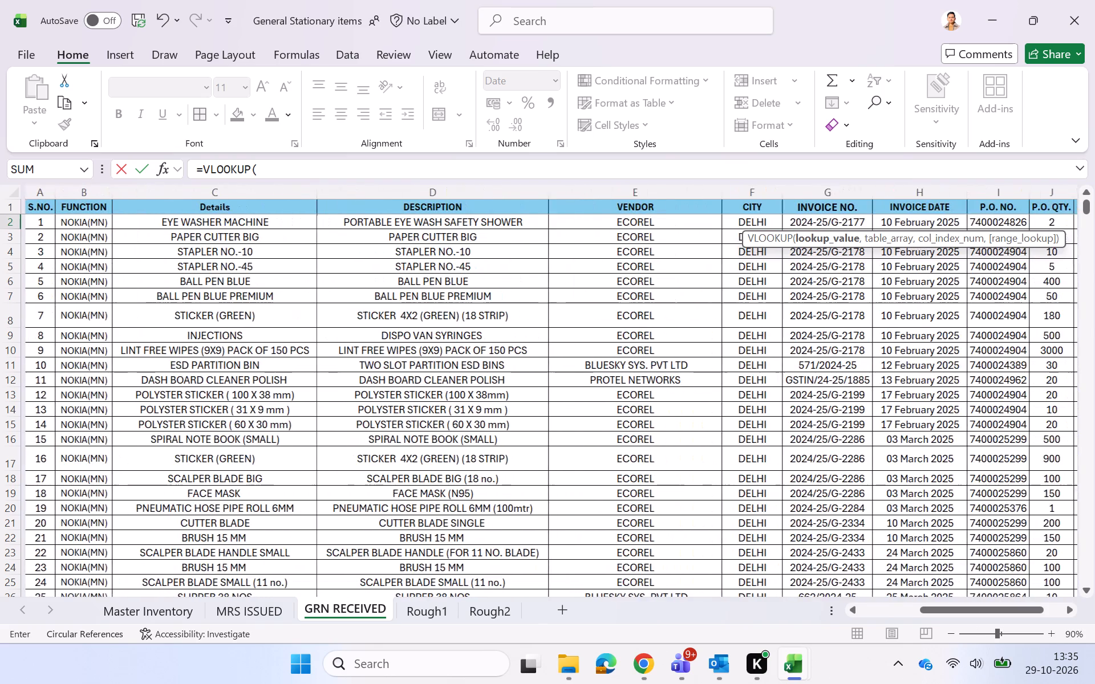
pyautogui.click(282, 196)
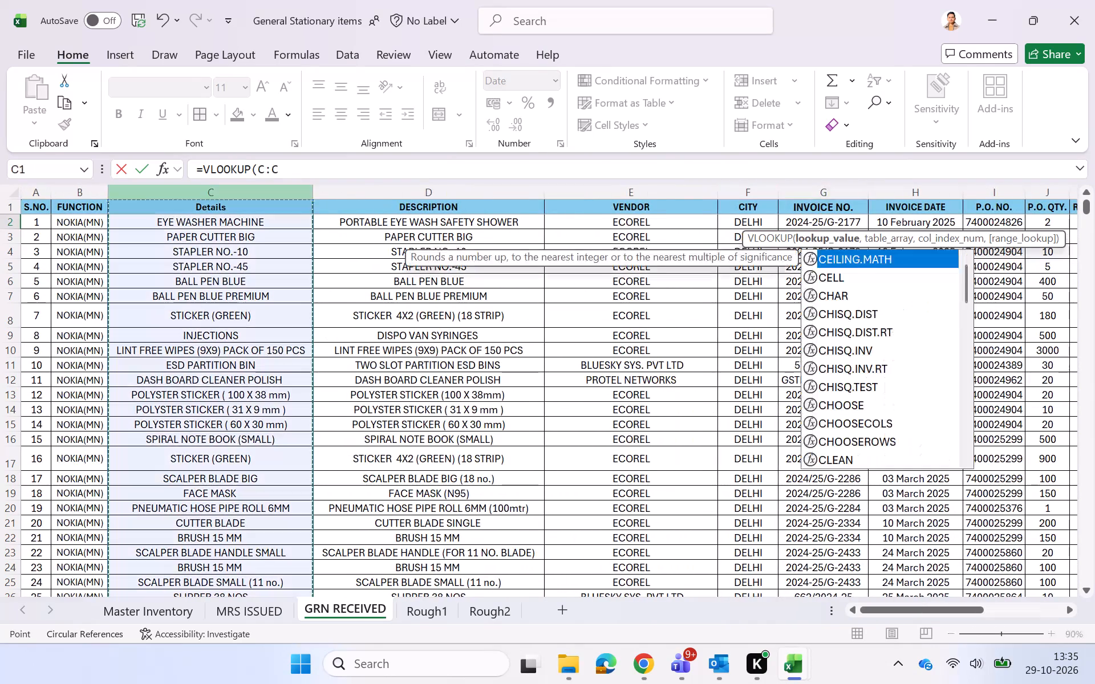
pyautogui.press(',')
pyautogui.click(161, 609)
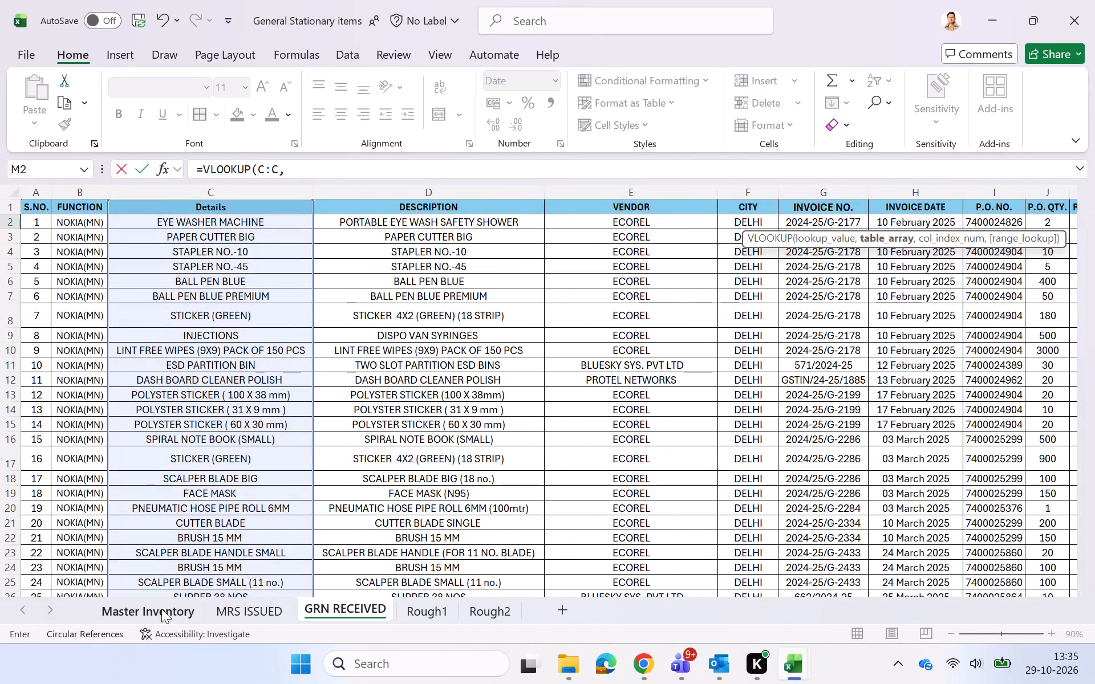
pyautogui.click(248, 197)
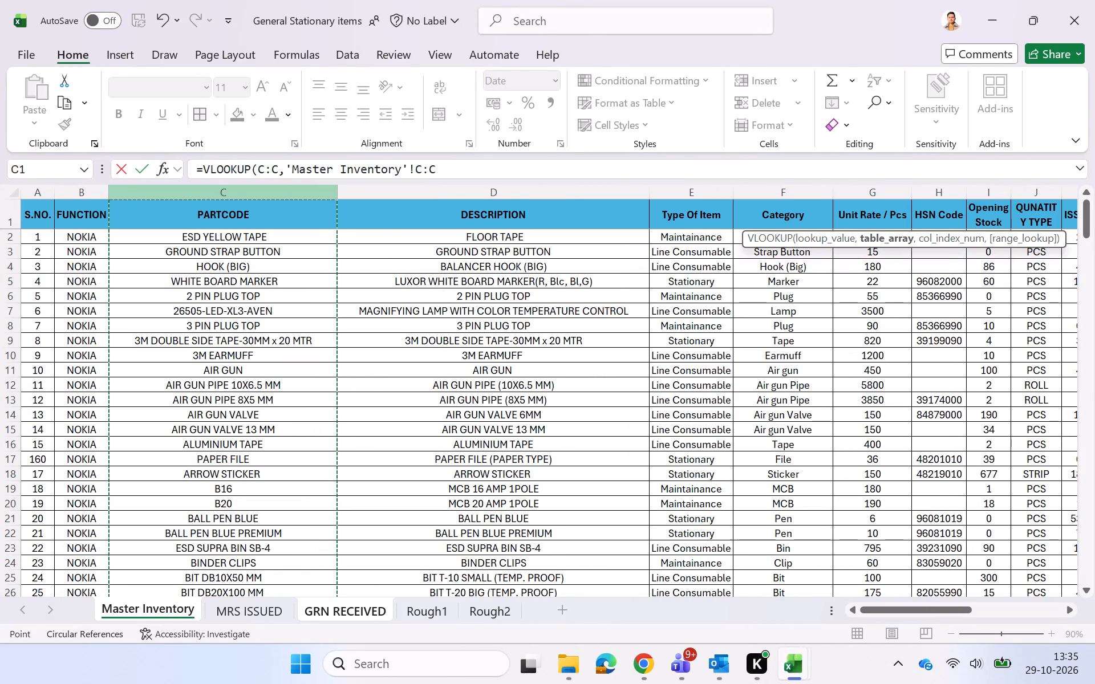
pyautogui.hotkey('shift', 'Right')
pyautogui.hotkey('shift', 'Right')
pyautogui.write(',3,0)')
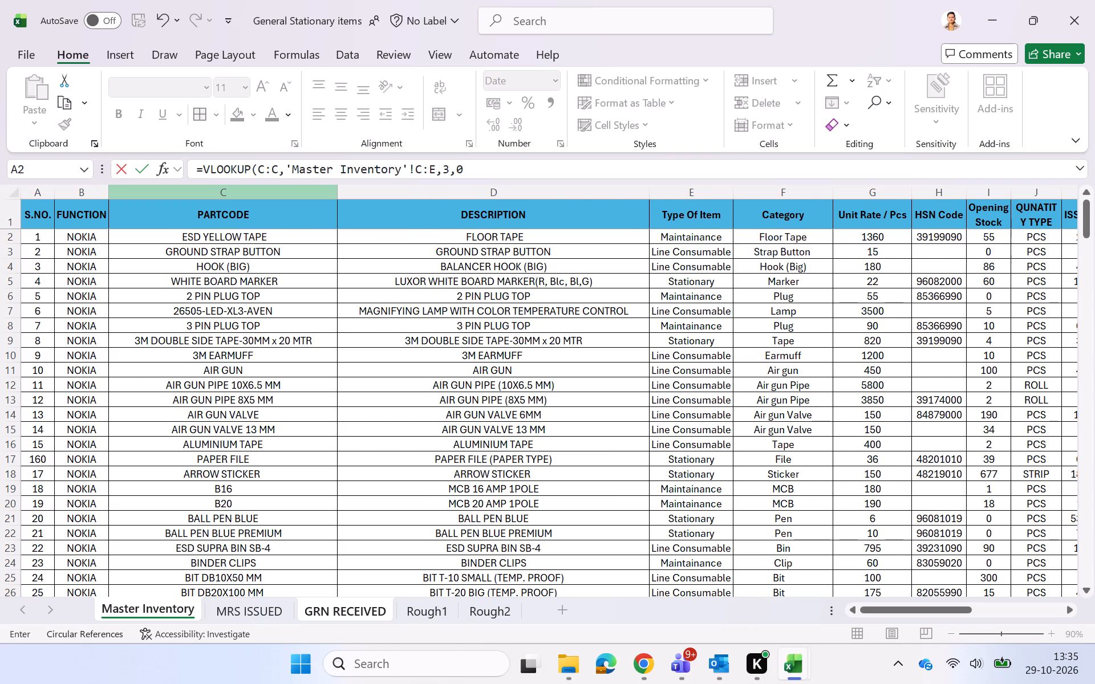
pyautogui.press('Return')
# Fill the item type lookup in M2 down all receipt rows.
pyautogui.click(589, 398)
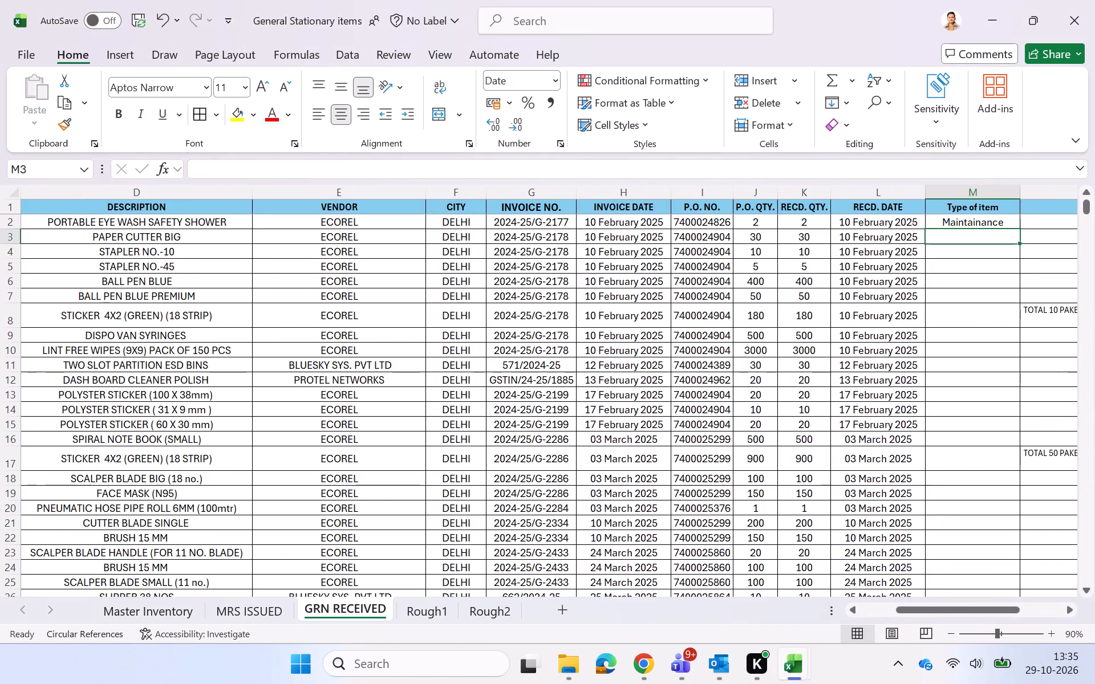
pyautogui.hscroll(-2, 999, 377)
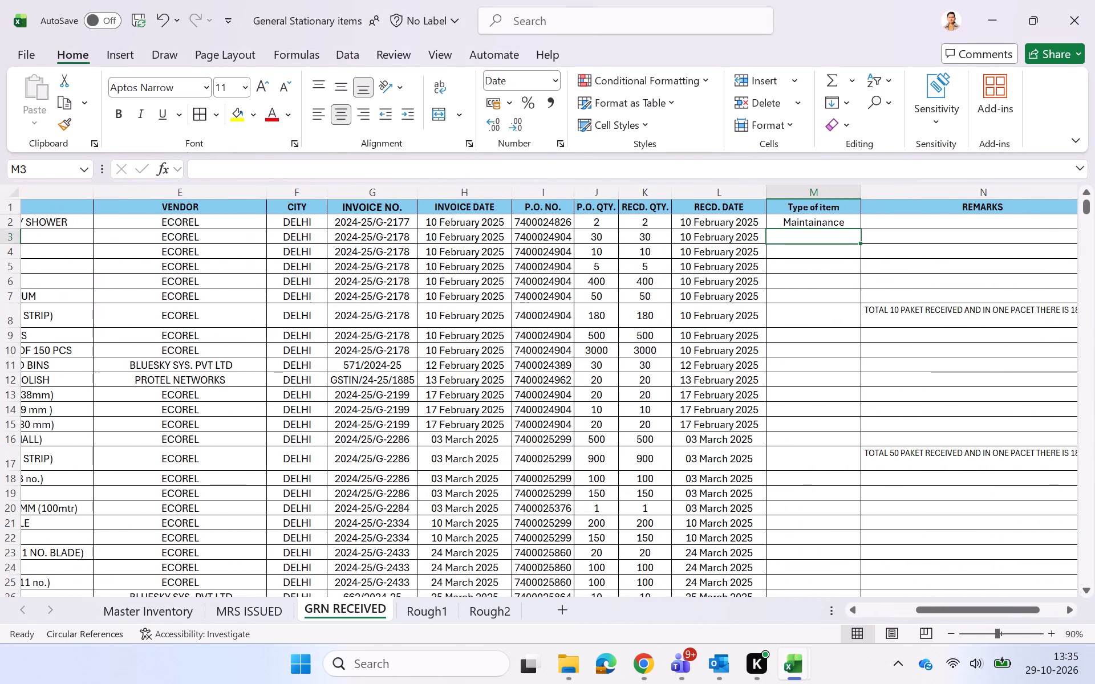
pyautogui.click(833, 217)
pyautogui.click(858, 224)
pyautogui.click(899, 224)
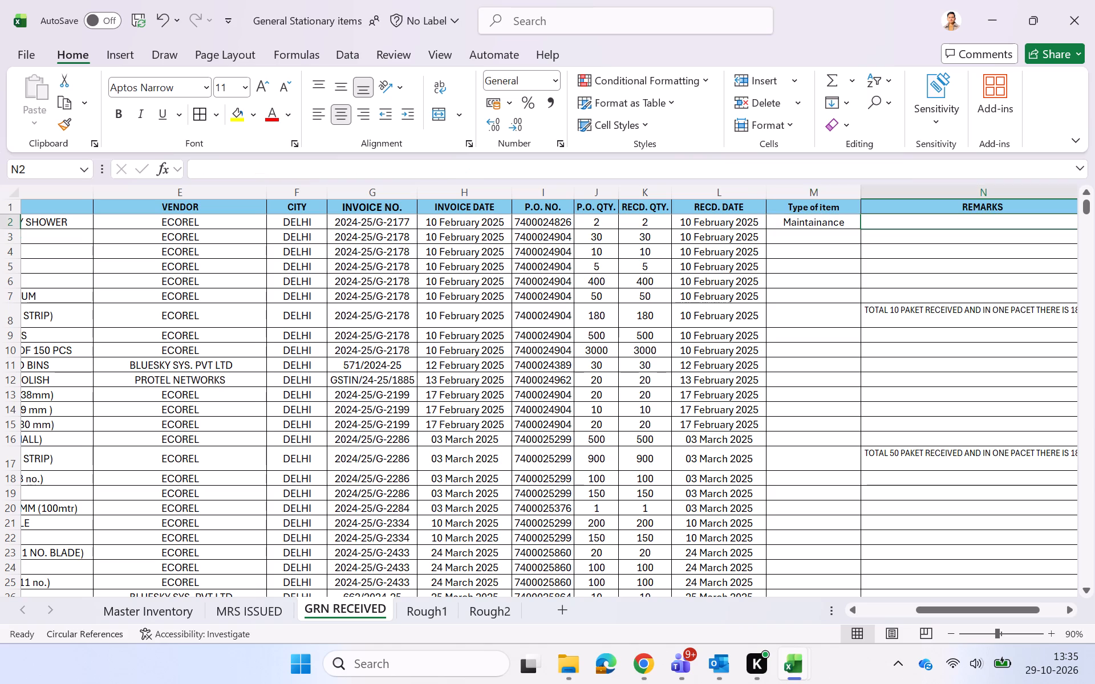
pyautogui.click(835, 224)
pyautogui.doubleClick(860, 230)
pyautogui.click(919, 247)
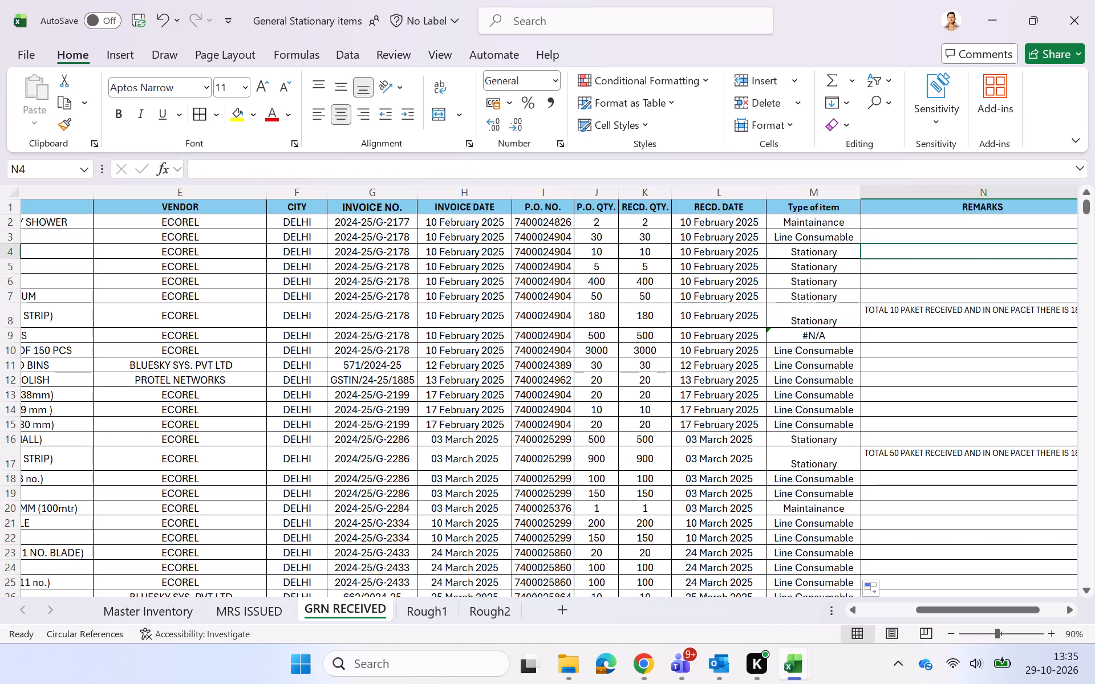
# Add filters to the header row and filter the Type of item column to #N/A only.
pyautogui.click(841, 208)
pyautogui.hotkey('ctrl', 'shift', 'l')
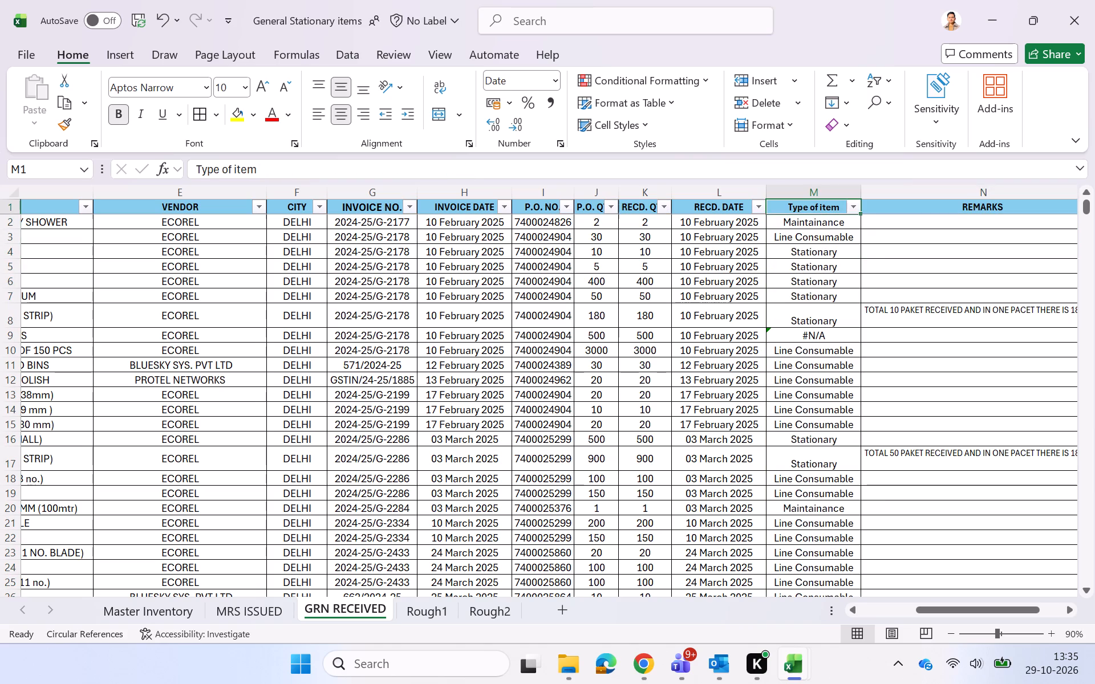
pyautogui.click(853, 204)
pyautogui.click(693, 381)
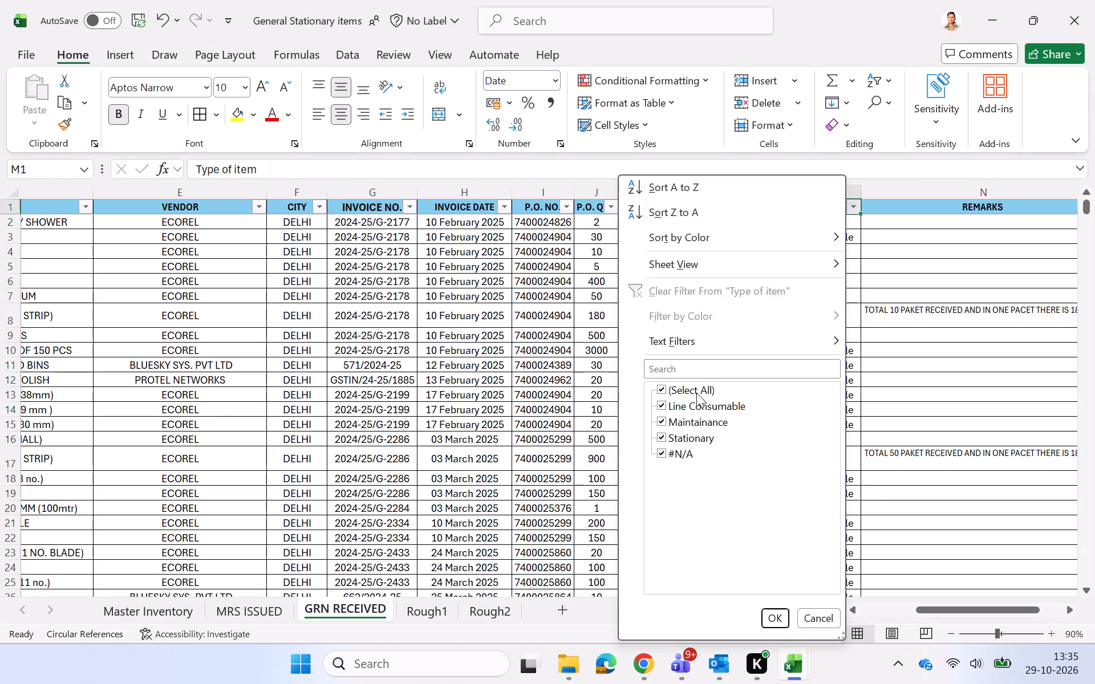
pyautogui.click(696, 392)
pyautogui.click(679, 453)
pyautogui.click(778, 620)
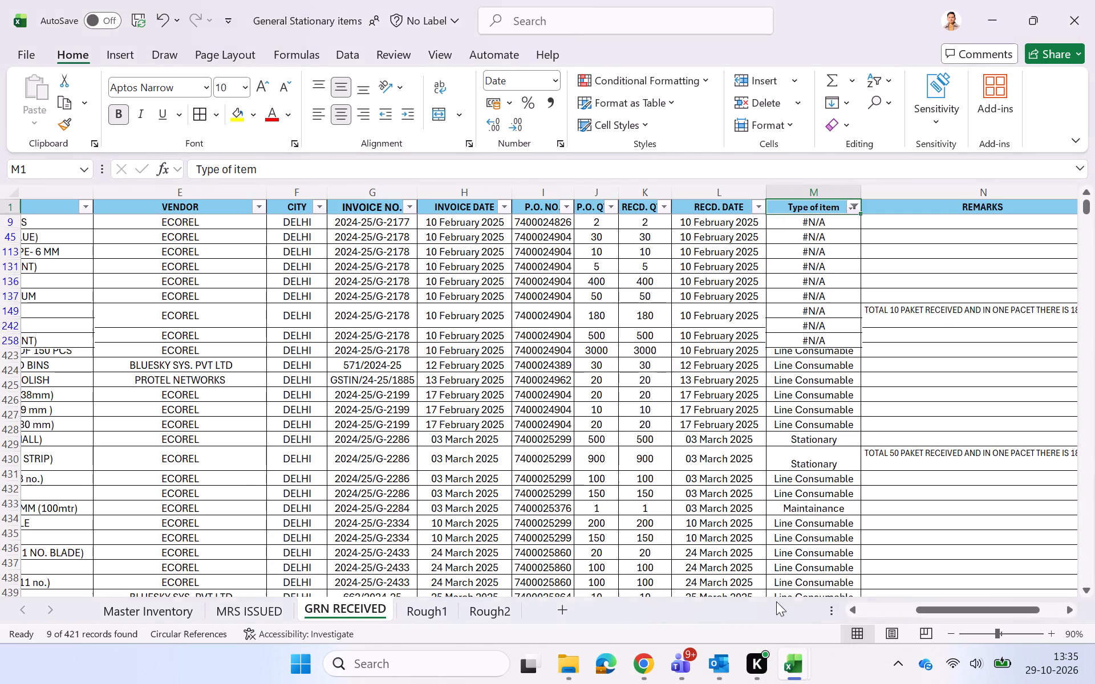
# Overwrite the item type with Line Consumable for POLY SHOE COVER (BLUE) and Maintainance for COPPER THIMBLE RING TYPE- 6 MM.
pyautogui.click(902, 249)
pyautogui.press('Left')
pyautogui.press('Left')
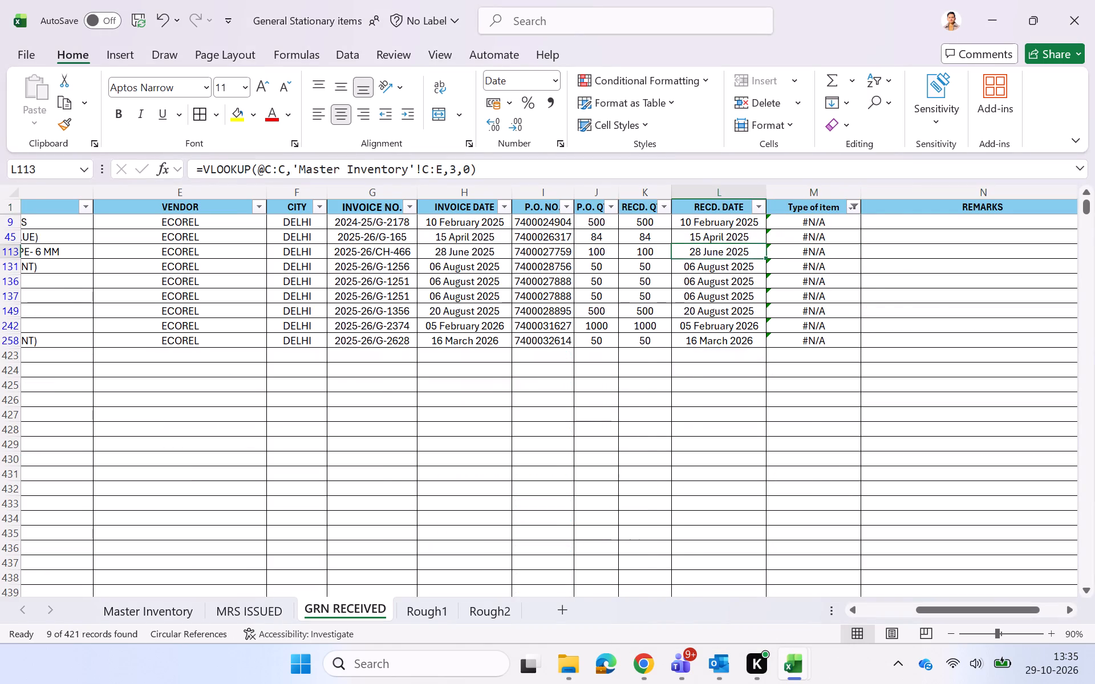
pyautogui.hscroll(2, 902, 249)
pyautogui.press('Right')
pyautogui.press('Up')
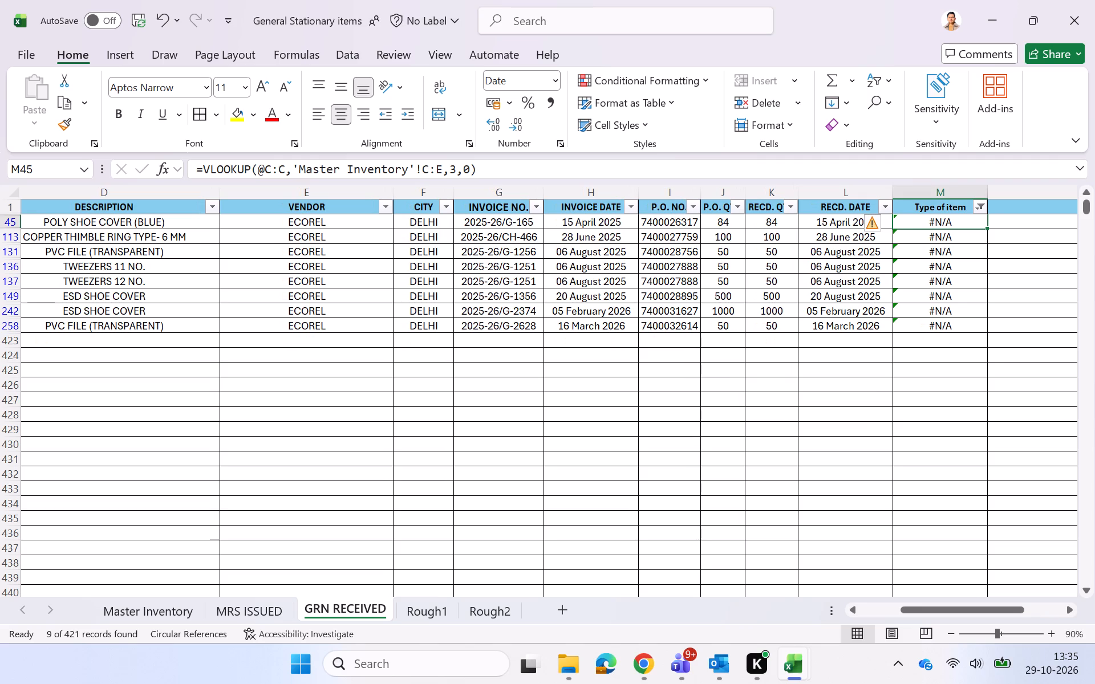
pyautogui.press('l')
pyautogui.press('Return')
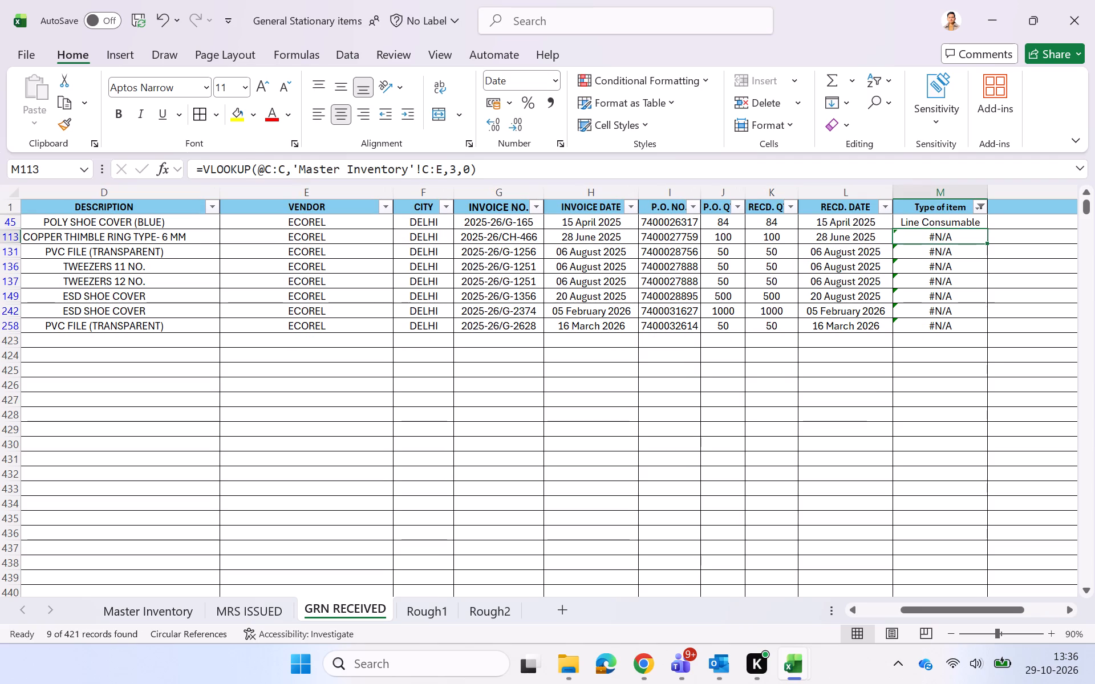
pyautogui.press('l')
pyautogui.press('BackSpace')
pyautogui.press('BackSpace')
pyautogui.write('ma')
pyautogui.press('Return')
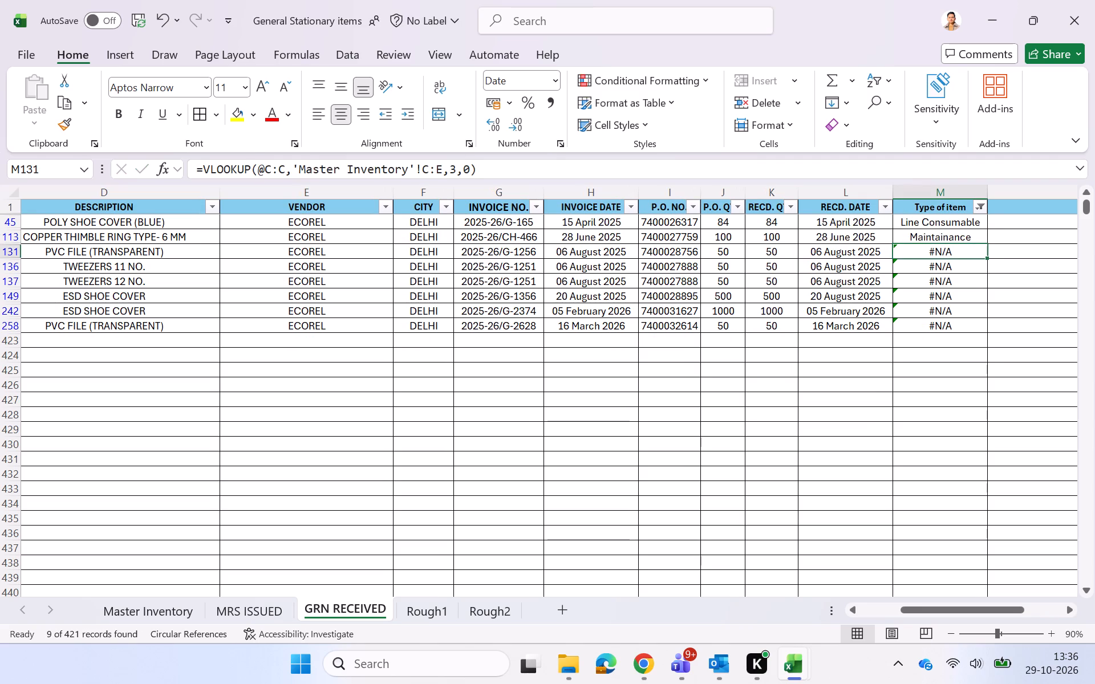
# Set the item type to Stationary for both PVC FILE (TRANSPARENT) receipts and Line Consumable for the TWEEZERS and ESD SHOE COVER receipts.
pyautogui.write('st')
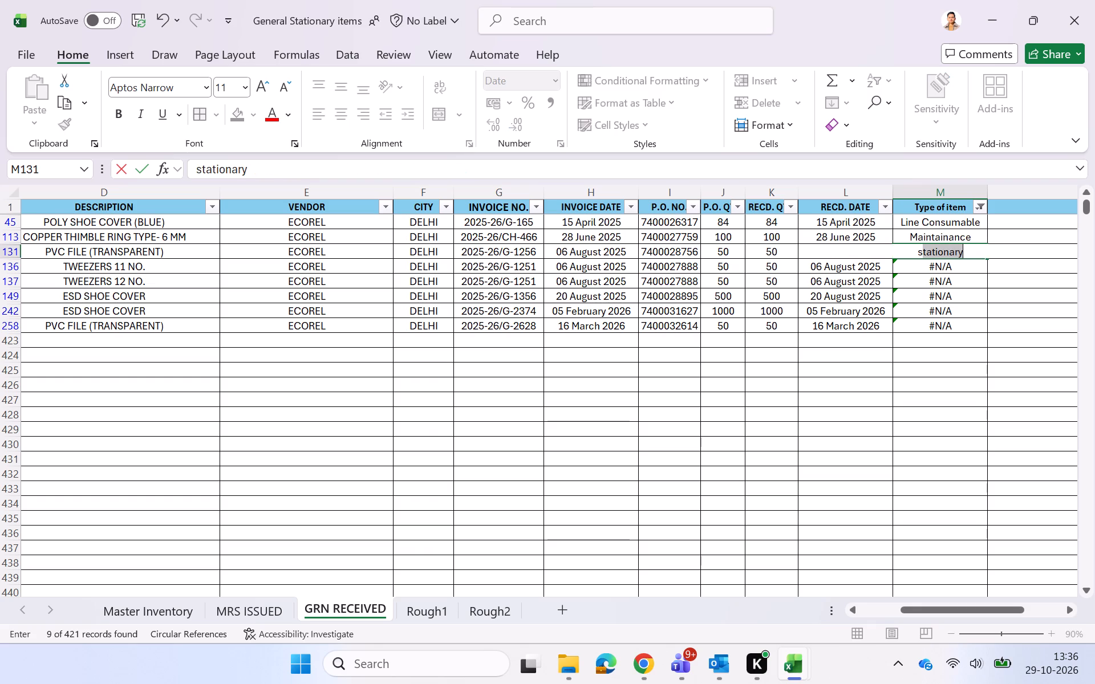
pyautogui.press('Down')
pyautogui.press('l')
pyautogui.press('Down')
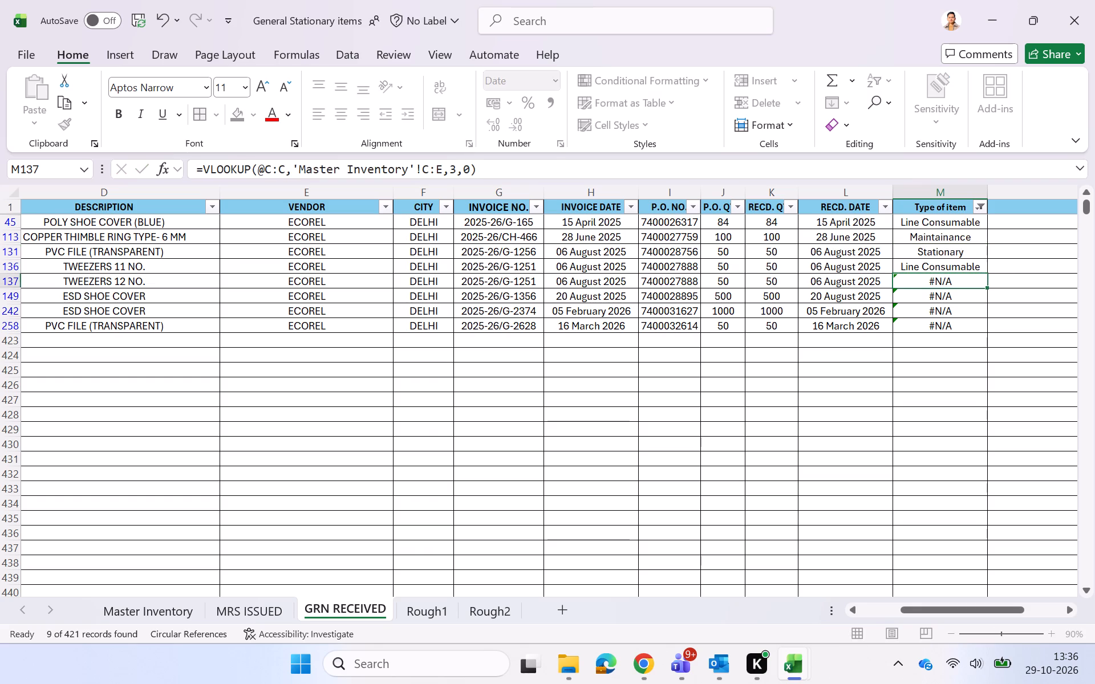
pyautogui.press('l')
pyautogui.press('Down')
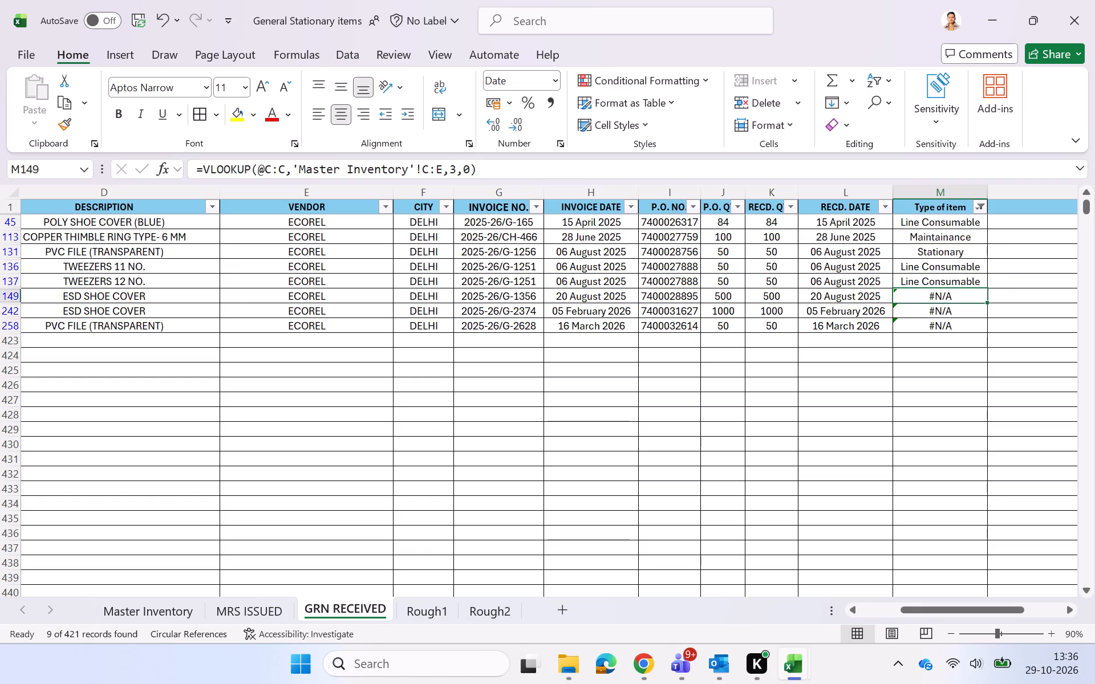
pyautogui.press('l')
pyautogui.press('Down')
pyautogui.press('l')
pyautogui.press('Down')
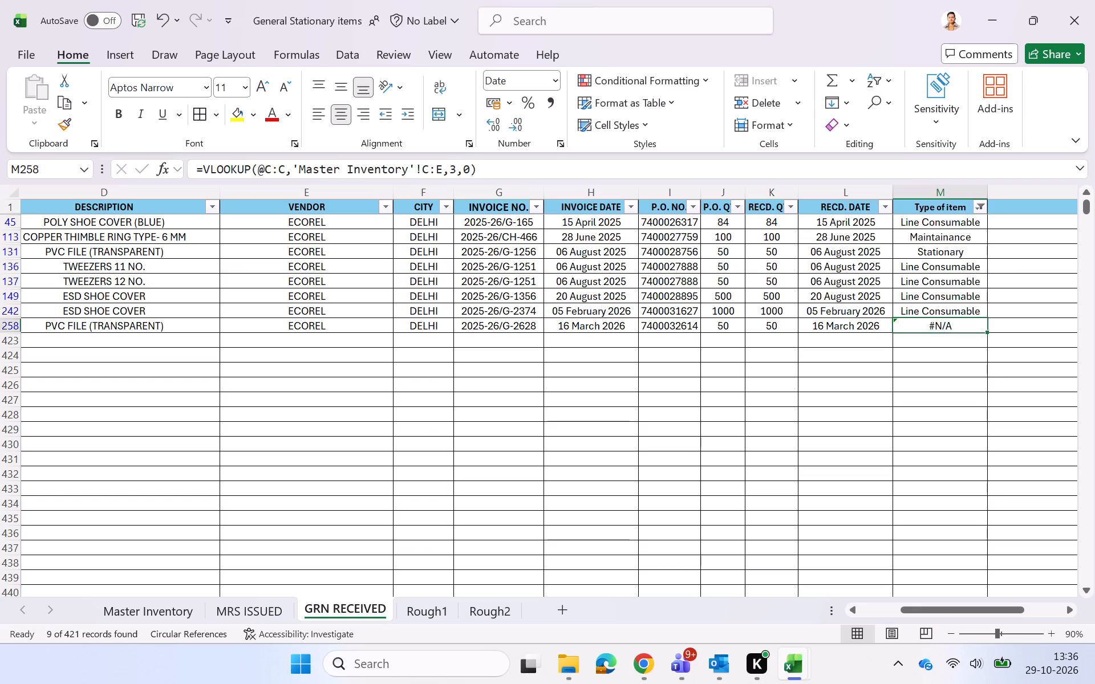
pyautogui.press('s')
pyautogui.press('Down')
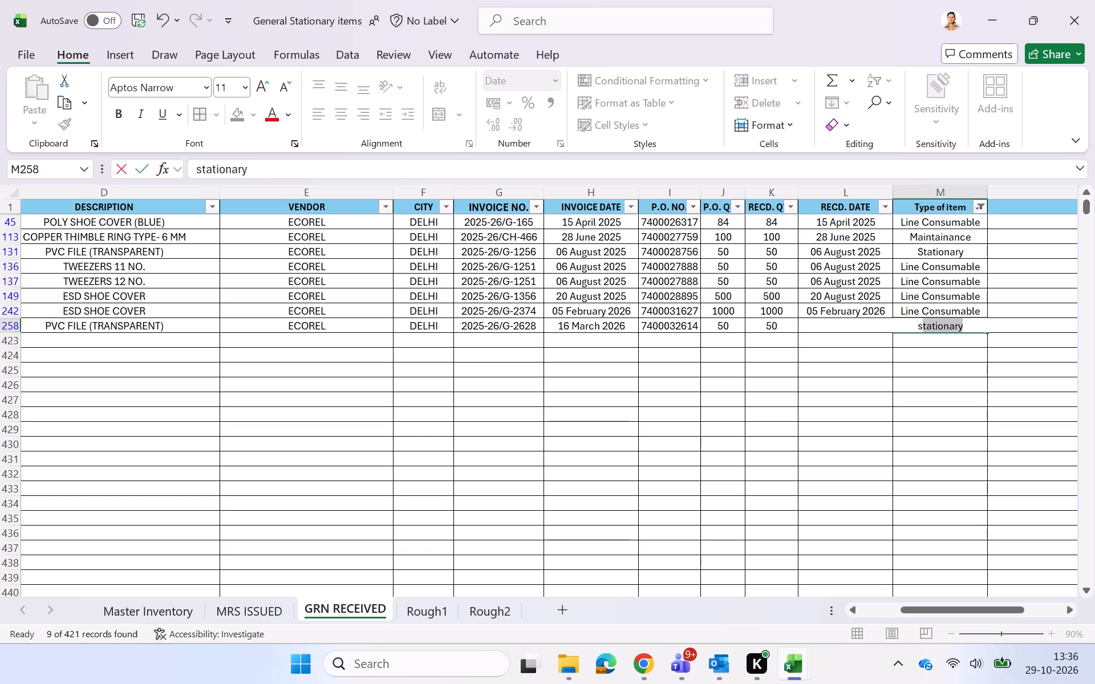
# Clear the #N/A filter to show all receipts and add fresh filters to the header row.
pyautogui.click(703, 416)
pyautogui.hotkey('ctrl', 'shift', 'l')
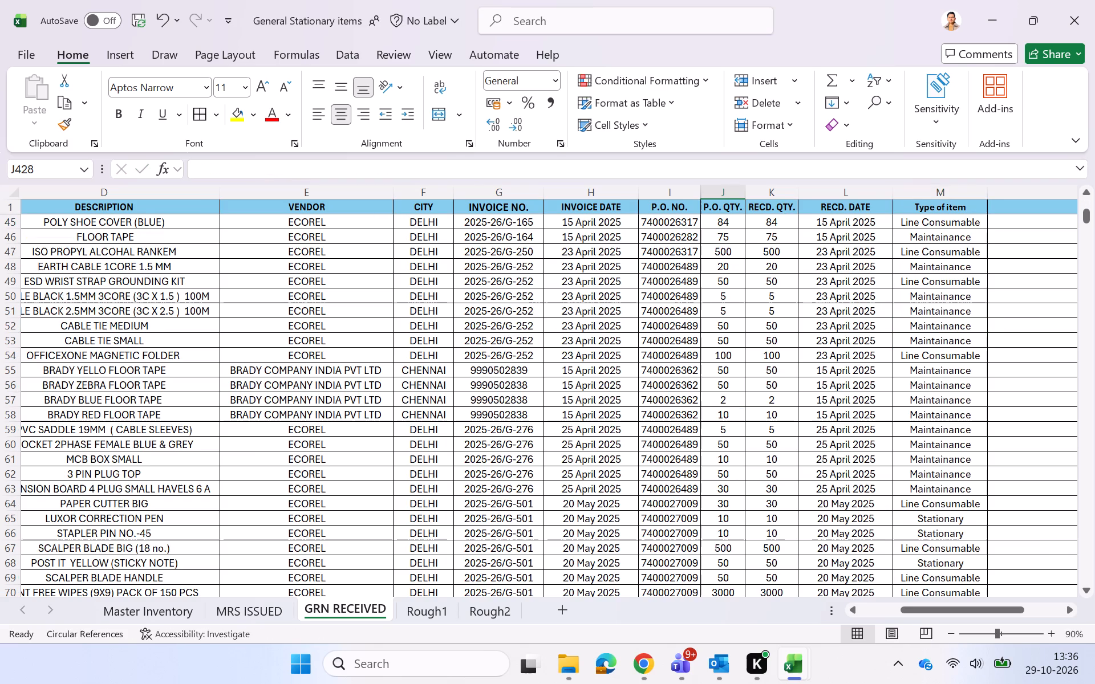
pyautogui.hscroll(5, 636, 336)
pyautogui.click(467, 207)
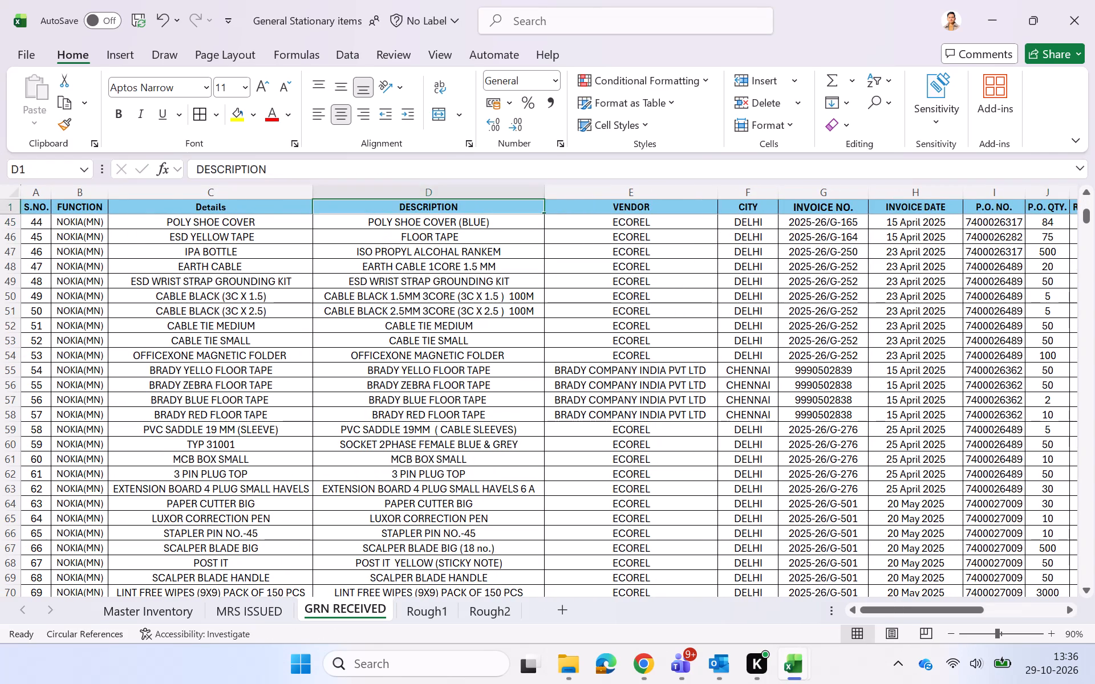
pyautogui.hotkey('ctrl', 'shift', 'l')
pyautogui.hscroll(-1, 467, 207)
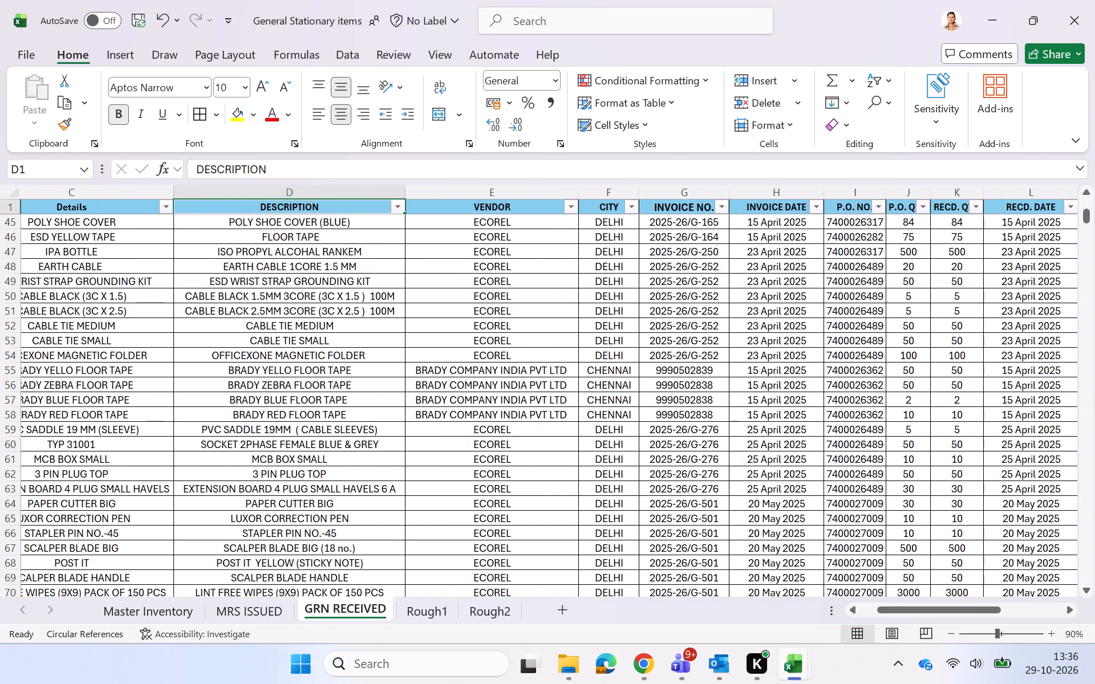
pyautogui.hscroll(6, 554, 273)
pyautogui.hscroll(-1, 464, 292)
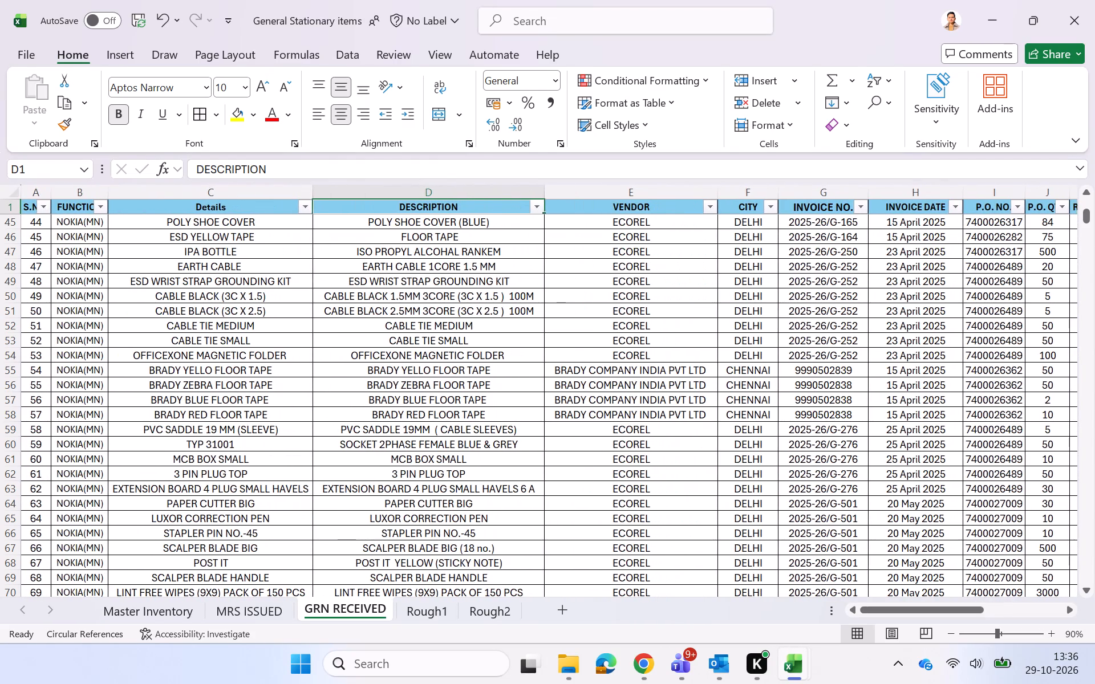
# Filter the INVOICE DATE column of GRN RECEIVED to October 2026 only.
pyautogui.hscroll(-5, 699, 286)
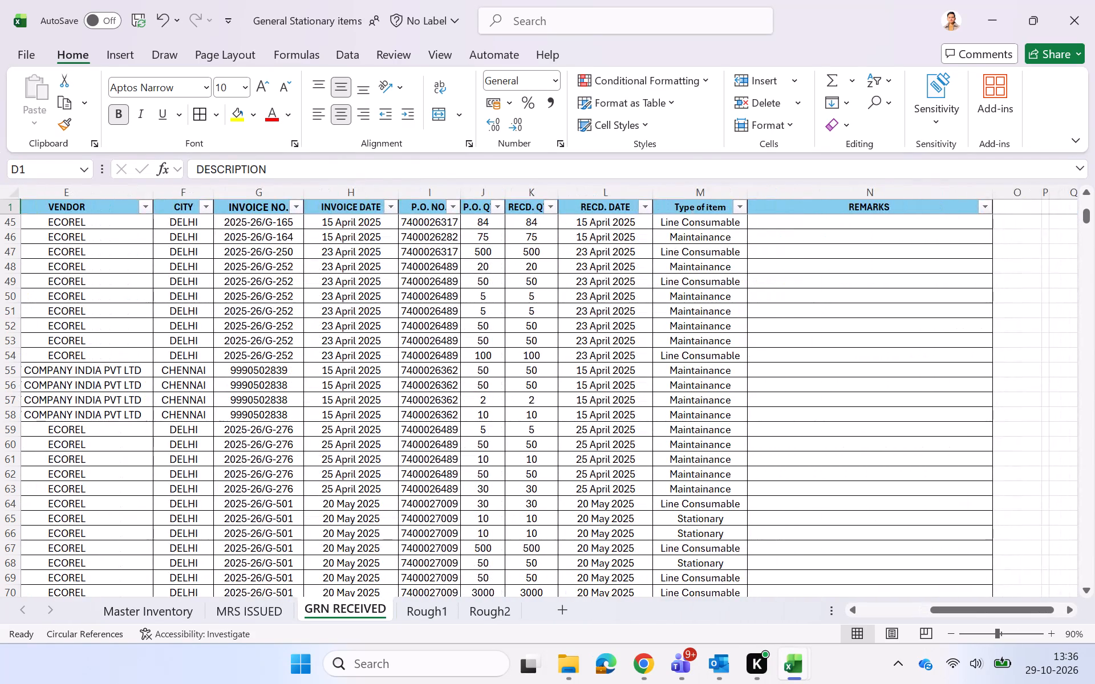
pyautogui.hscroll(1, 639, 207)
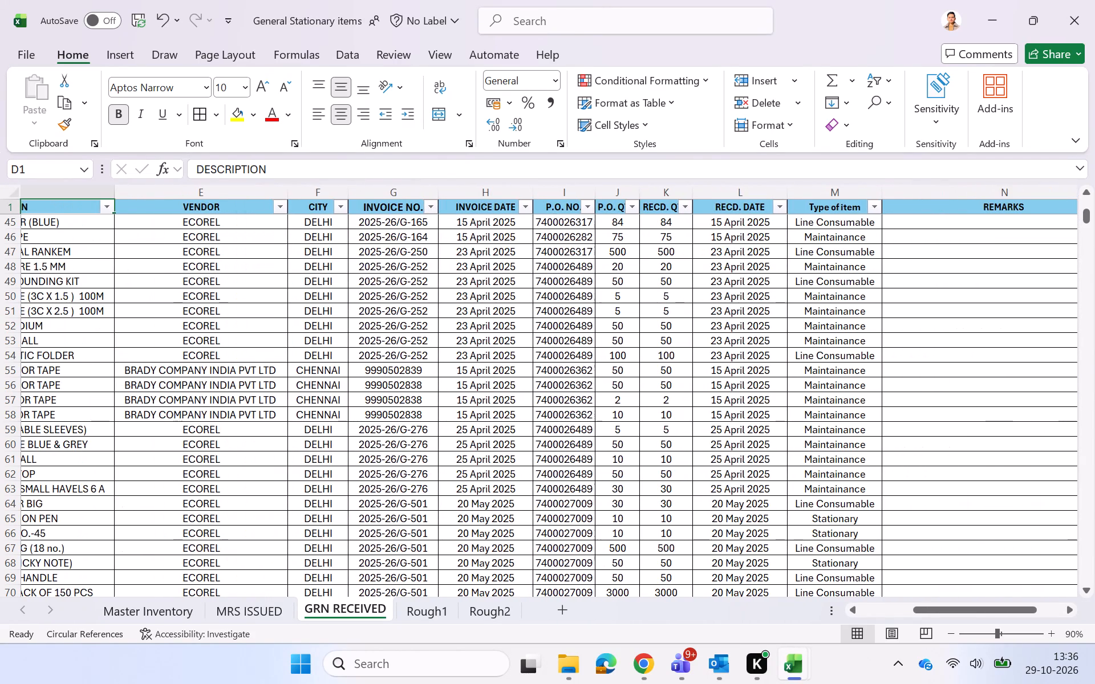
pyautogui.click(521, 205)
pyautogui.click(360, 385)
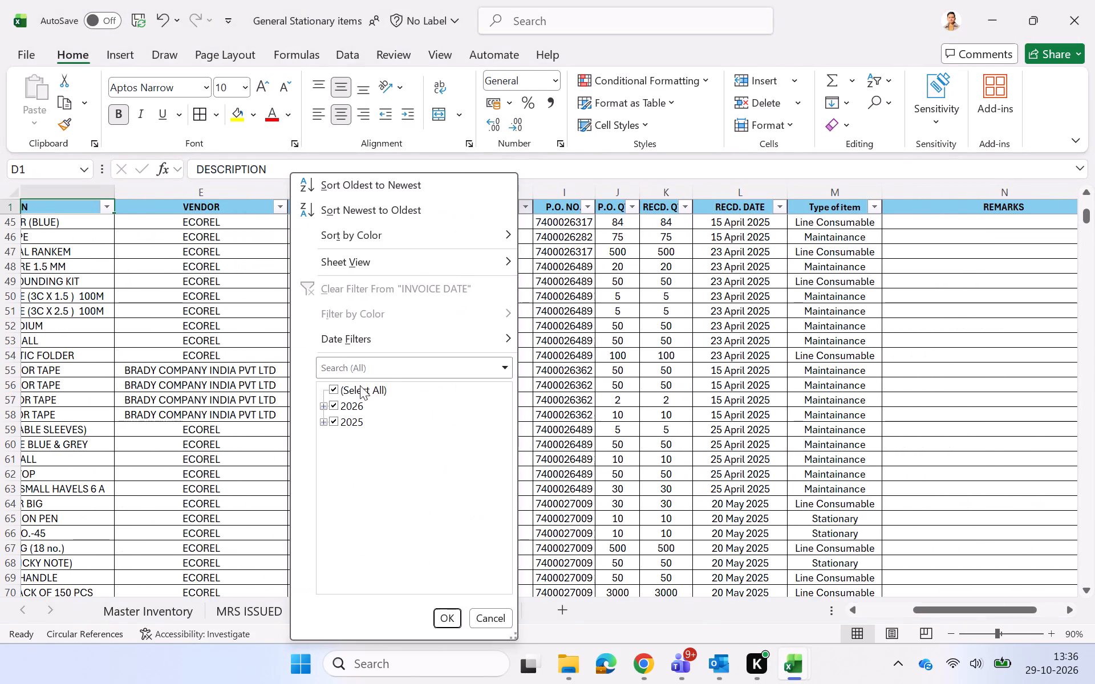
pyautogui.click(350, 407)
pyautogui.click(350, 407)
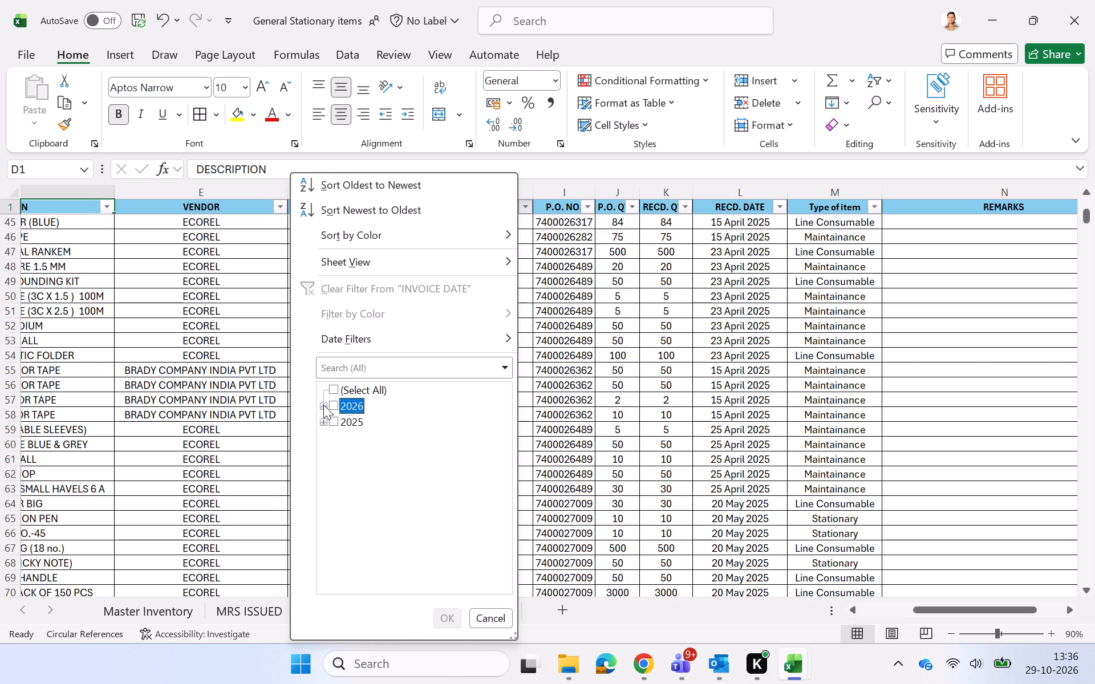
pyautogui.click(327, 406)
pyautogui.click(345, 560)
pyautogui.click(445, 615)
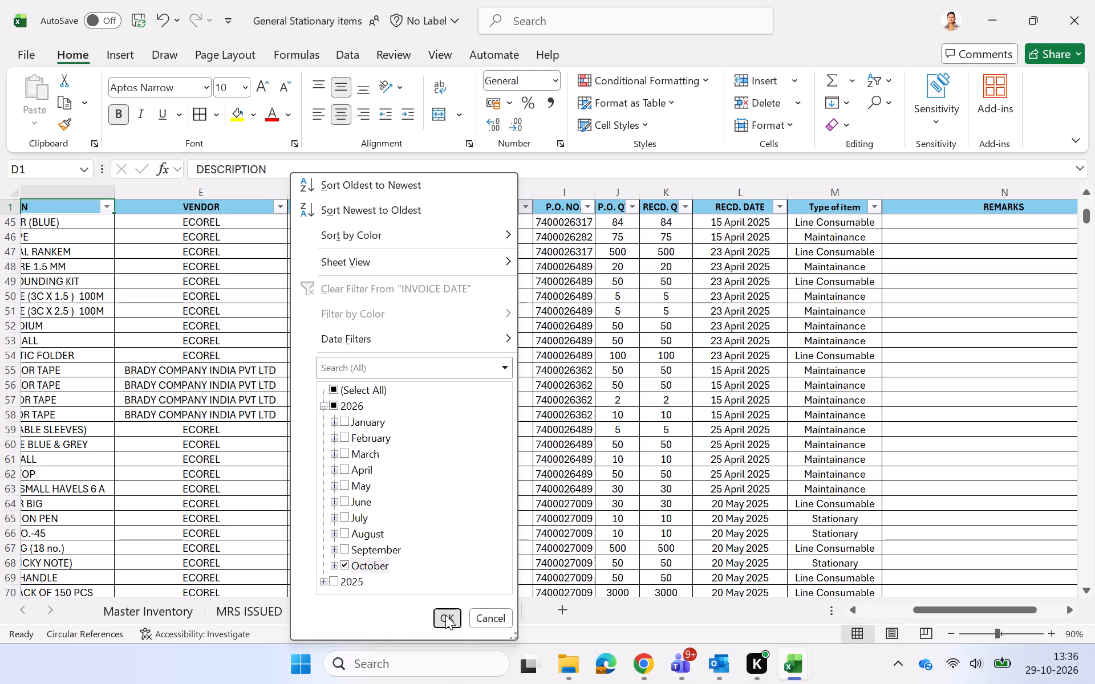
# Filter the Type of item column of the October receipts to Line Consumable only.
pyautogui.hscroll(1, 642, 397)
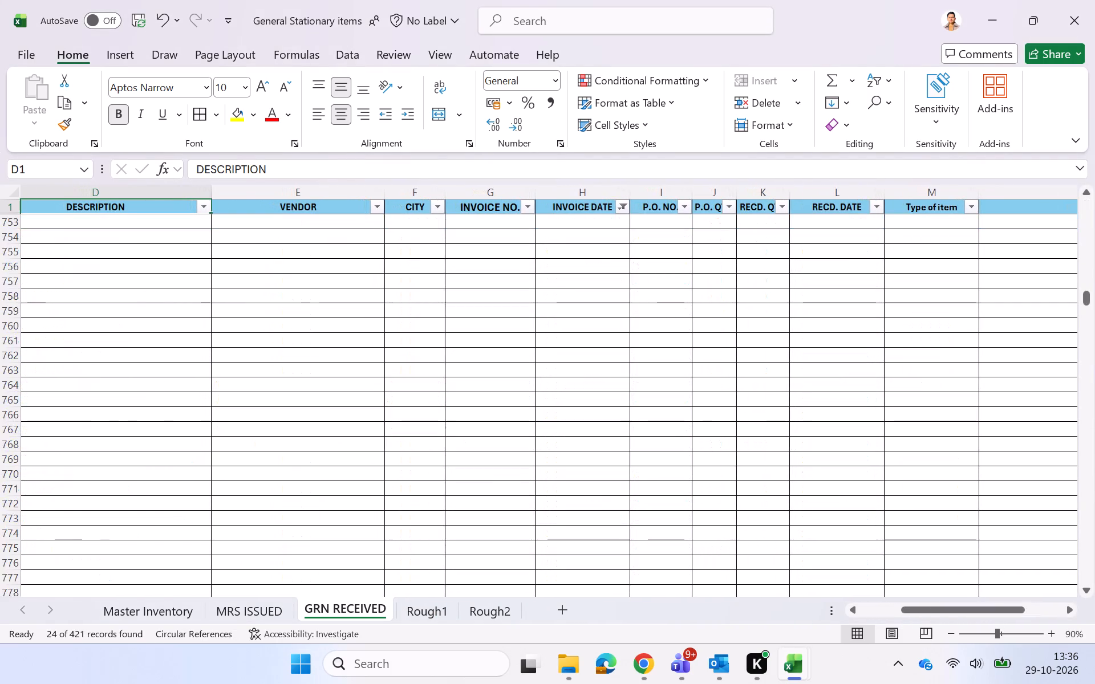
pyautogui.scroll(10, 968, 207)
pyautogui.scroll(17, 978, 353)
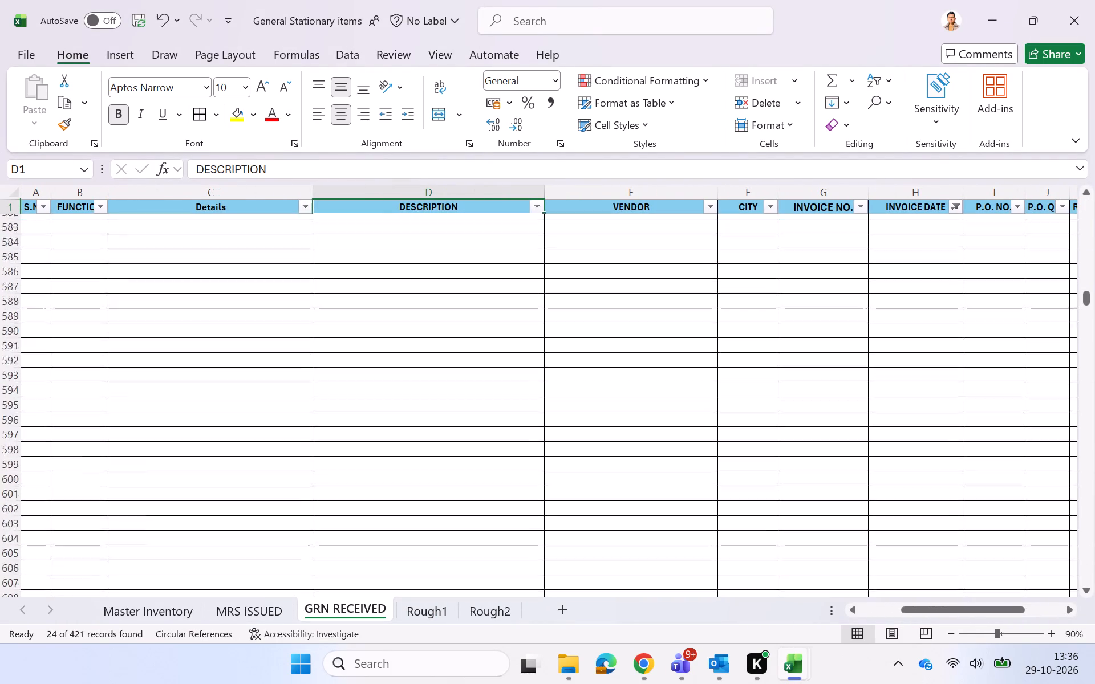
pyautogui.click(978, 353)
pyautogui.hotkey('ctrl', 'Up')
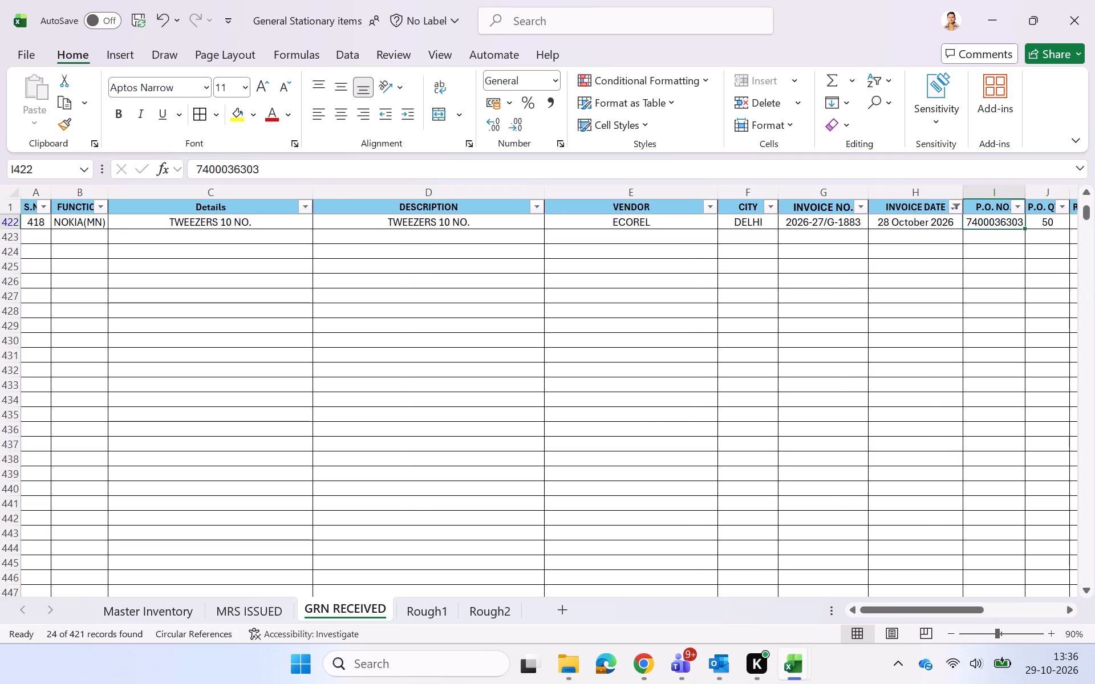
pyautogui.scroll(9, 978, 353)
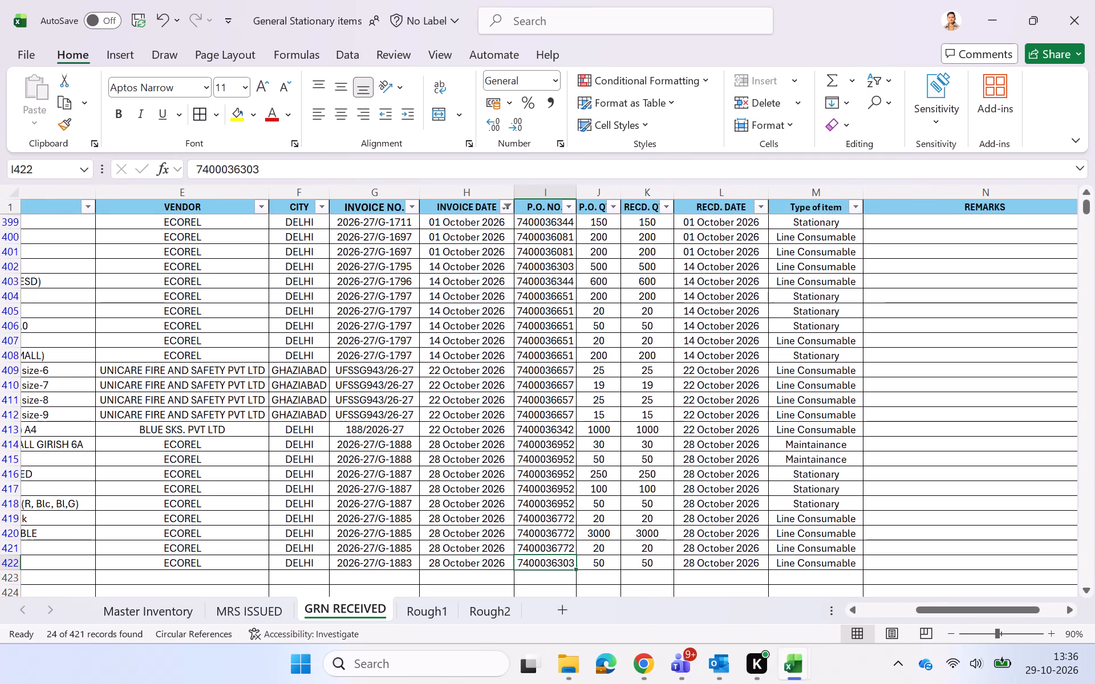
pyautogui.click(853, 205)
pyautogui.click(710, 390)
pyautogui.click(704, 403)
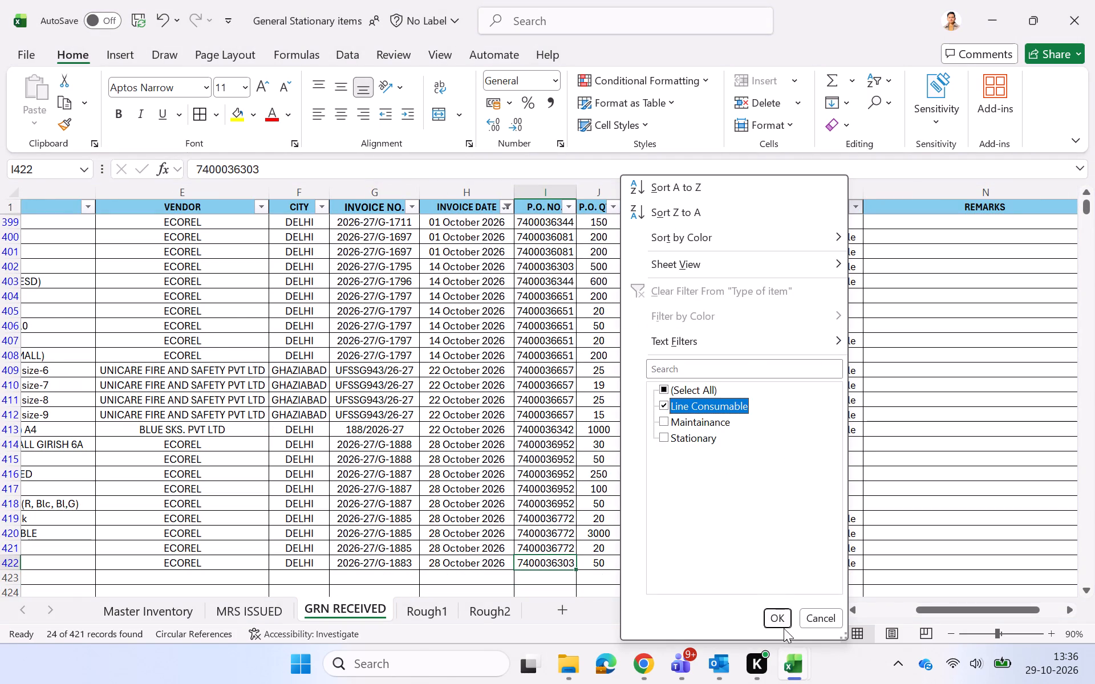
pyautogui.click(775, 617)
# Count the filtered Line Consumable receipts and enter 14 as their received count in the SUMMARY SEP 26 dashboard.
pyautogui.hscroll(4, 651, 492)
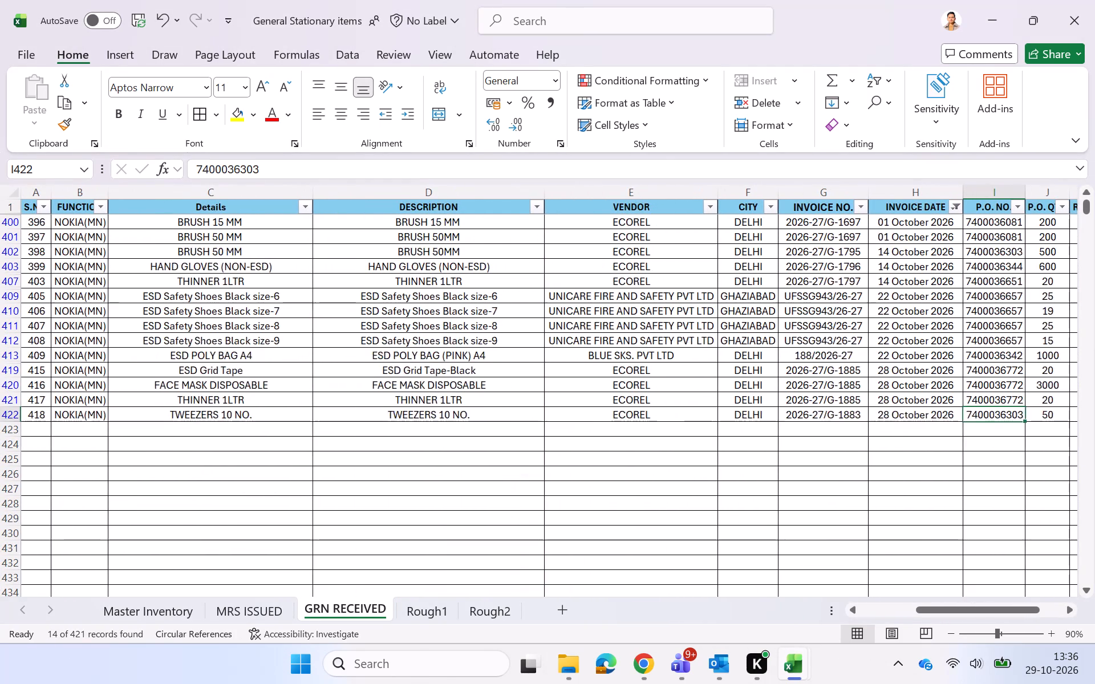
pyautogui.scroll(1, 266, 227)
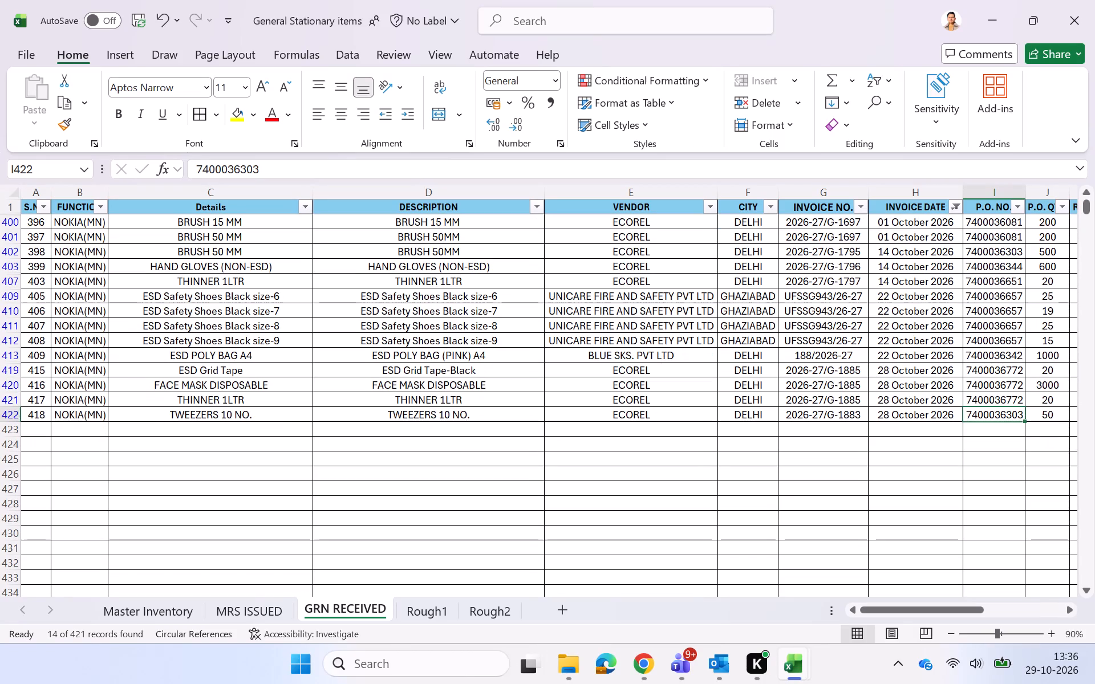
pyautogui.moveTo(261, 223); pyautogui.dragTo(236, 408)
pyautogui.scroll(1, 261, 230)
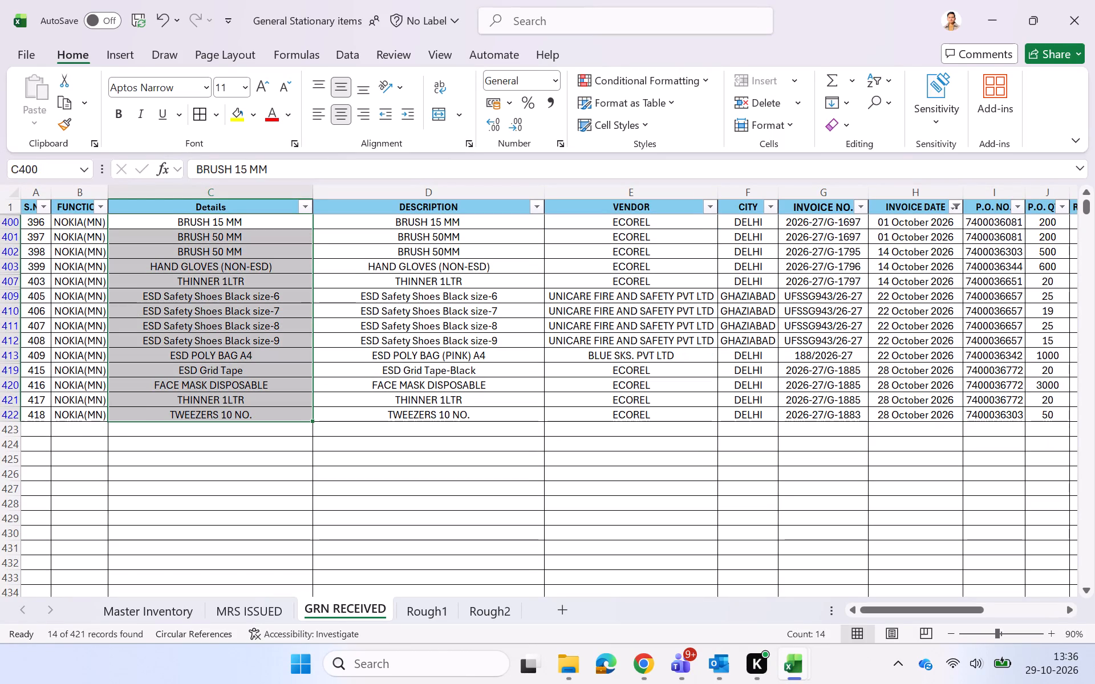
pyautogui.hotkey('alt', 'Tab')
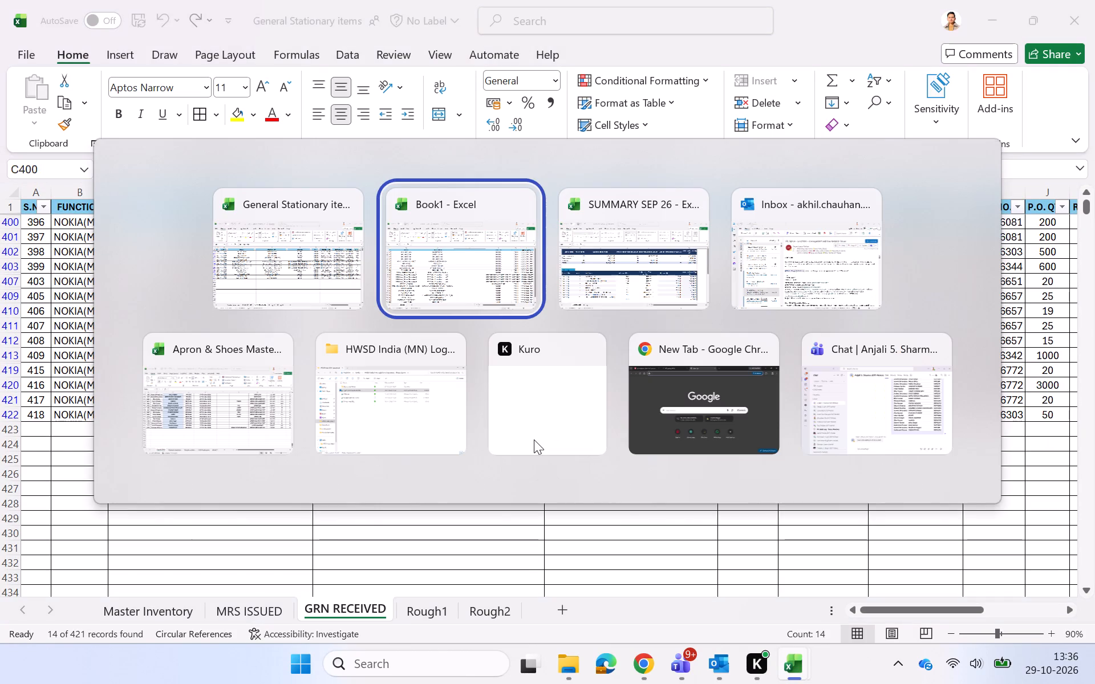
pyautogui.hotkey('alt', 'Tab')
pyautogui.hscroll(2, 415, 302)
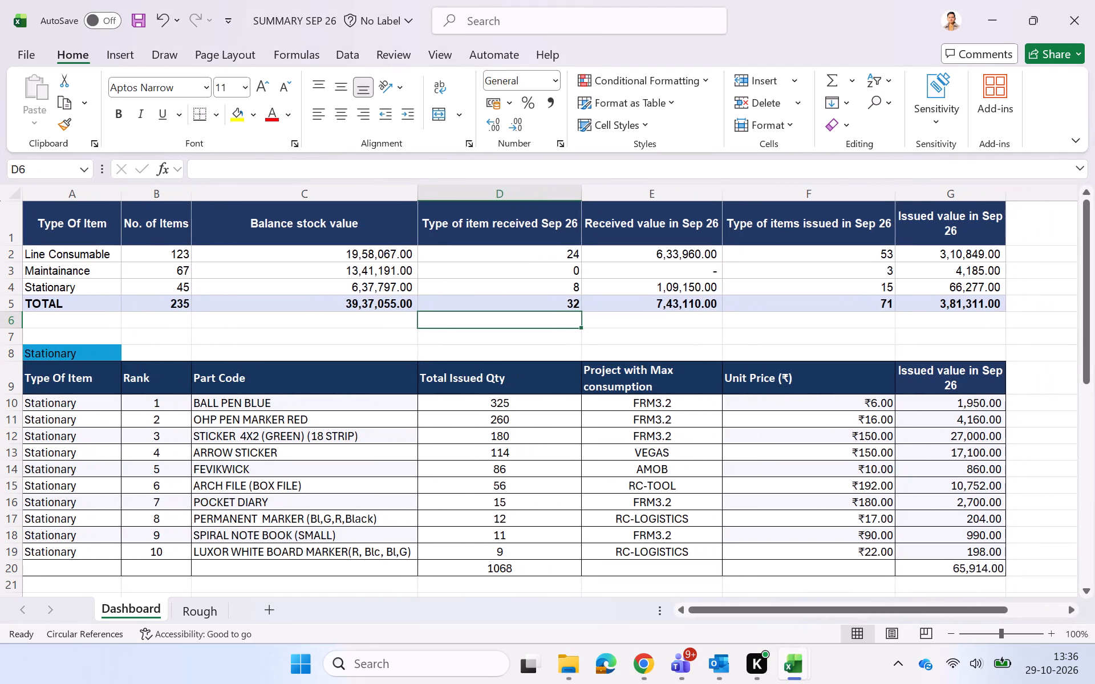
pyautogui.click(523, 266)
pyautogui.press('Up')
pyautogui.write('14')
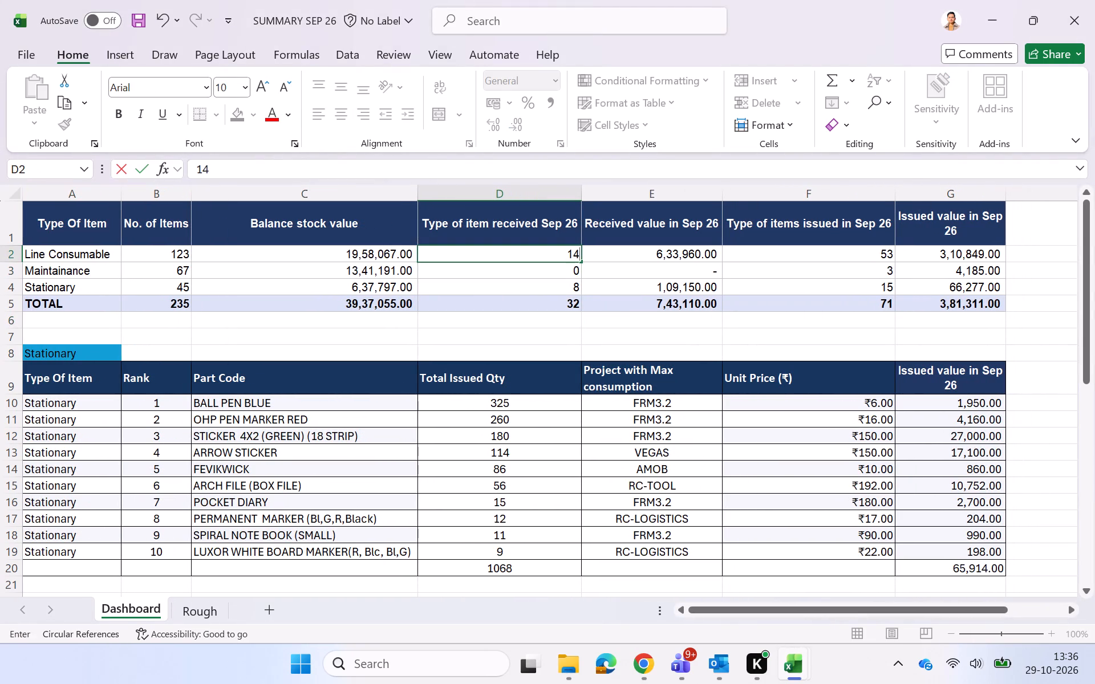
pyautogui.press('Down')
# Back in GRN RECEIVED, change the Type of item filter to Maintainance only.
pyautogui.hotkey('alt', 'Tab')
pyautogui.hscroll(-1, 769, 290)
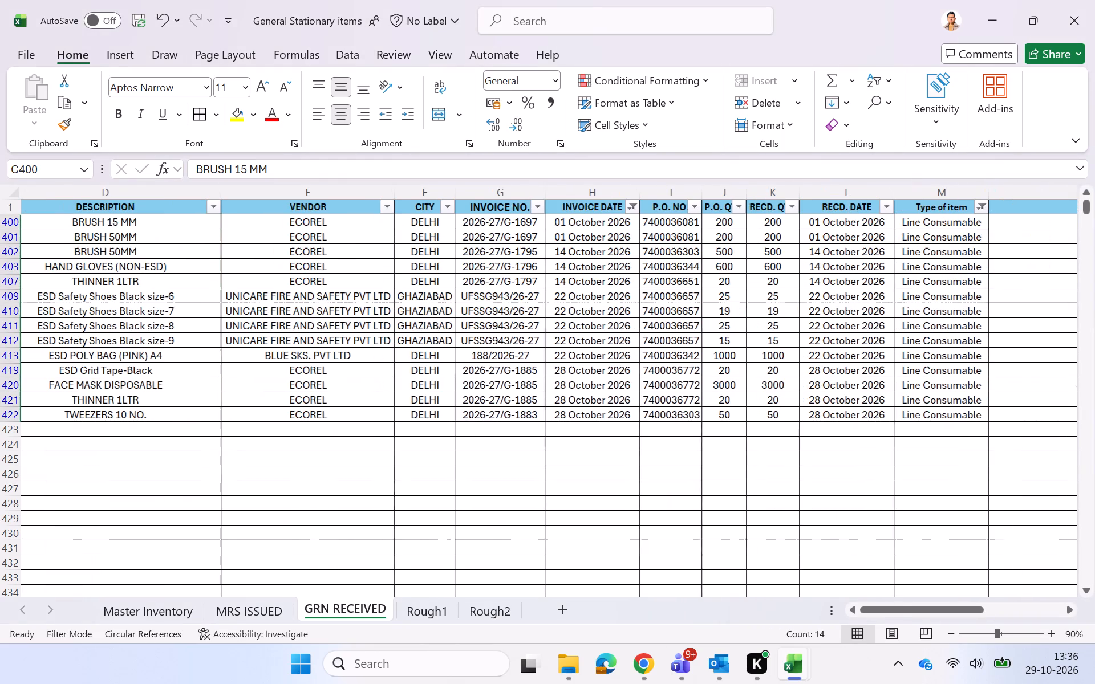
pyautogui.hscroll(-1, 769, 290)
pyautogui.click(979, 209)
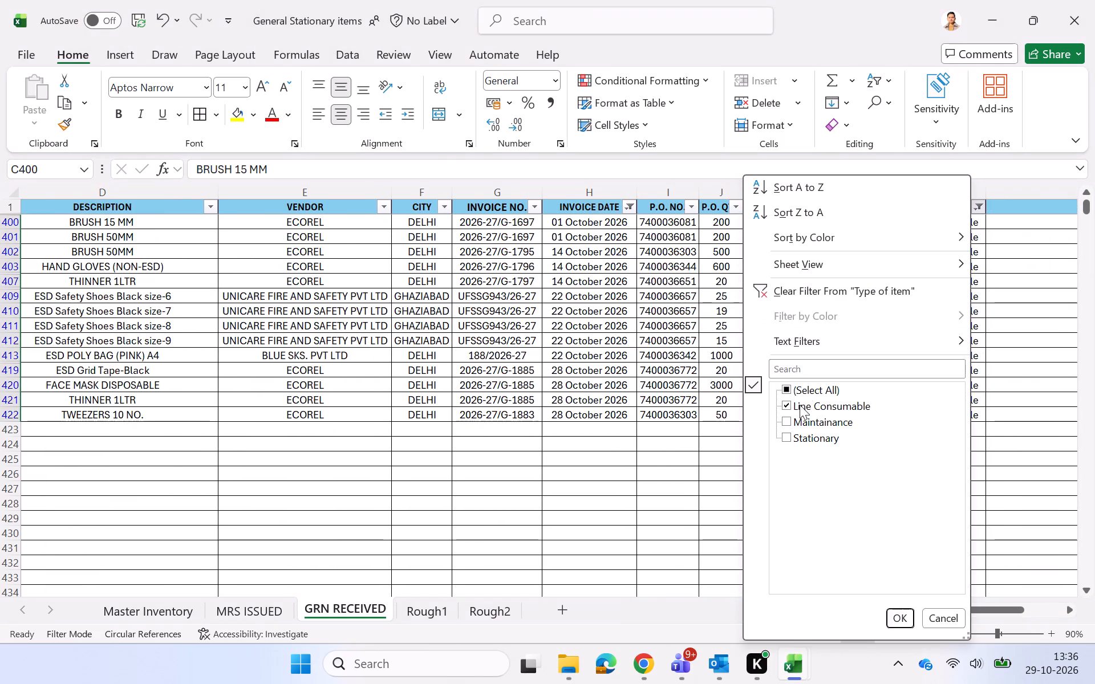
pyautogui.click(800, 405)
pyautogui.click(793, 422)
pyautogui.click(895, 618)
# Enter 2 as the Maintainance received count in the SUMMARY SEP 26 dashboard.
pyautogui.hscroll(2, 785, 480)
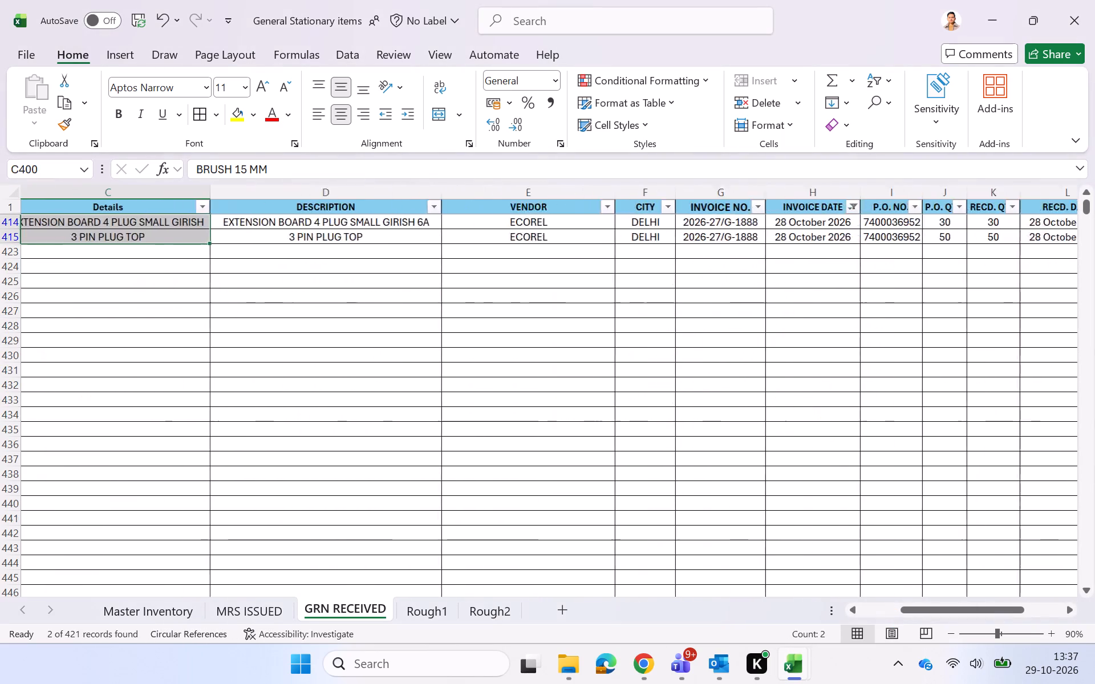
pyautogui.hotkey('alt', 'Tab')
pyautogui.press('2')
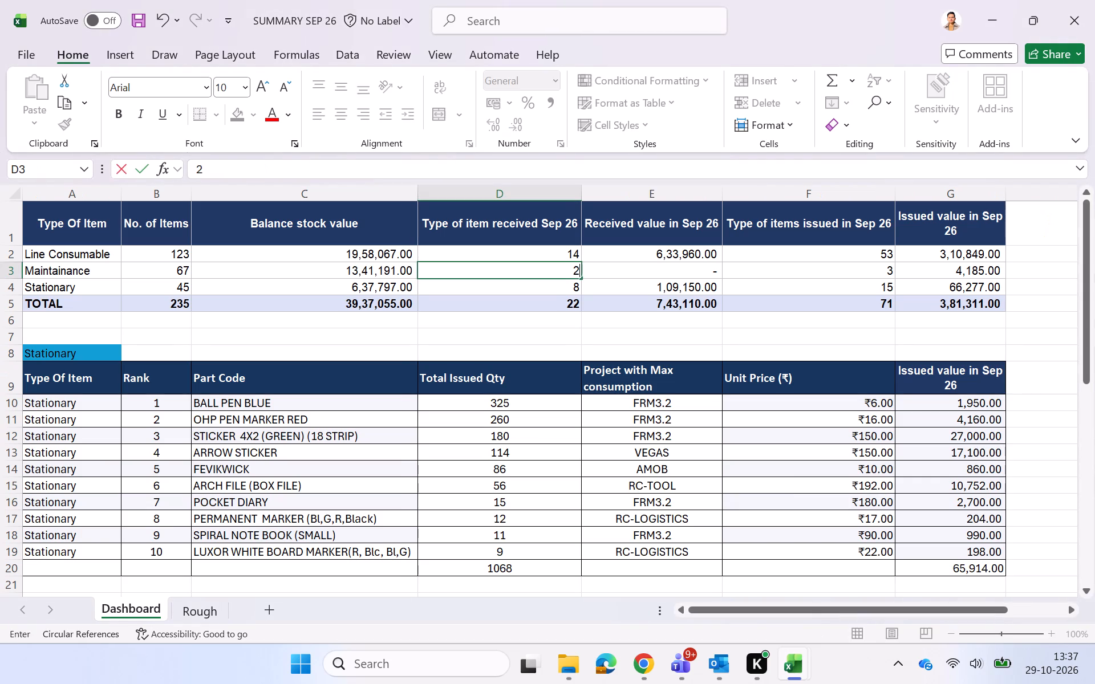
pyautogui.press('Down')
# Back in GRN RECEIVED, change the Type of item filter to Stationary only.
pyautogui.hotkey('alt', 'Tab')
pyautogui.scroll(5, 982, 394)
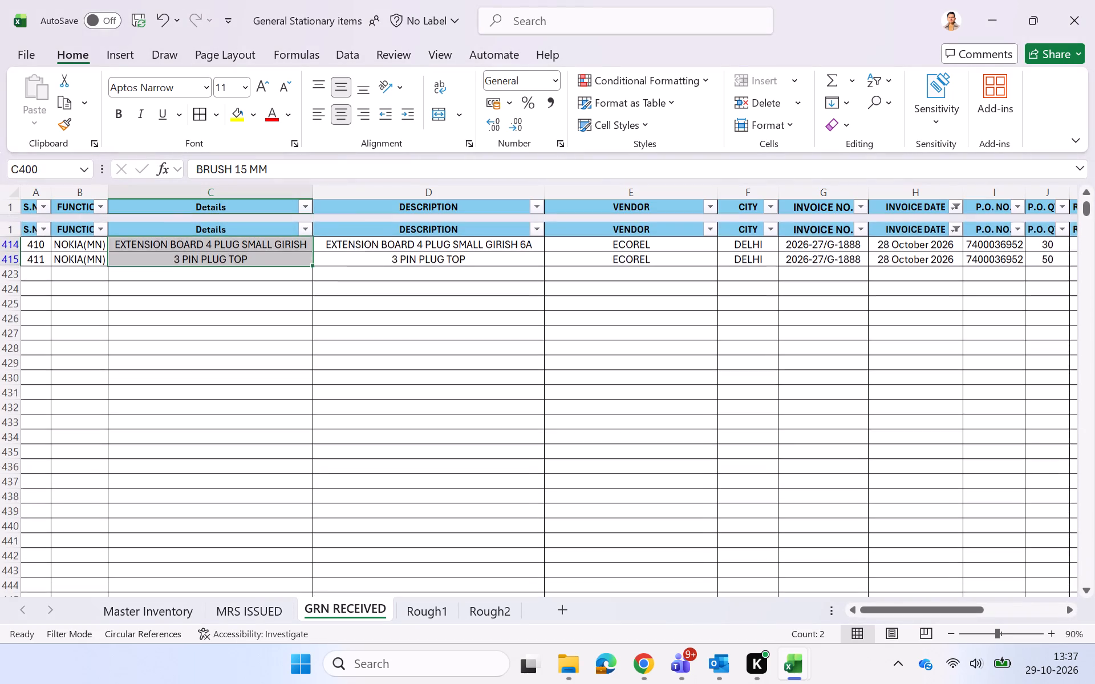
pyautogui.hscroll(-6, 982, 394)
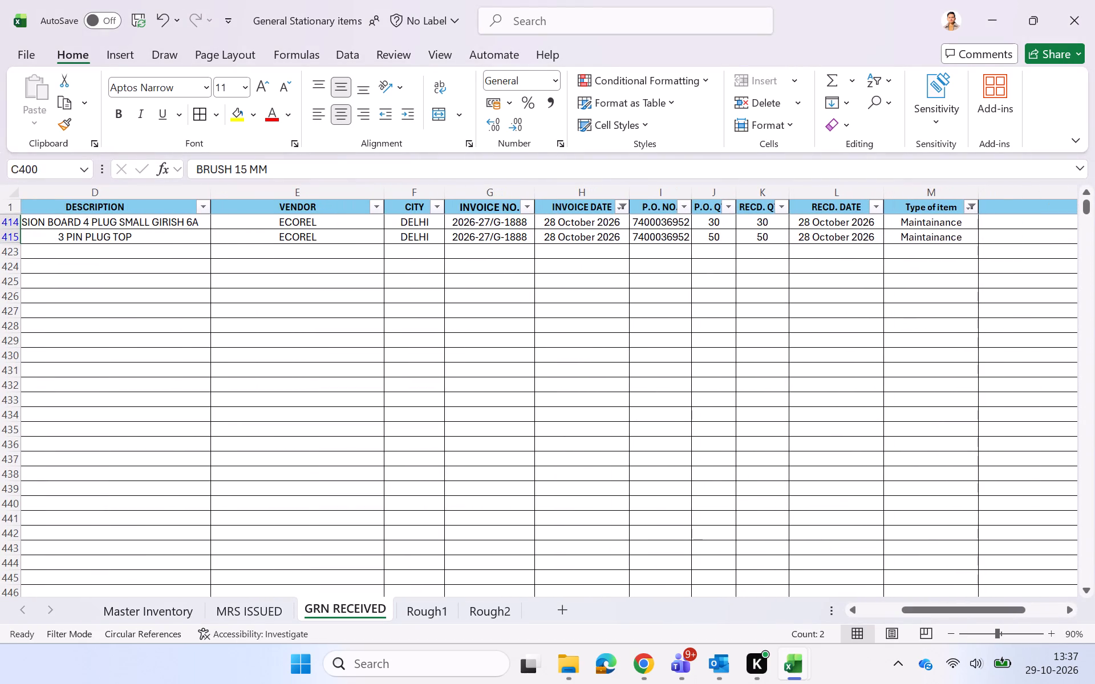
pyautogui.click(970, 205)
pyautogui.click(805, 422)
pyautogui.click(798, 438)
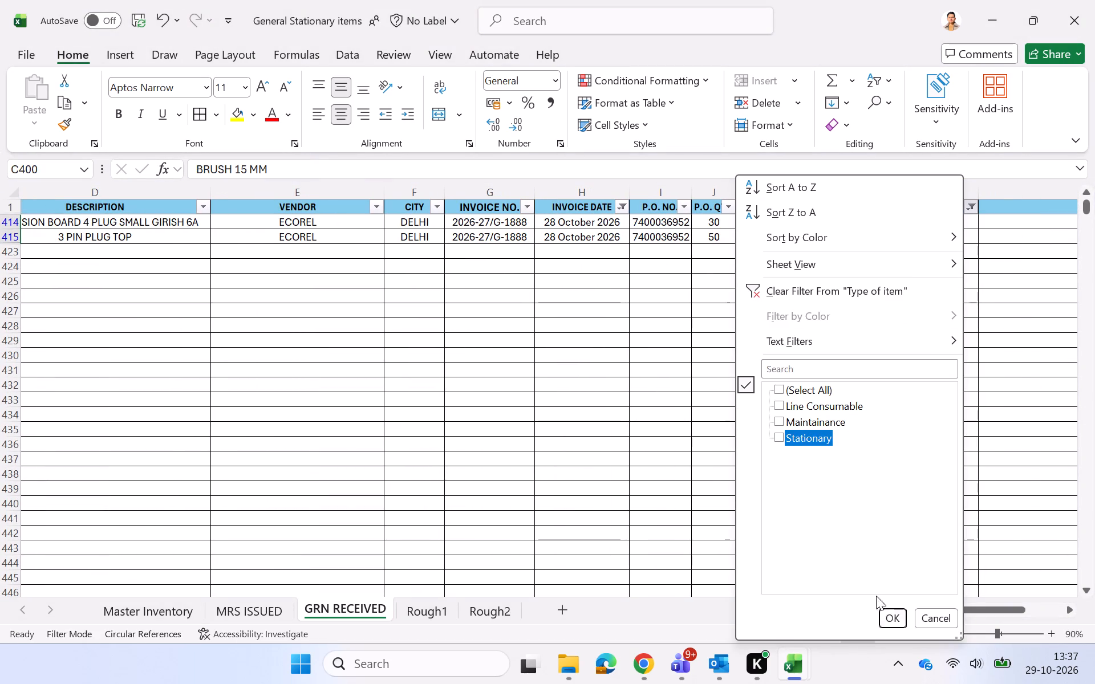
pyautogui.click(889, 619)
# Count the October Stationary receipts and compare them with the Stationary received count in the SUMMARY SEP 26 dashboard.
pyautogui.hscroll(4, 853, 568)
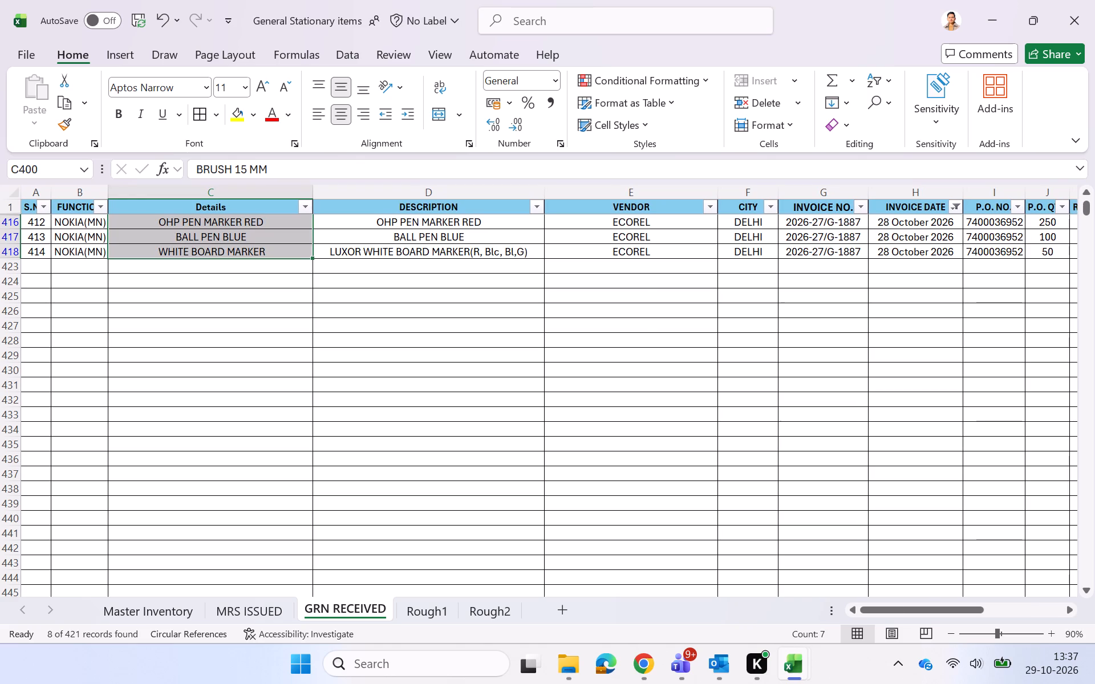
pyautogui.scroll(5, 731, 515)
pyautogui.click(407, 437)
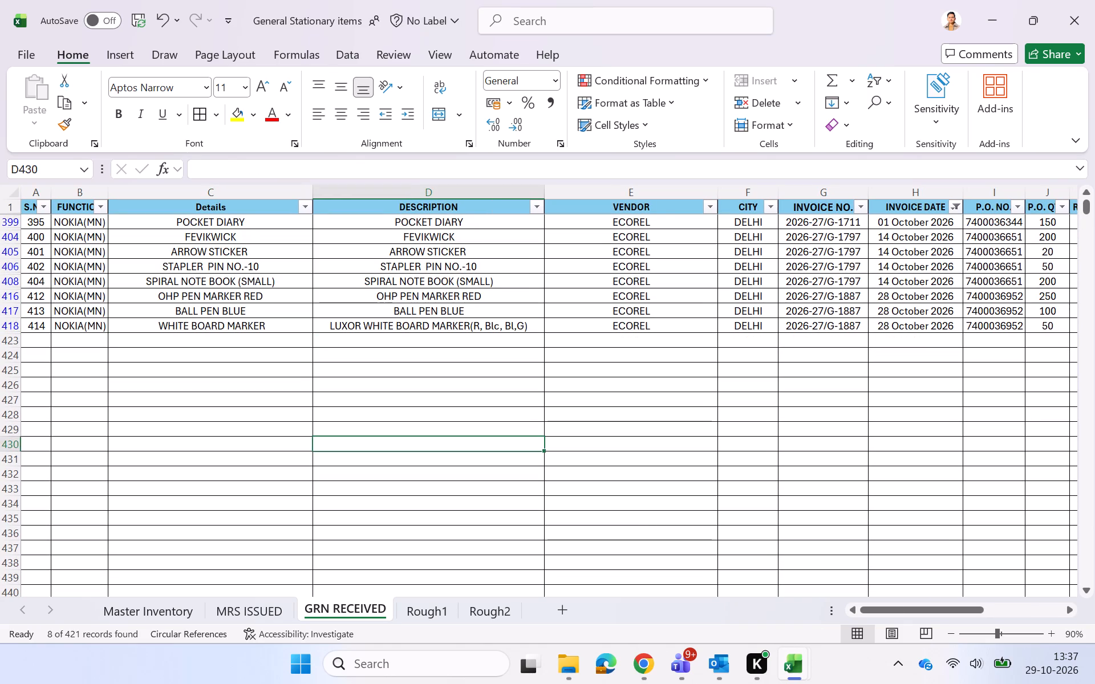
pyautogui.moveTo(277, 225); pyautogui.dragTo(262, 319)
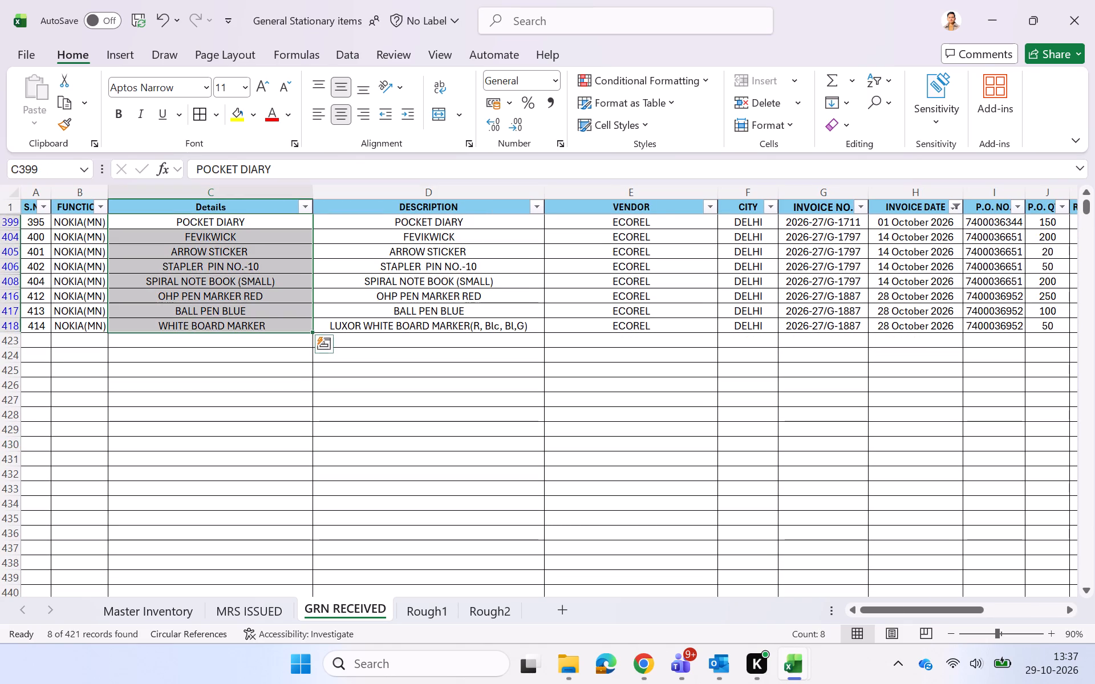
pyautogui.hotkey('alt', 'Tab')
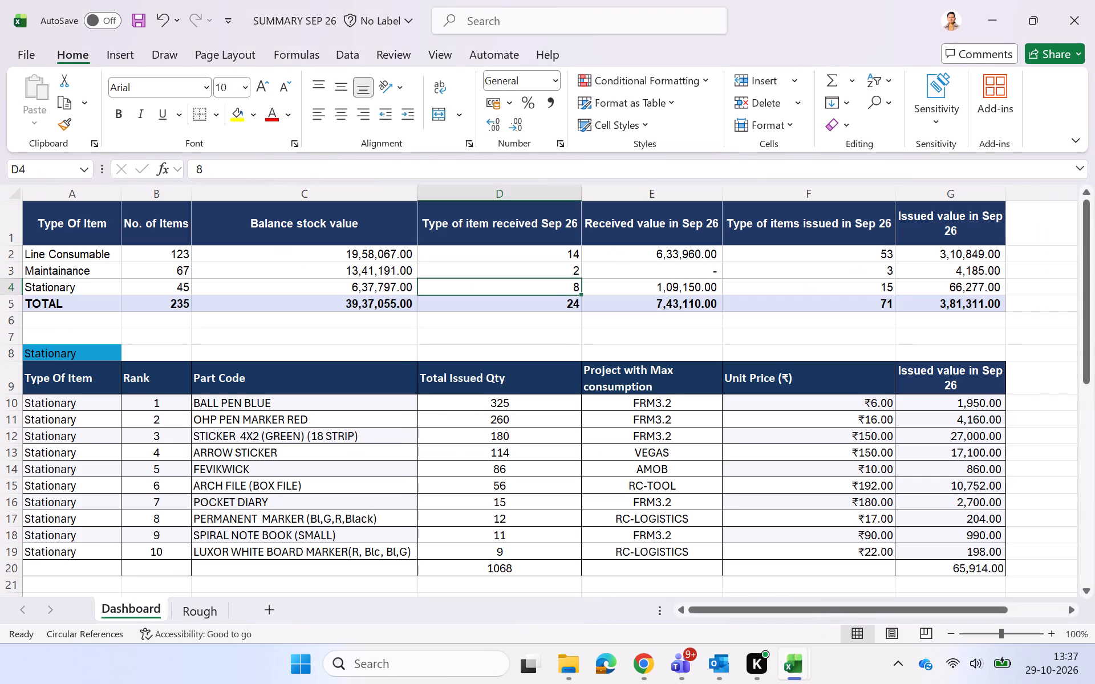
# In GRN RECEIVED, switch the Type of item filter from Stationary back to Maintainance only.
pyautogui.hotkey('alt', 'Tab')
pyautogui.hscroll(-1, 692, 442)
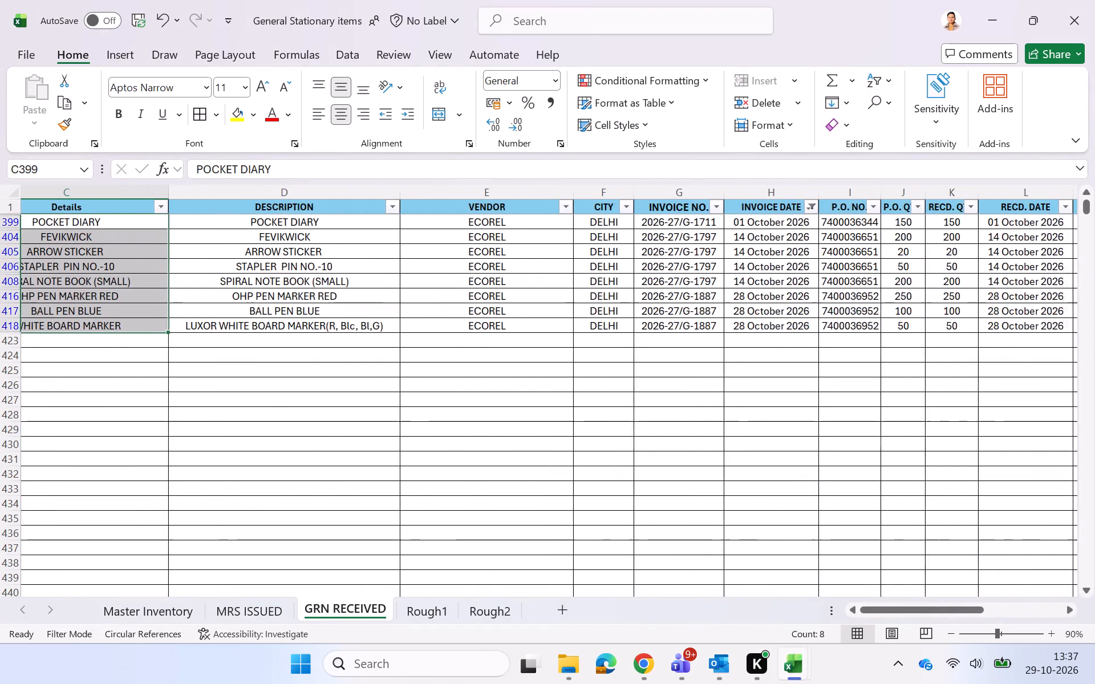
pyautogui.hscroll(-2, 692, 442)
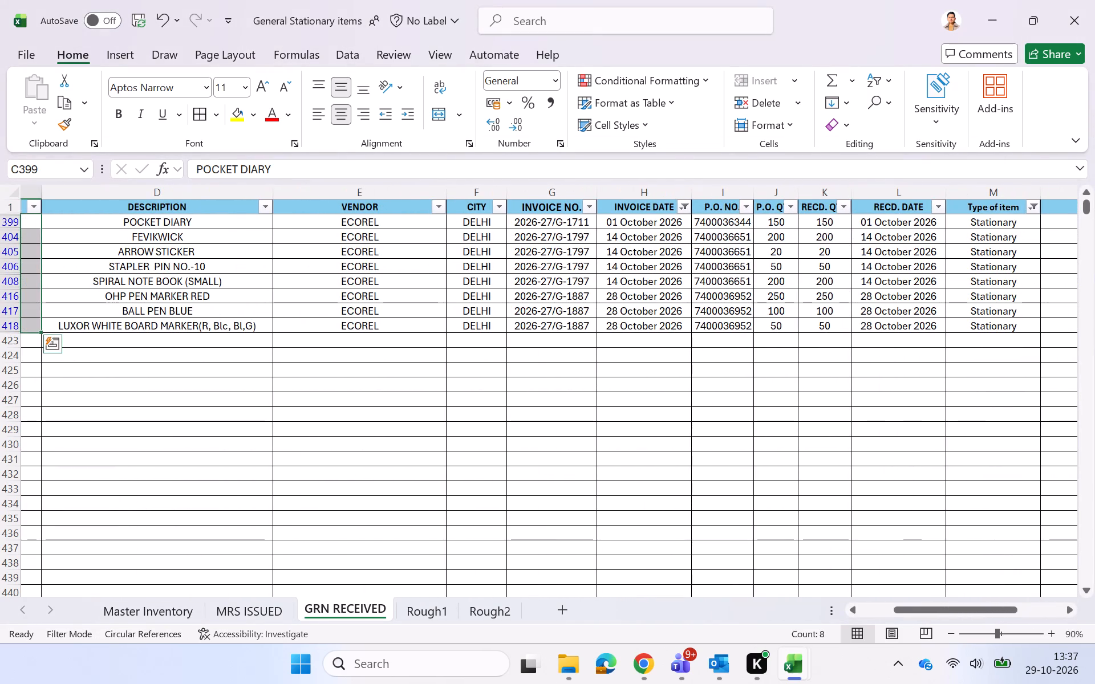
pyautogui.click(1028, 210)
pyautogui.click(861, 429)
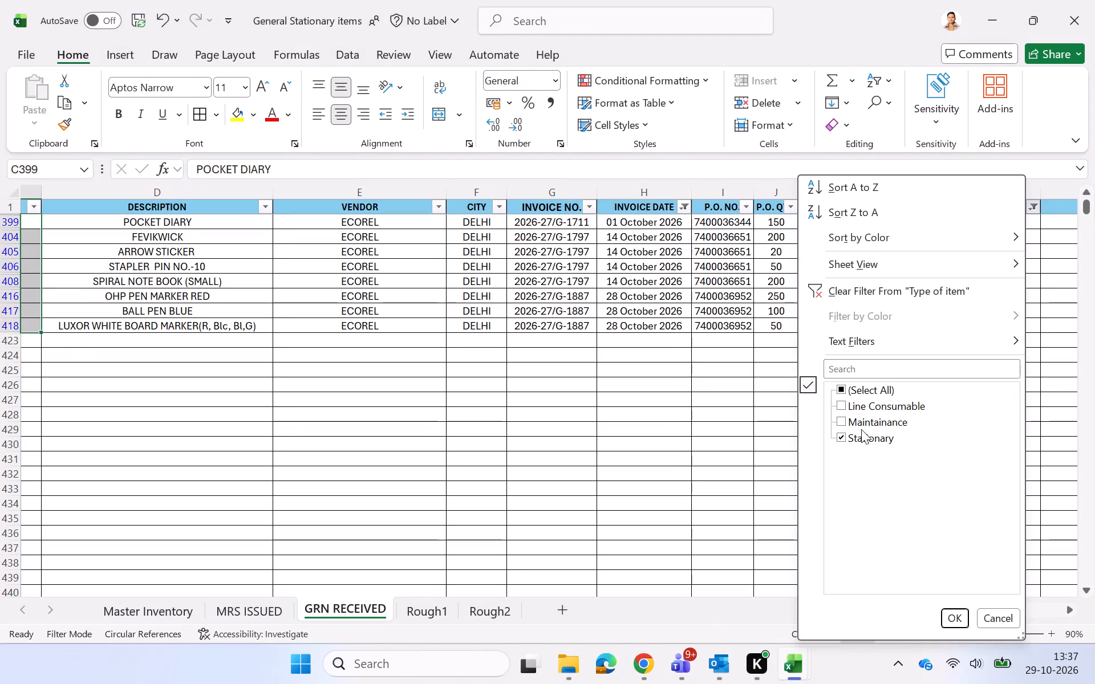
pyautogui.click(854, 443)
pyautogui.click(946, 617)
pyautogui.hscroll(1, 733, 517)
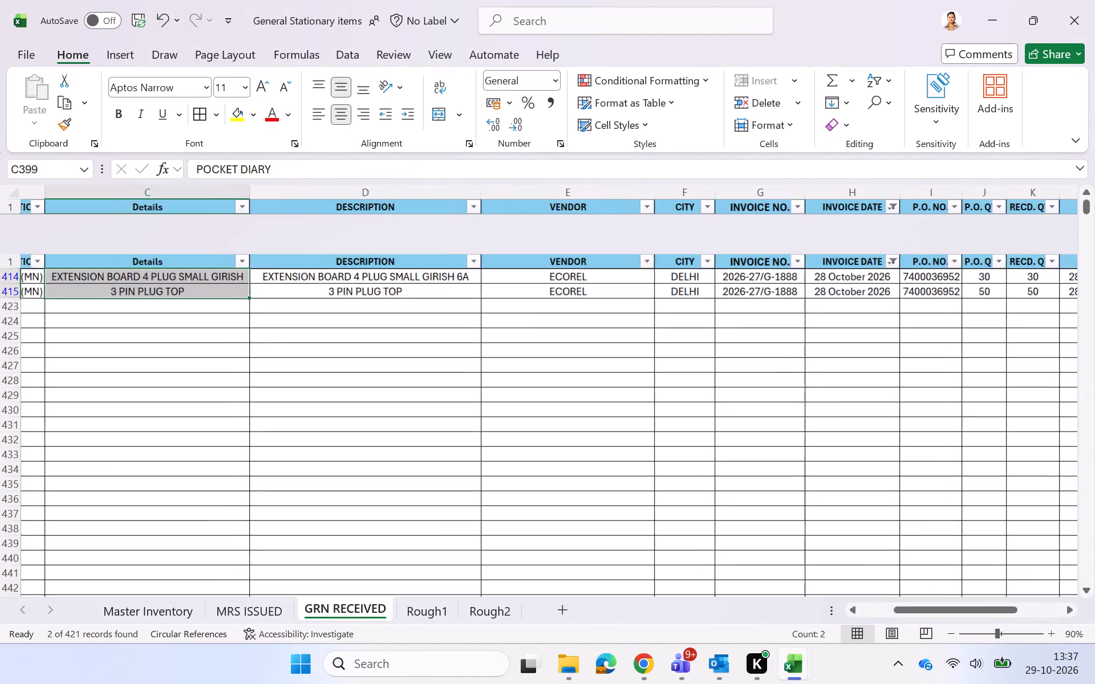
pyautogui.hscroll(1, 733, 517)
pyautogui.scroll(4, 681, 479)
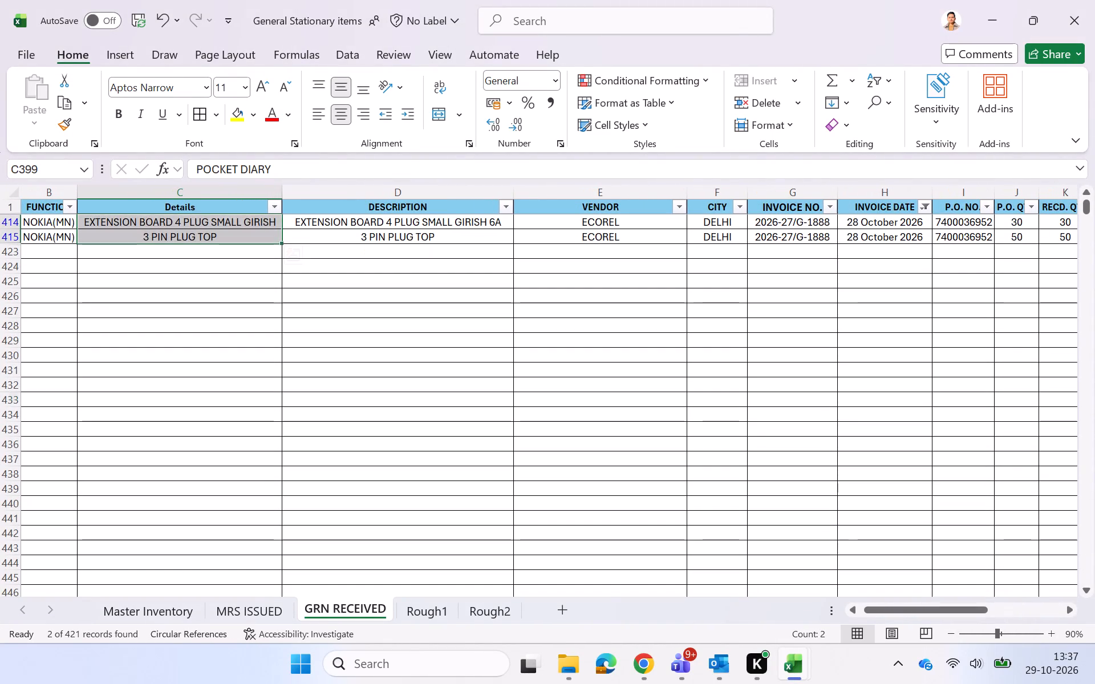
# Remove the header filters from GRN RECEIVED so that all receipts are shown.
pyautogui.click(435, 400)
pyautogui.hotkey('ctrl', 'shift', 'l')
pyautogui.scroll(7, 435, 400)
pyautogui.scroll(-6, 435, 400)
pyautogui.hscroll(-3, 561, 370)
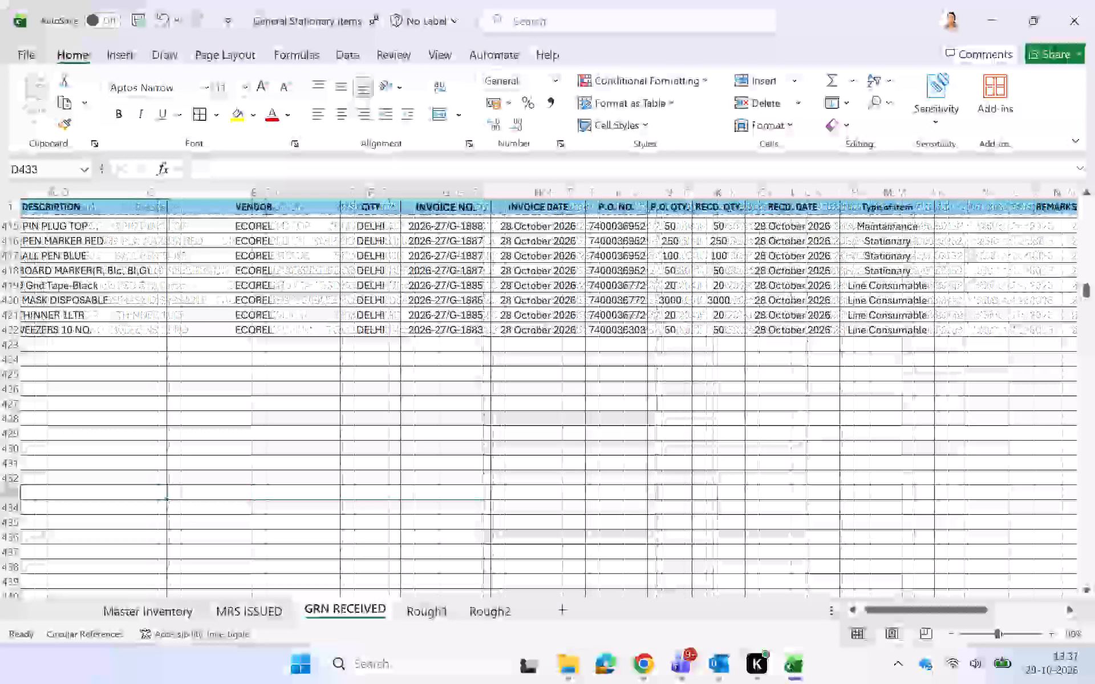
# In the SUMMARY SEP 26 dashboard, clear the received values for Line Consumable, Maintainance and Stationary.
pyautogui.click(561, 370)
pyautogui.hotkey('alt', 'Tab')
pyautogui.click(678, 342)
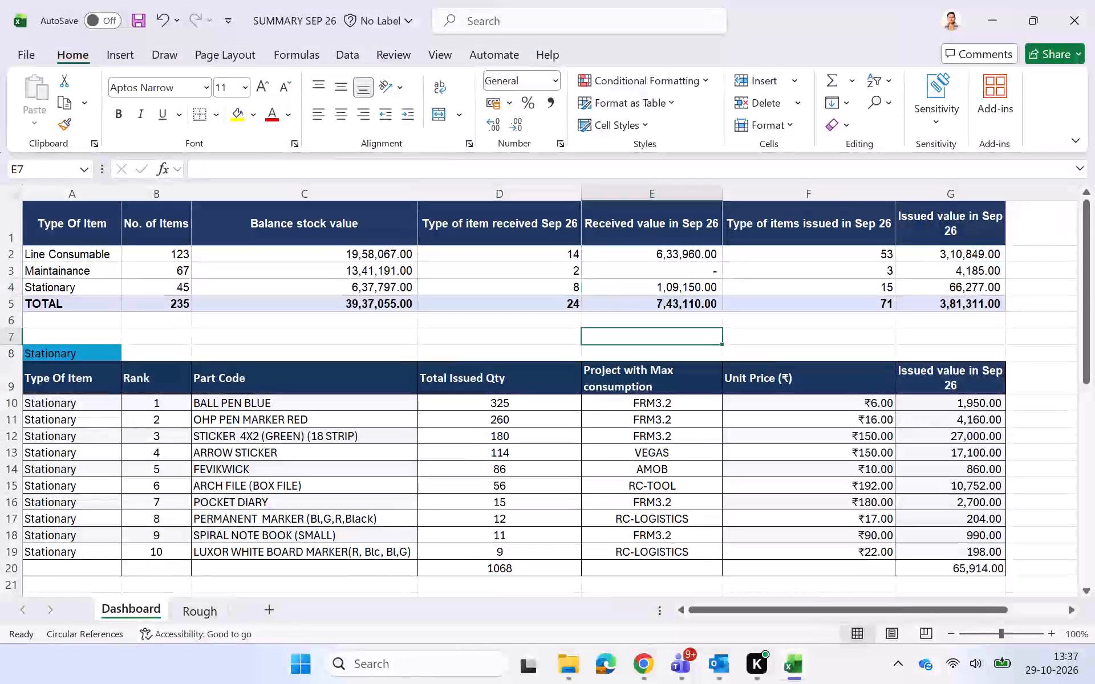
pyautogui.scroll(1, 678, 342)
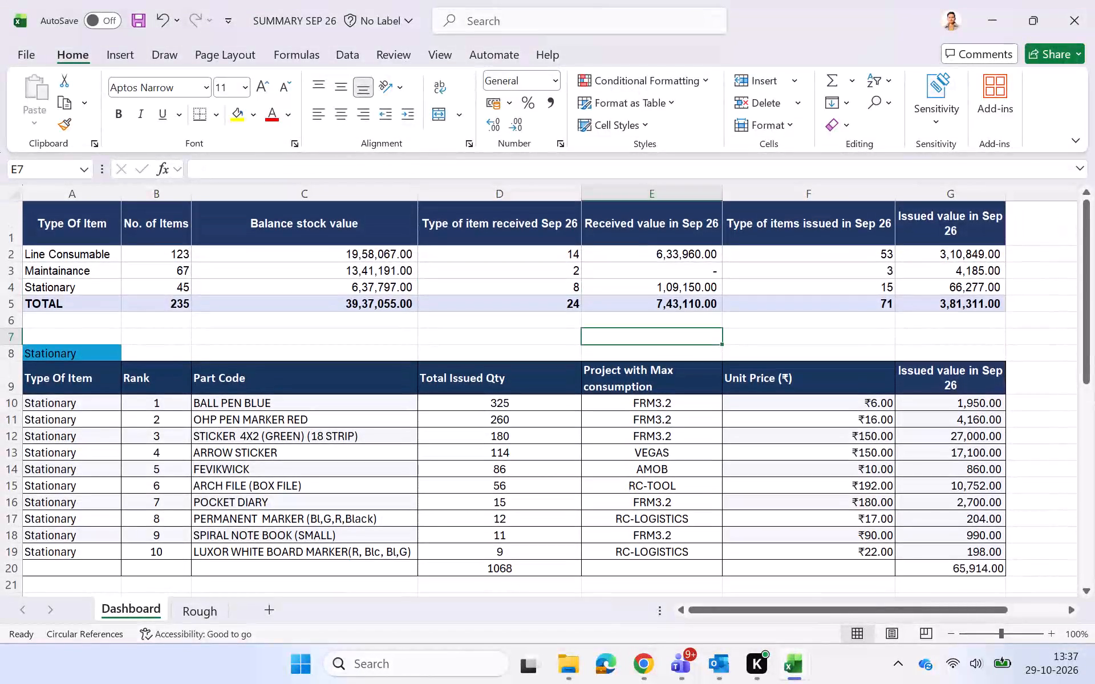
pyautogui.doubleClick(671, 256)
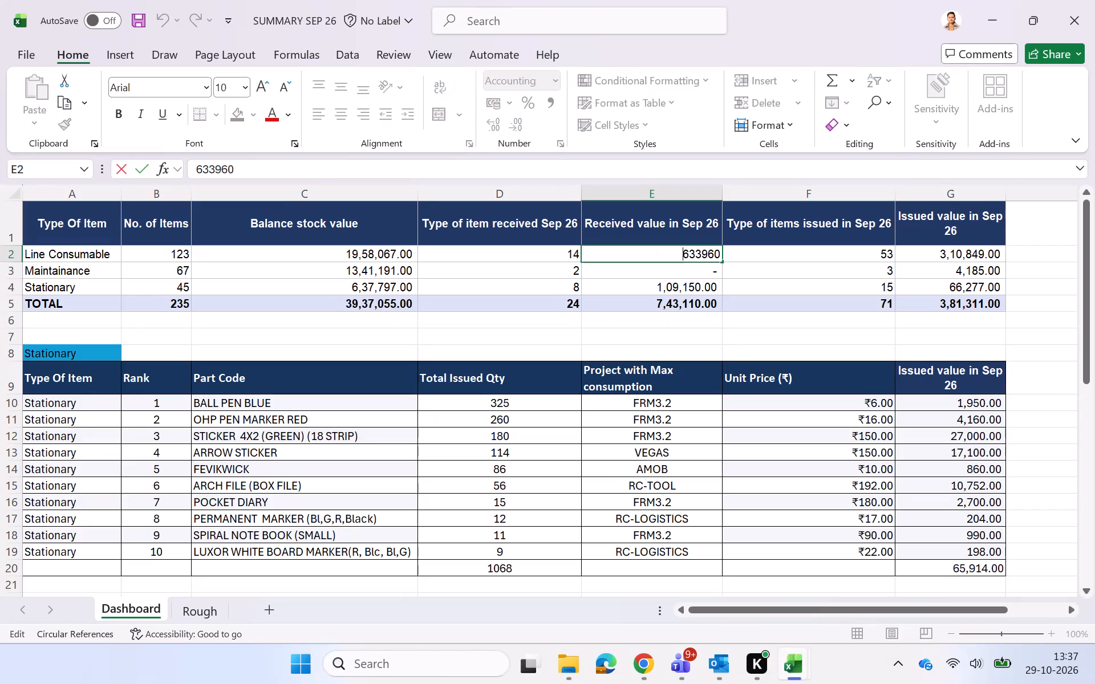
pyautogui.hotkey('shift', 'Down')
pyautogui.press('Return')
pyautogui.press('Up')
pyautogui.hotkey('shift', 'Down')
pyautogui.hotkey('shift', 'Down')
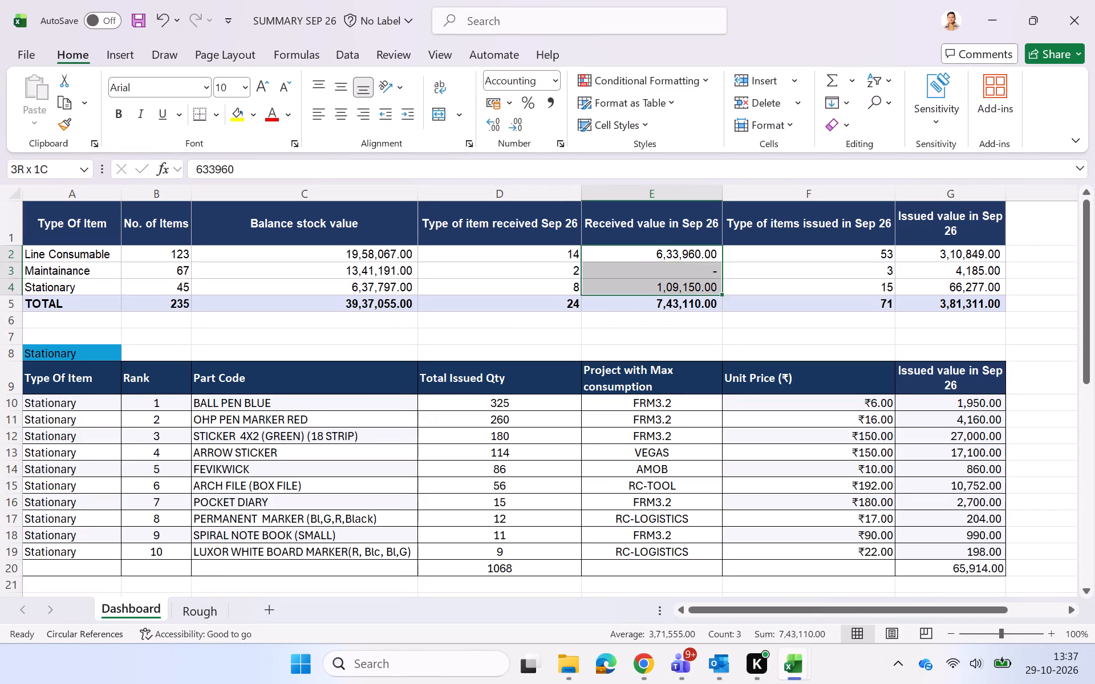
pyautogui.press('Delete')
pyautogui.press('BackSpace')
pyautogui.click(653, 353)
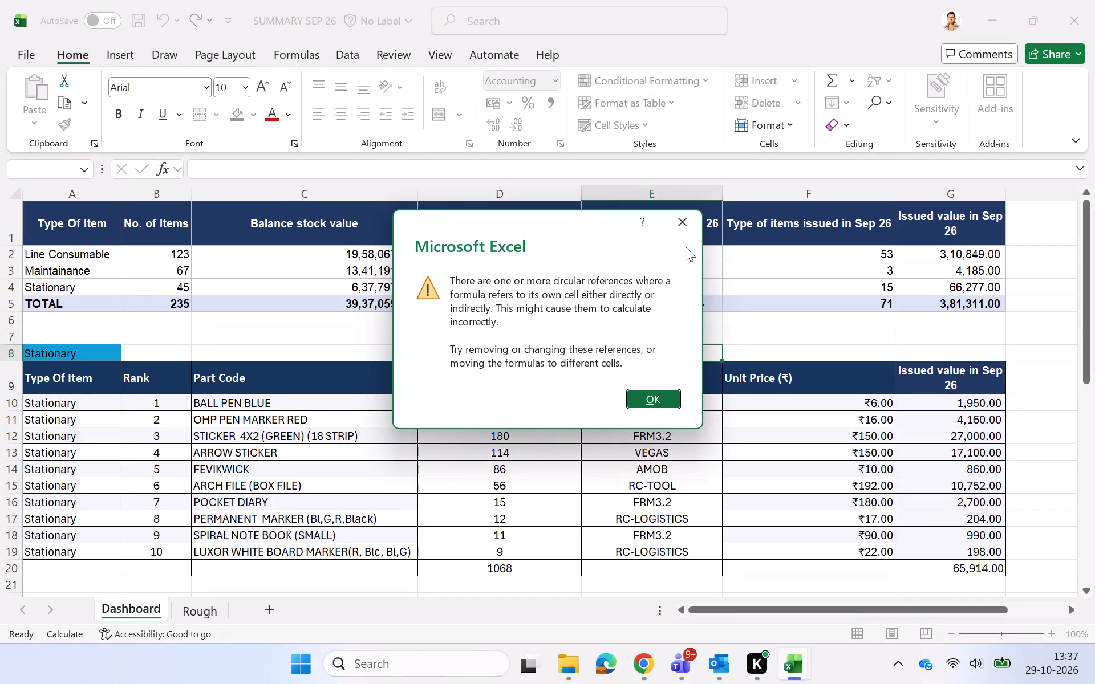
pyautogui.click(684, 218)
pyautogui.click(657, 253)
# Back in GRN RECEIVED, turn the header filters on and filter INVOICE DATE to October 2026 only.
pyautogui.hotkey('alt', 'Tab')
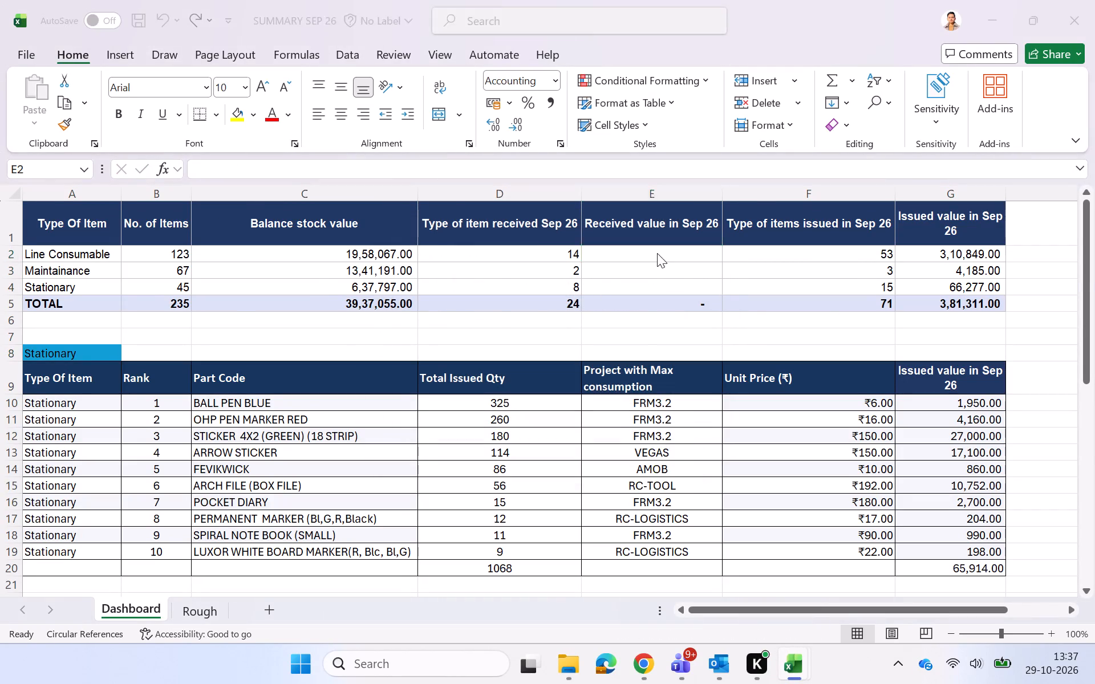
pyautogui.click(670, 207)
pyautogui.hotkey('ctrl', 'shift', 'l')
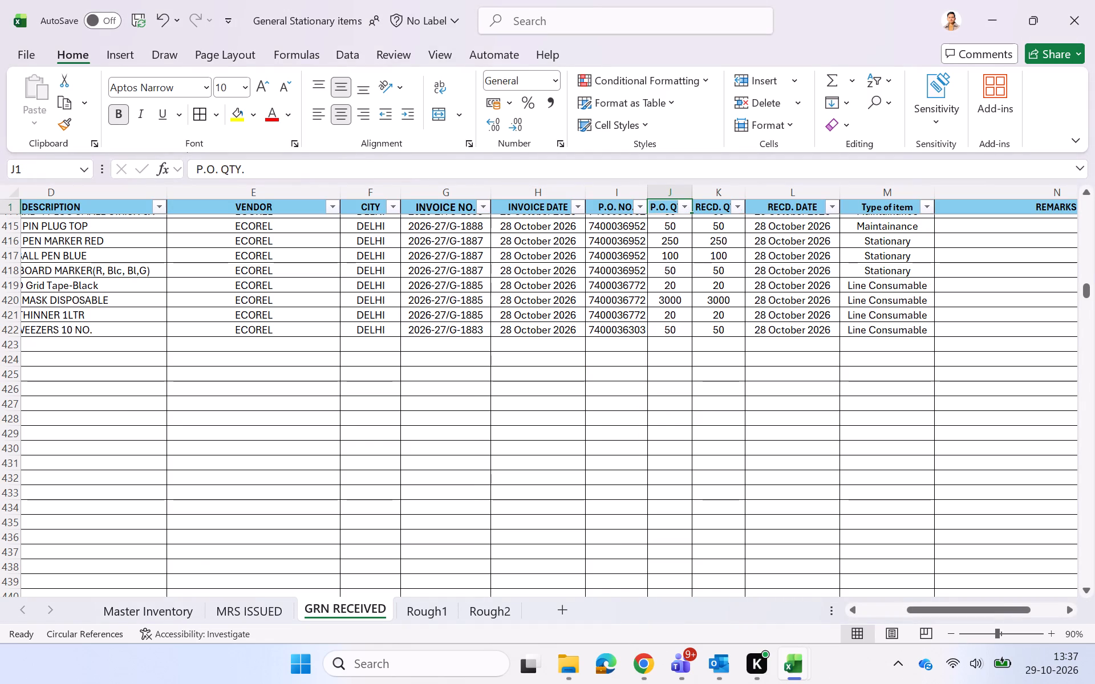
pyautogui.hscroll(3, 542, 383)
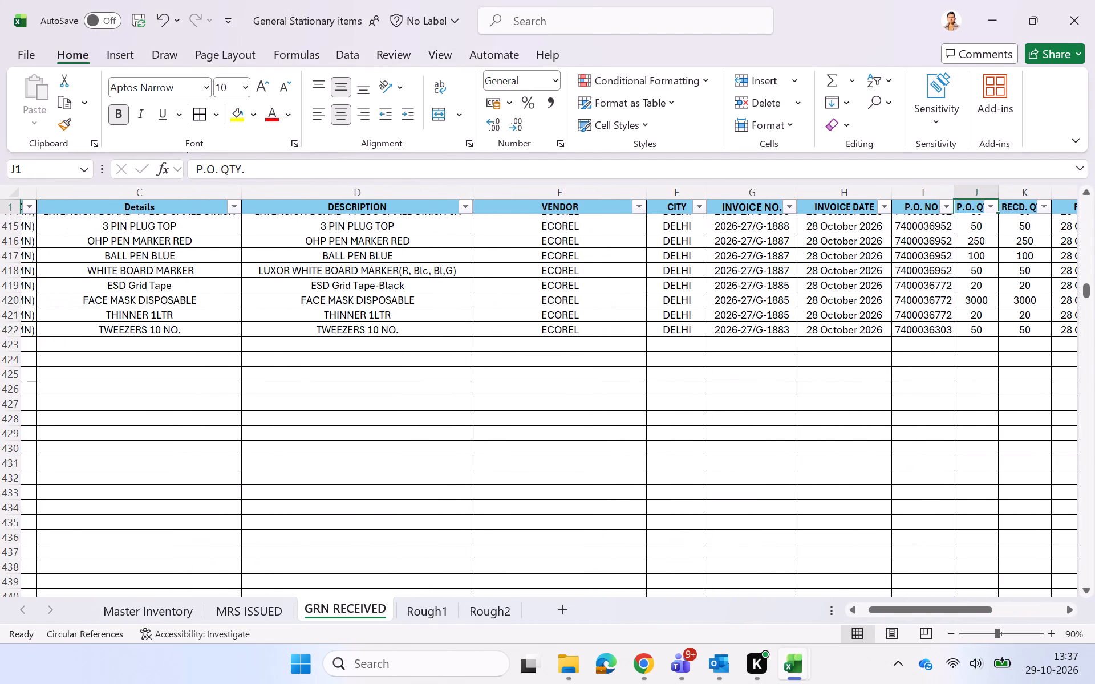
pyautogui.hscroll(-2, 499, 281)
pyautogui.click(703, 206)
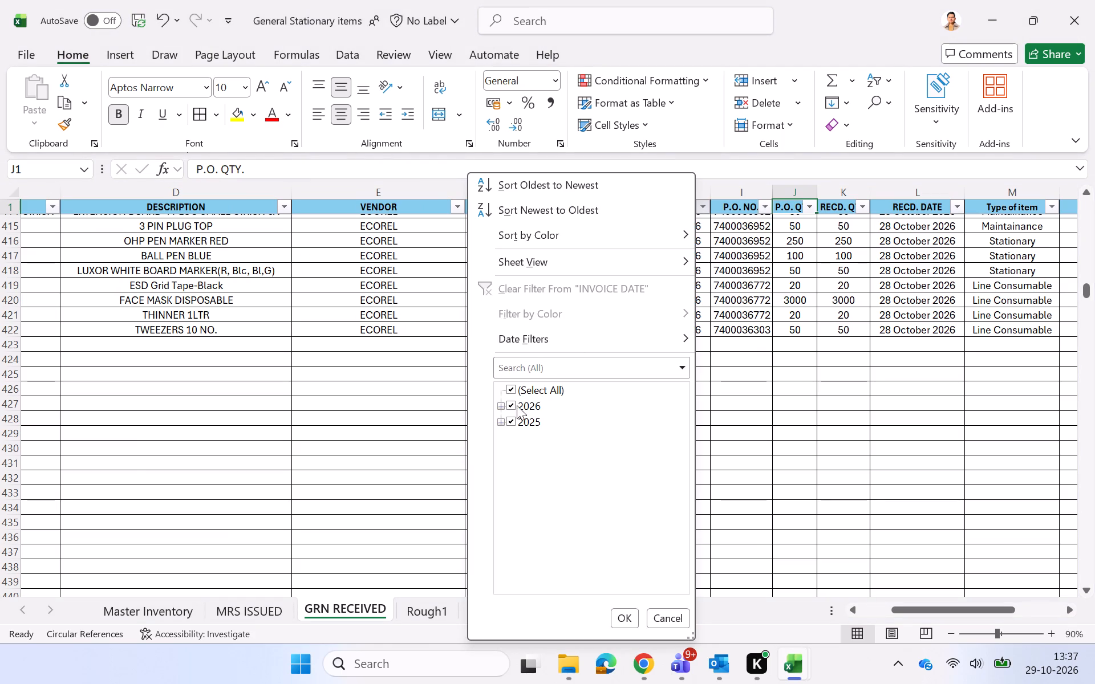
pyautogui.click(521, 391)
pyautogui.click(500, 403)
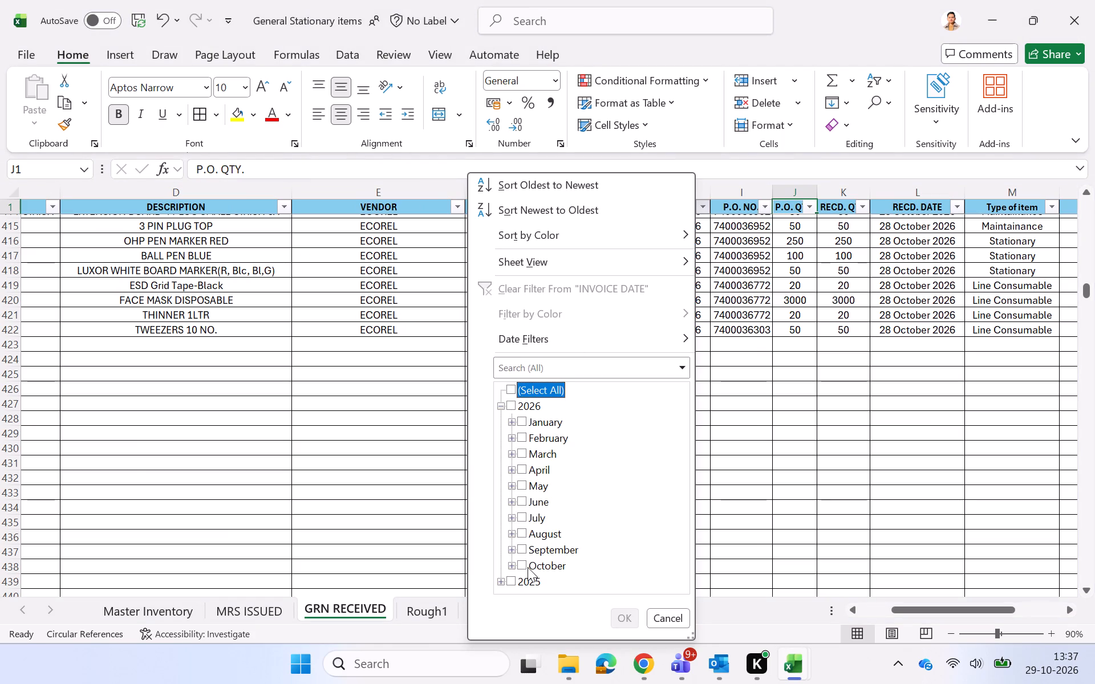
pyautogui.click(528, 567)
pyautogui.click(622, 618)
pyautogui.scroll(9, 622, 480)
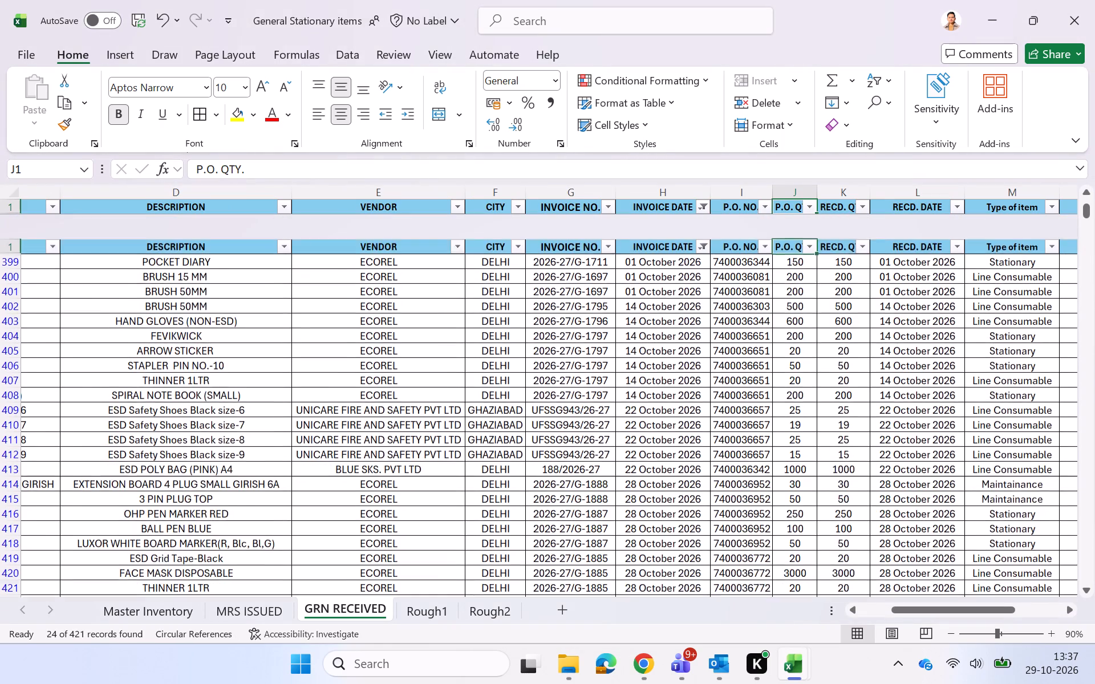
# Filter Type of item to Line Consumable only and look over the October receipts.
pyautogui.hscroll(-2, 841, 404)
pyautogui.click(863, 202)
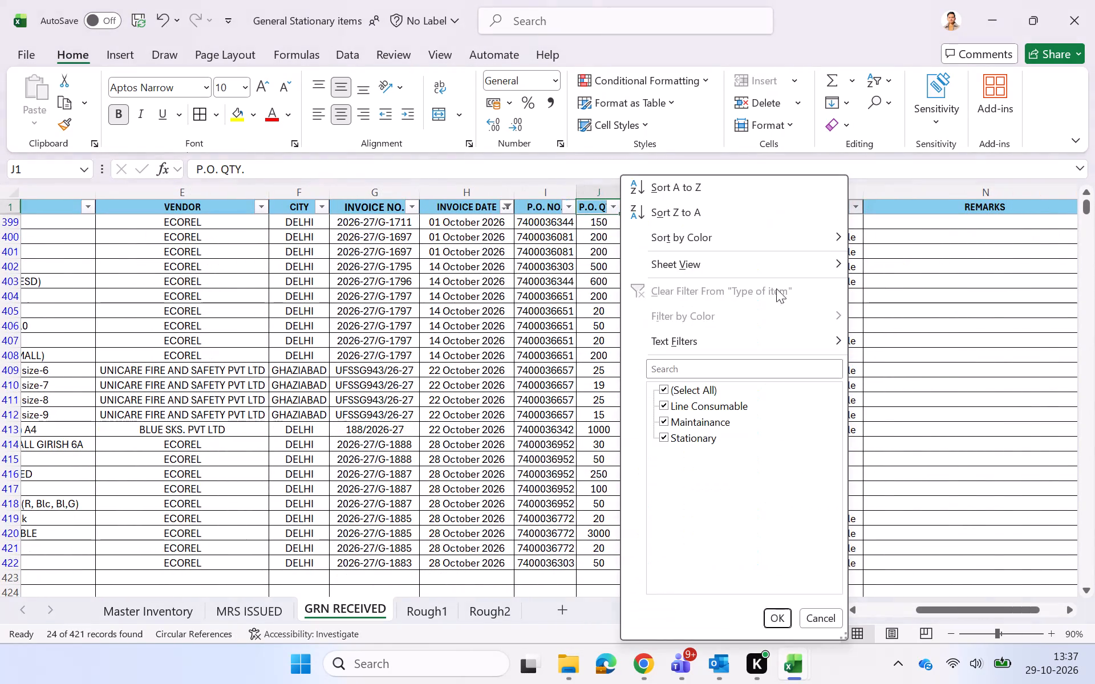
pyautogui.click(683, 388)
pyautogui.click(678, 402)
pyautogui.click(777, 621)
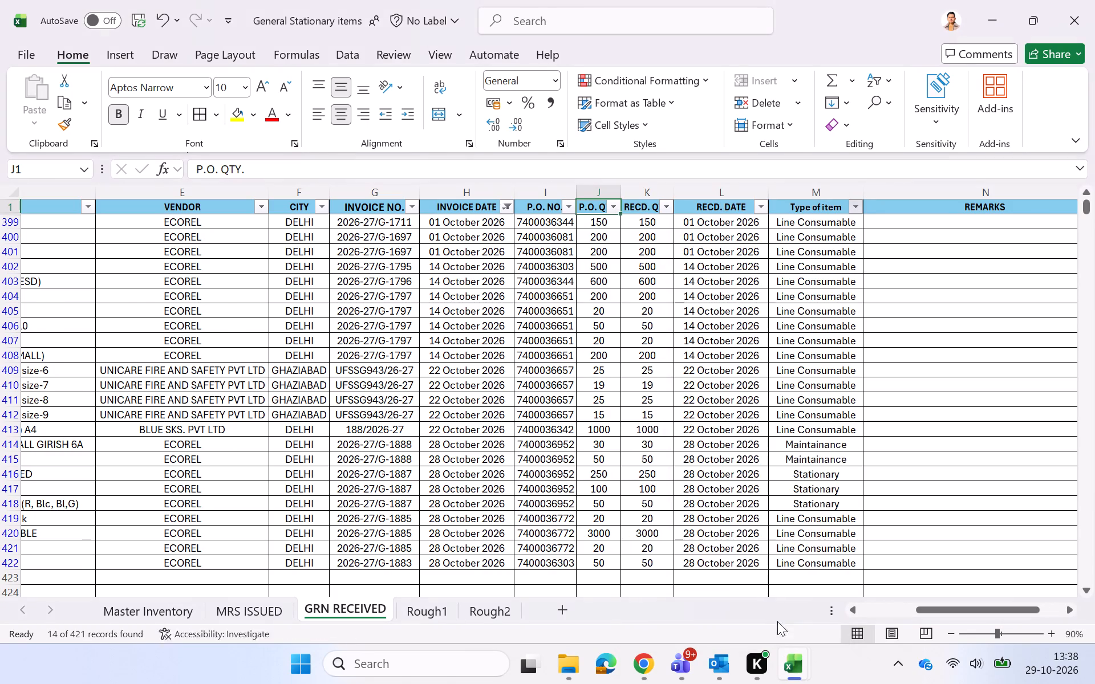
pyautogui.scroll(2, 799, 512)
pyautogui.hscroll(1, 776, 513)
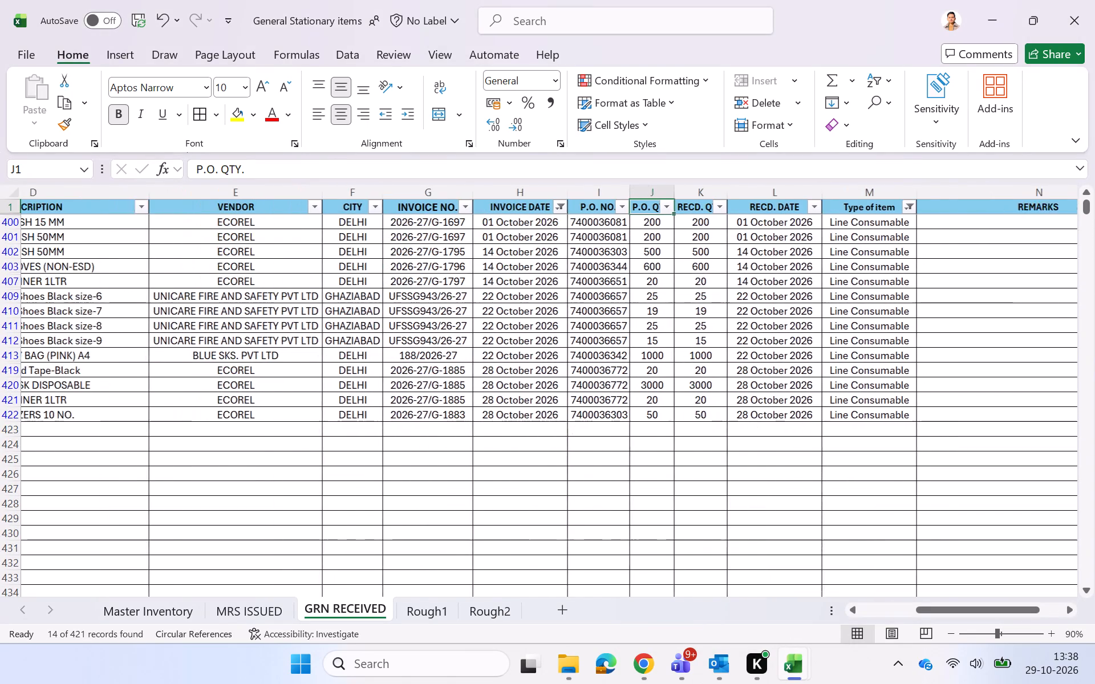
pyautogui.hscroll(1, 776, 513)
pyautogui.hscroll(-1, 776, 513)
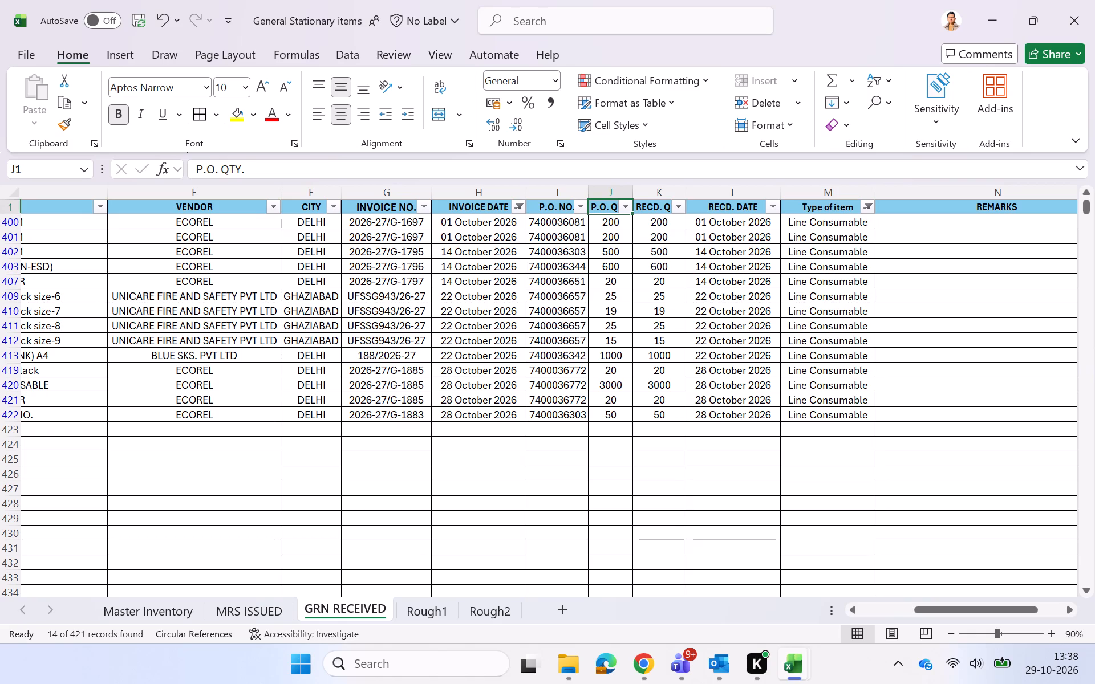
pyautogui.scroll(1, 776, 513)
pyautogui.hscroll(-1, 776, 513)
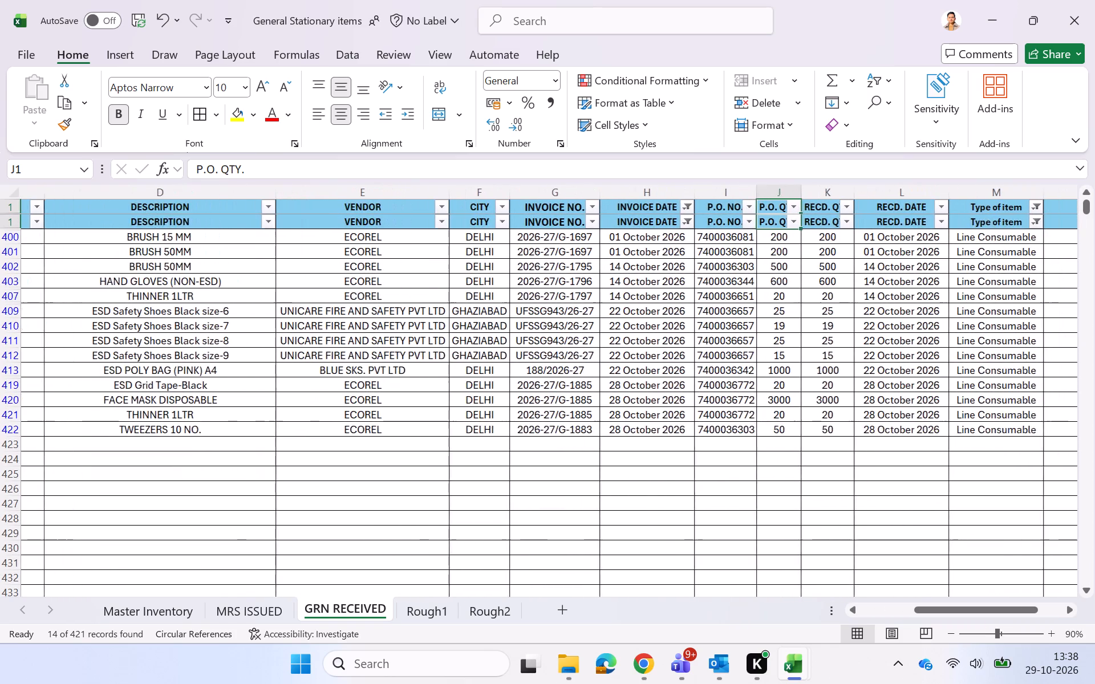
pyautogui.hscroll(-1, 776, 513)
# In the SUMMARY SEP 26 dashboard, change the received-count column heading to "Type of item received Oct 26".
pyautogui.hotkey('alt', 'Tab')
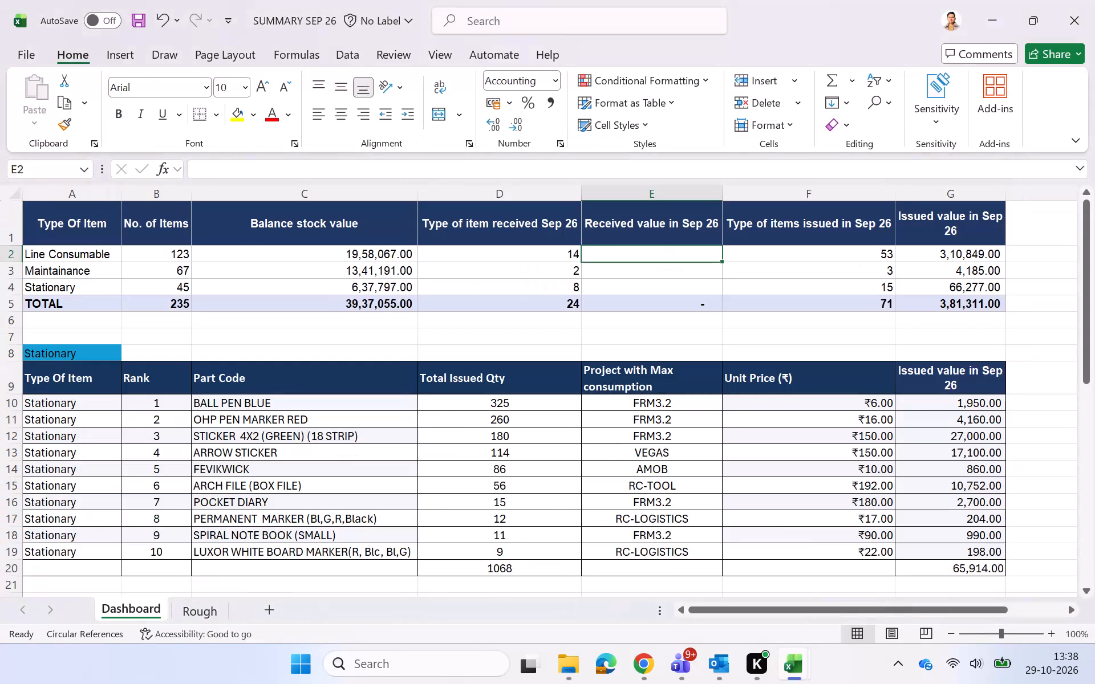
pyautogui.press('Left')
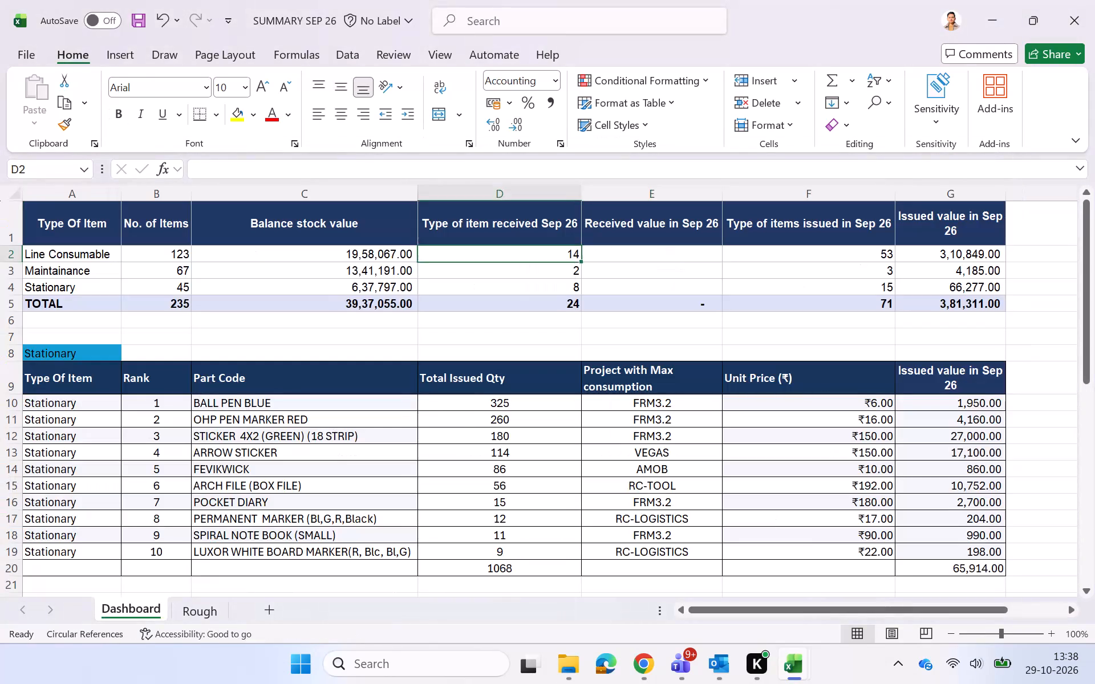
pyautogui.press('Up')
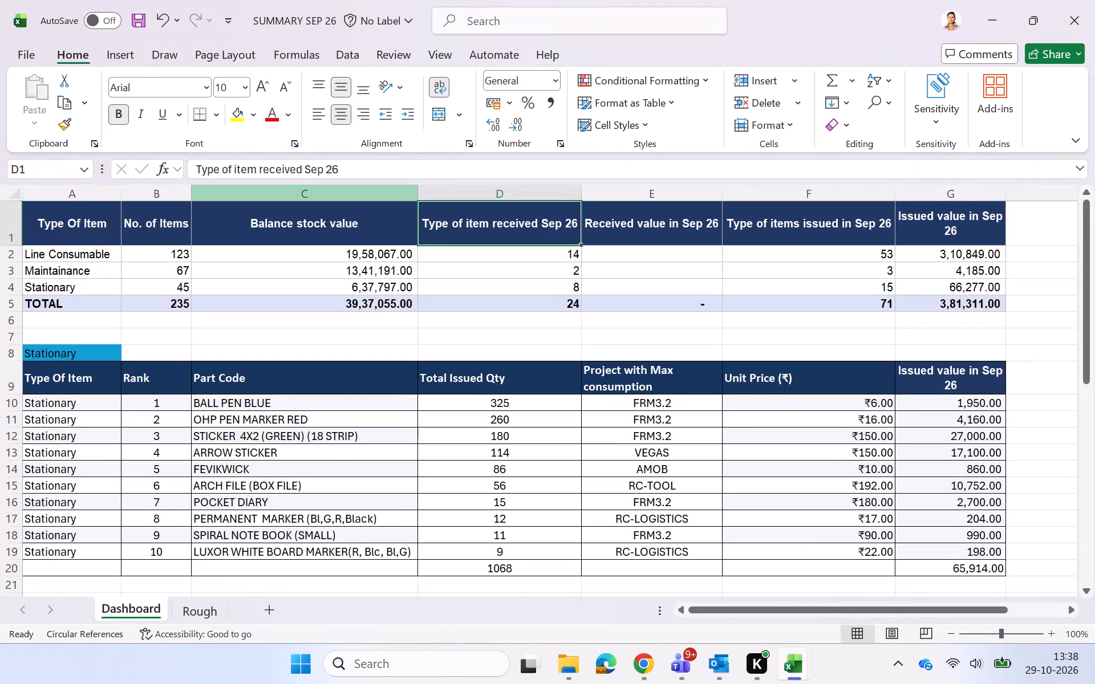
pyautogui.click(326, 169)
pyautogui.press('Left')
pyautogui.press('BackSpace')
pyautogui.press('BackSpace')
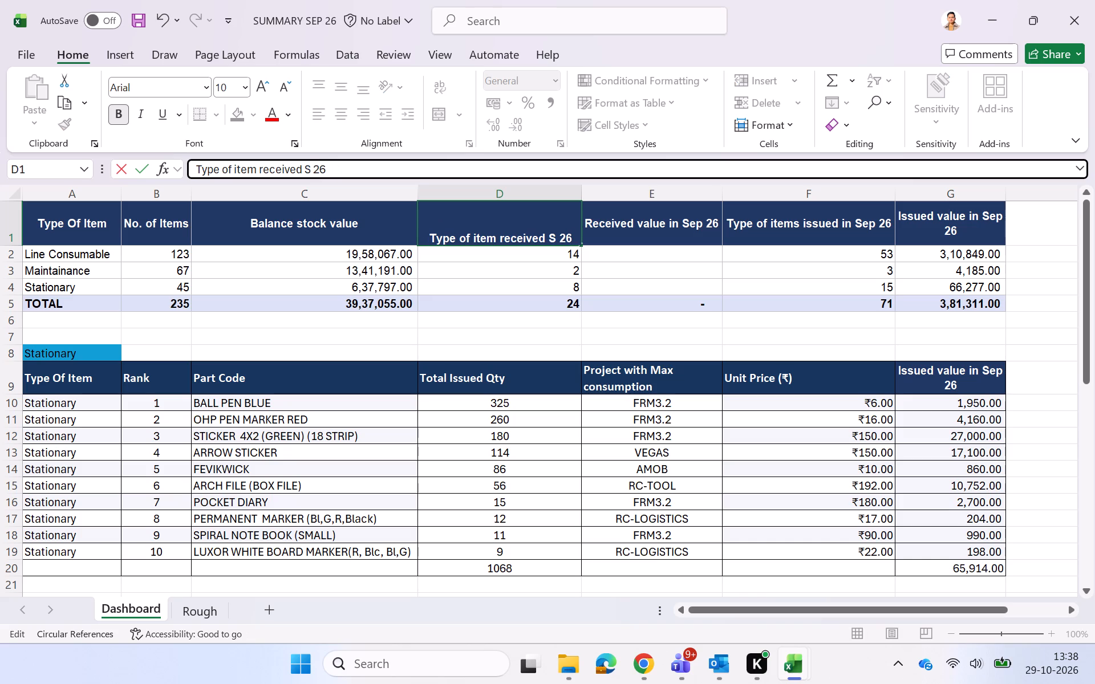
pyautogui.press('BackSpace')
pyautogui.write('Oct')
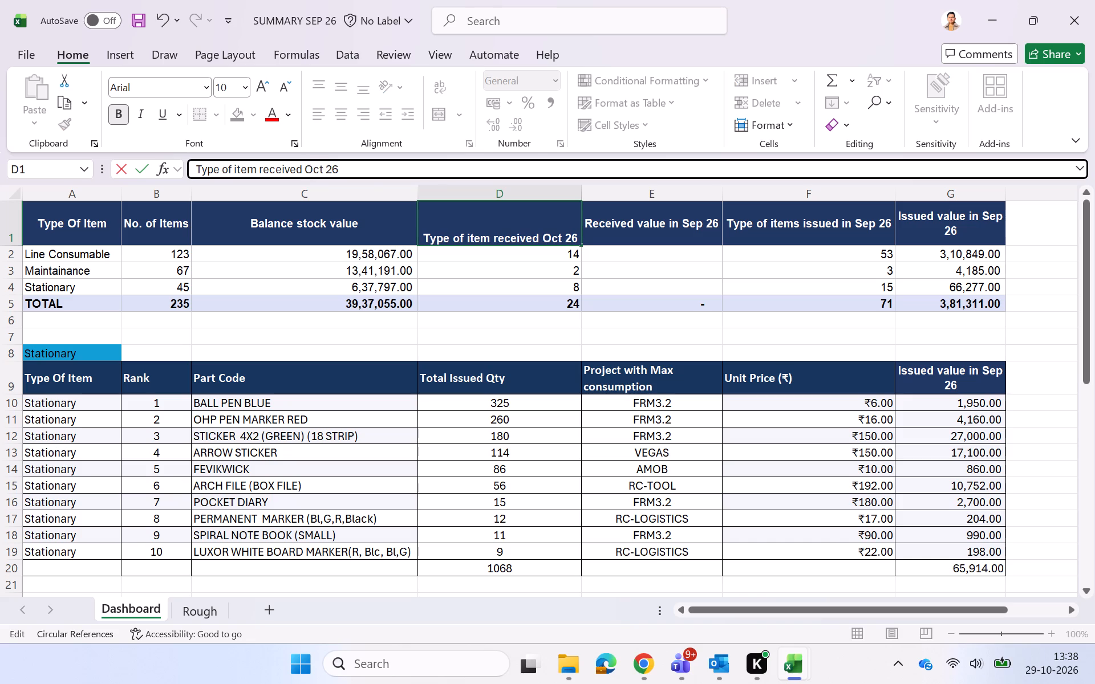
# Change the received-value column heading to "Received value in Oct 26".
pyautogui.click(614, 220)
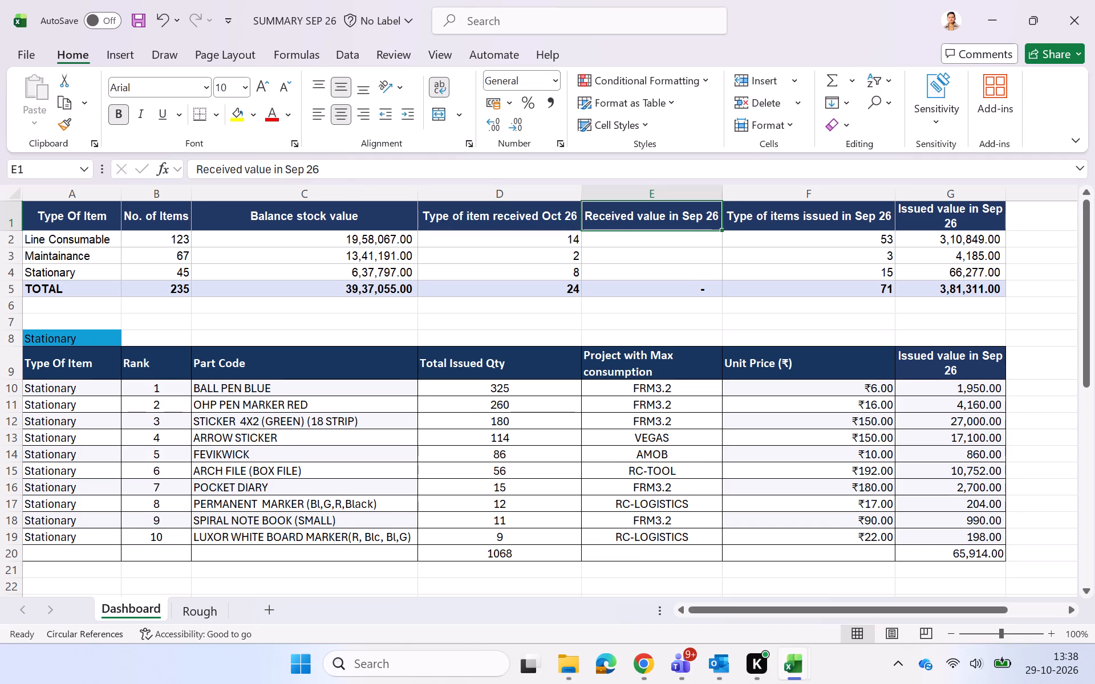
pyautogui.doubleClick(305, 169)
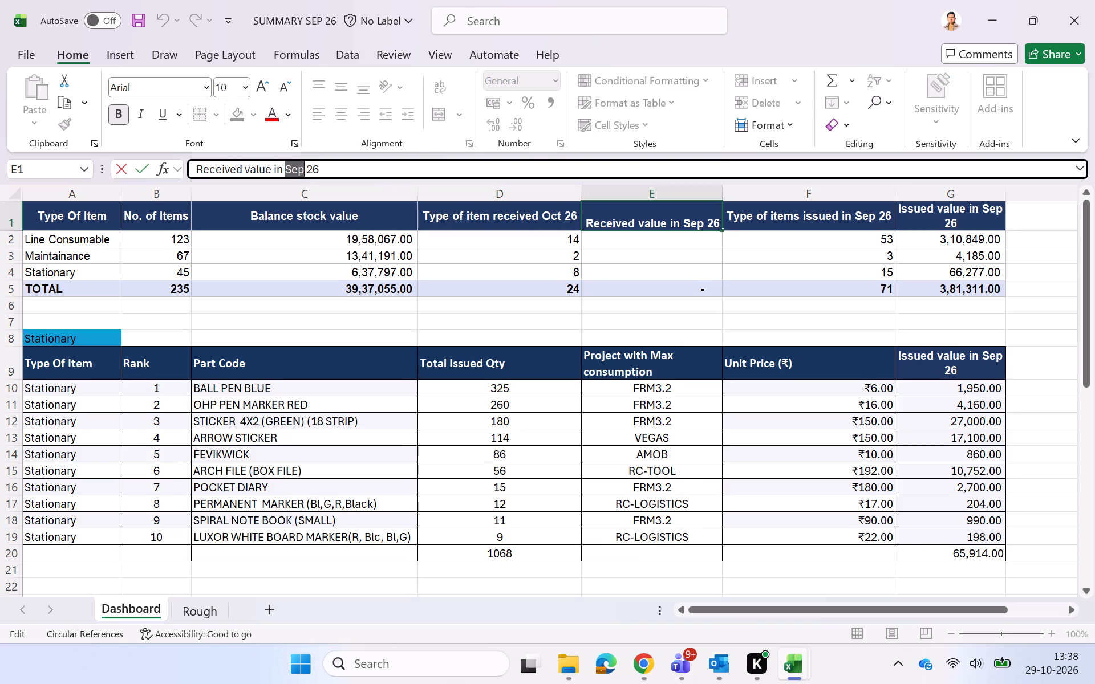
pyautogui.write('Oct')
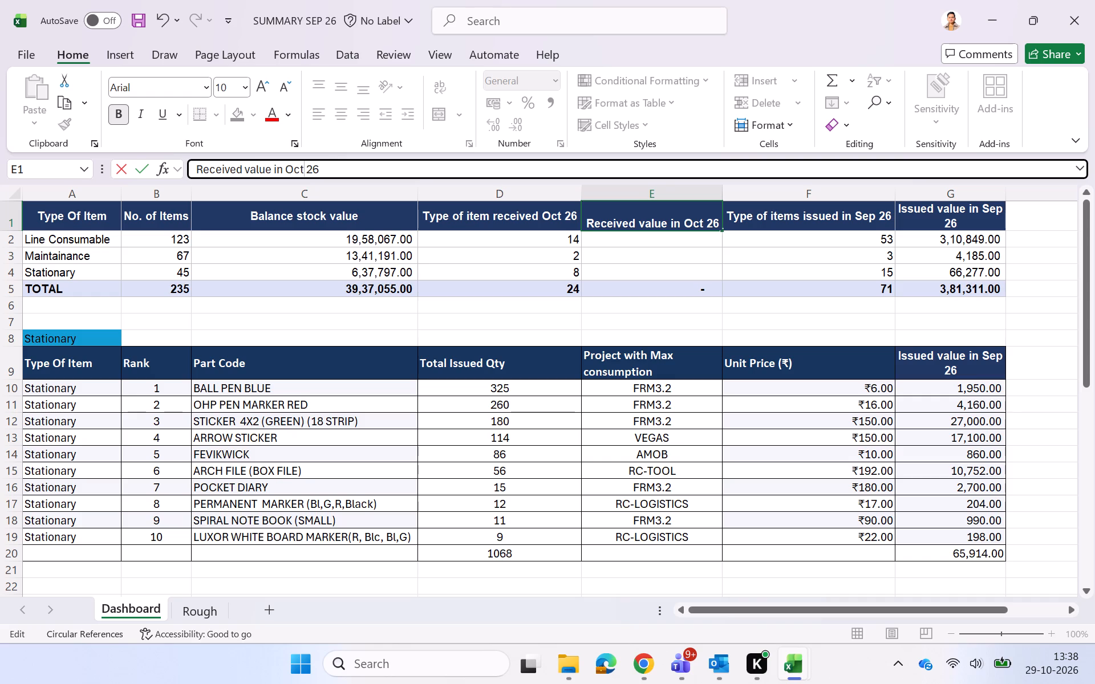
pyautogui.press('Return')
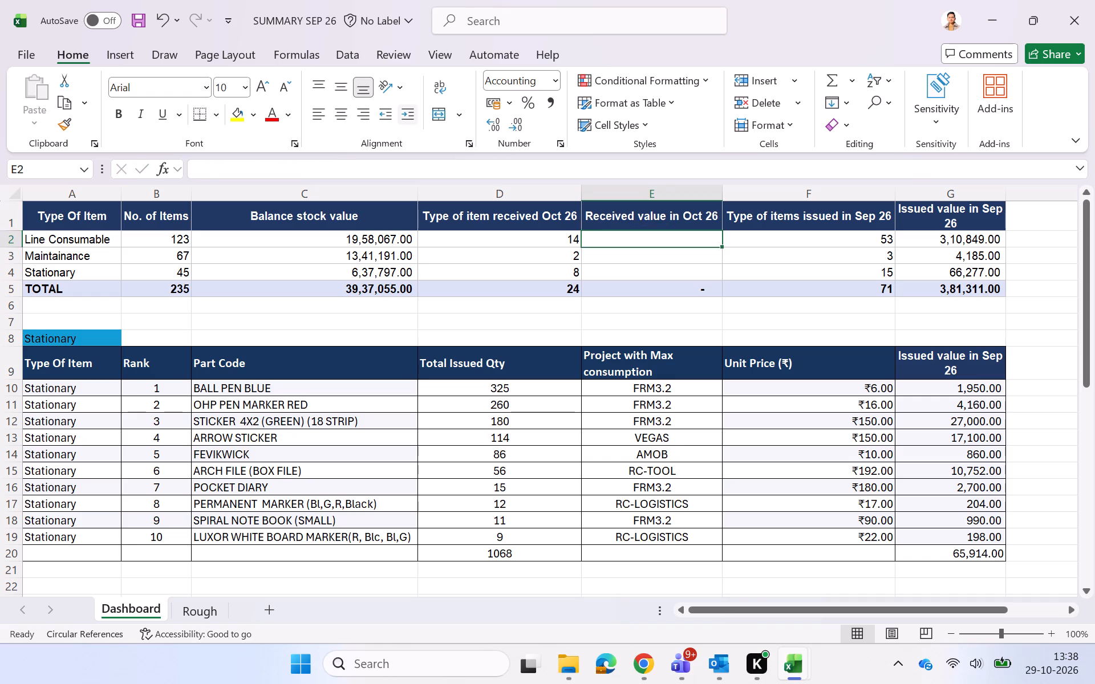
# Change the issued-count column heading in the top summary table to "Type of items issued in Oct 26".
pyautogui.click(783, 229)
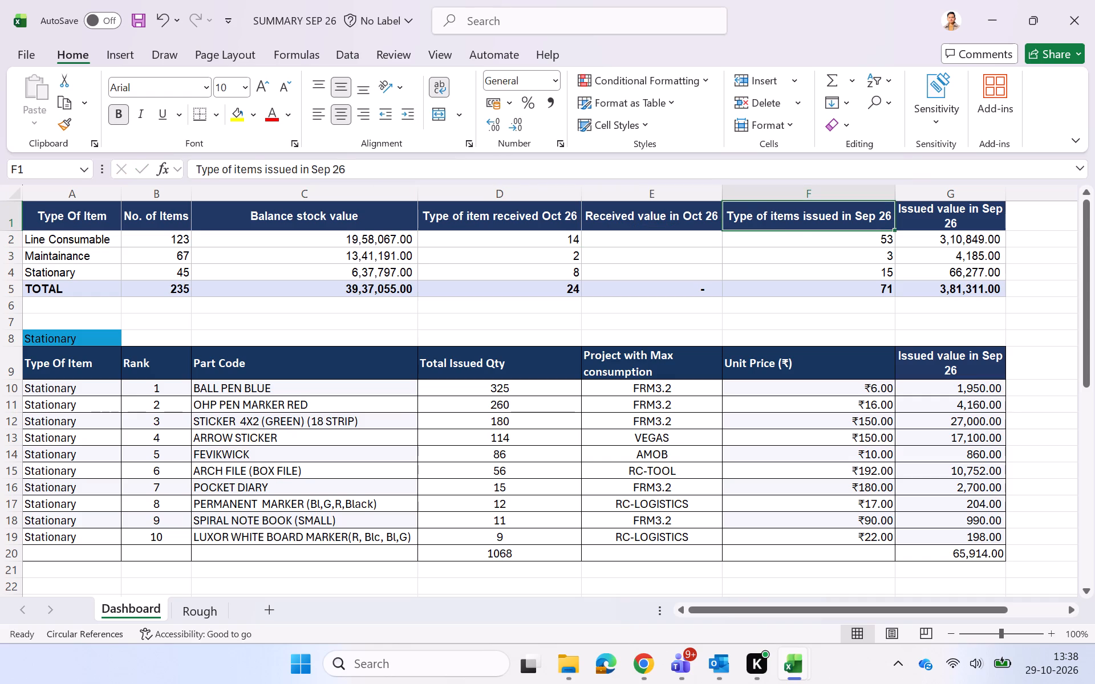
pyautogui.click(332, 172)
pyautogui.press('Left')
pyautogui.press('BackSpace')
pyautogui.press('BackSpace')
pyautogui.press('BackSpace')
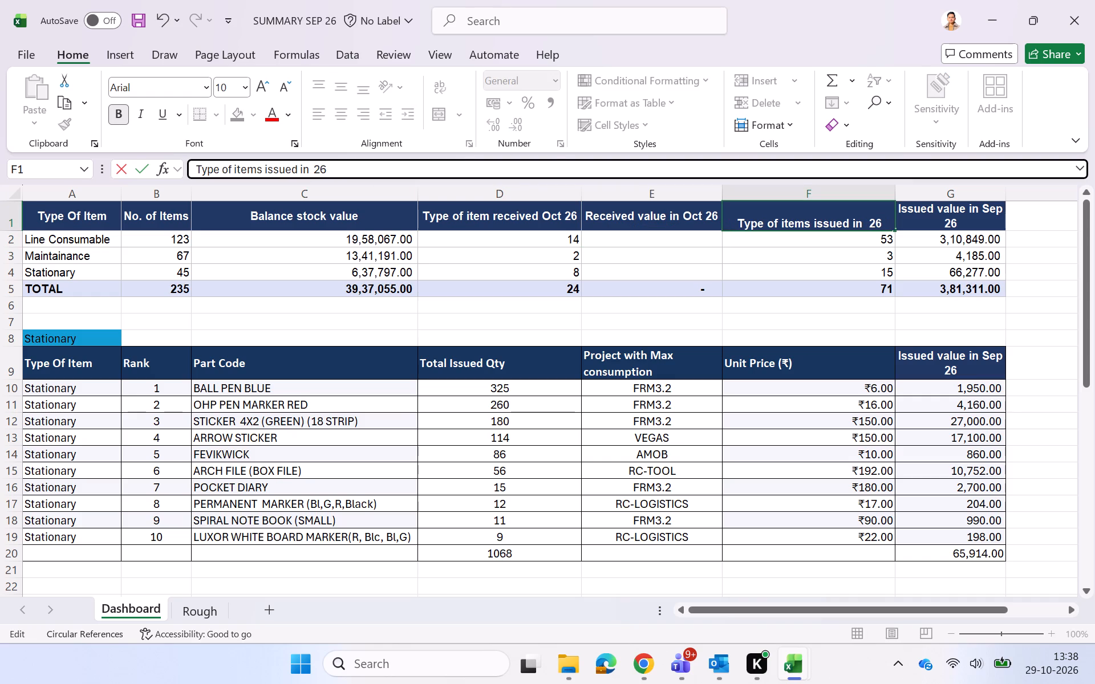
pyautogui.hotkey('shift', 'o')
pyautogui.write('ct')
pyautogui.press('Return')
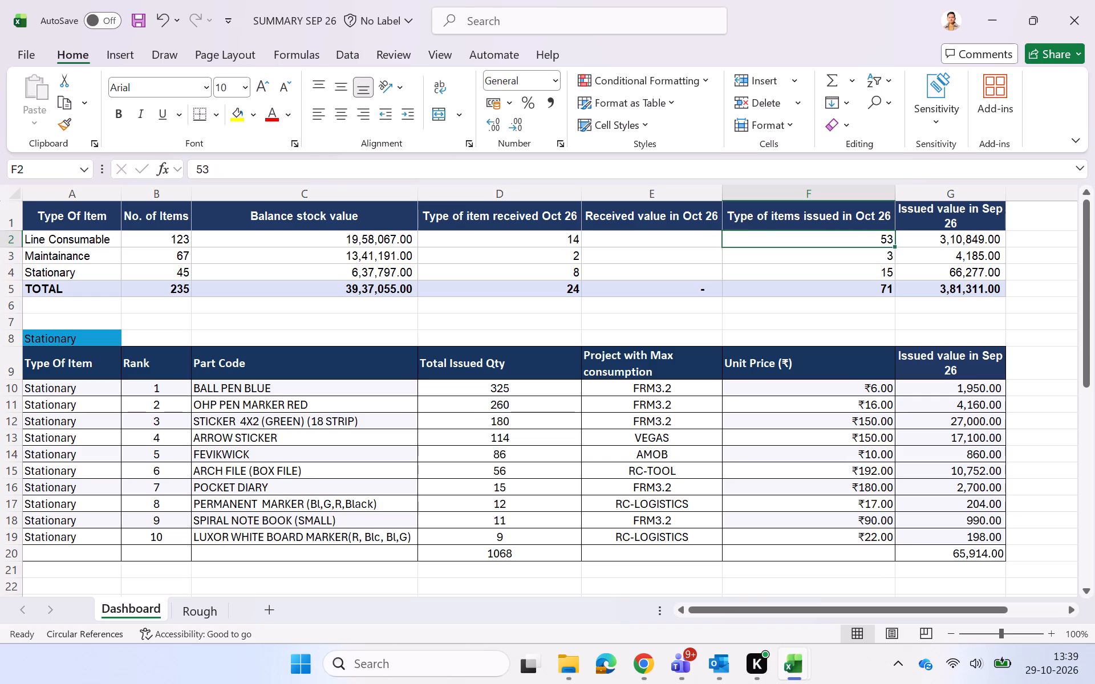
# Change the issued-value column heading in the top summary table to "Issued value in Oct 26".
pyautogui.press('Up')
pyautogui.hscroll(-1, 332, 172)
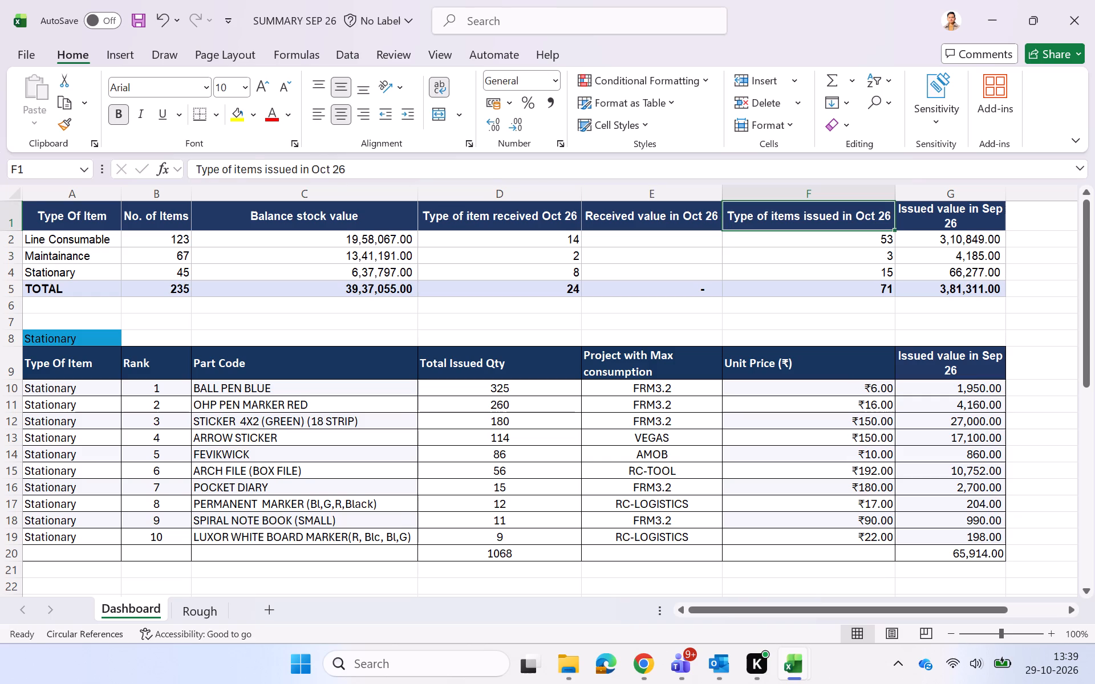
pyautogui.press('Right')
pyautogui.click(288, 172)
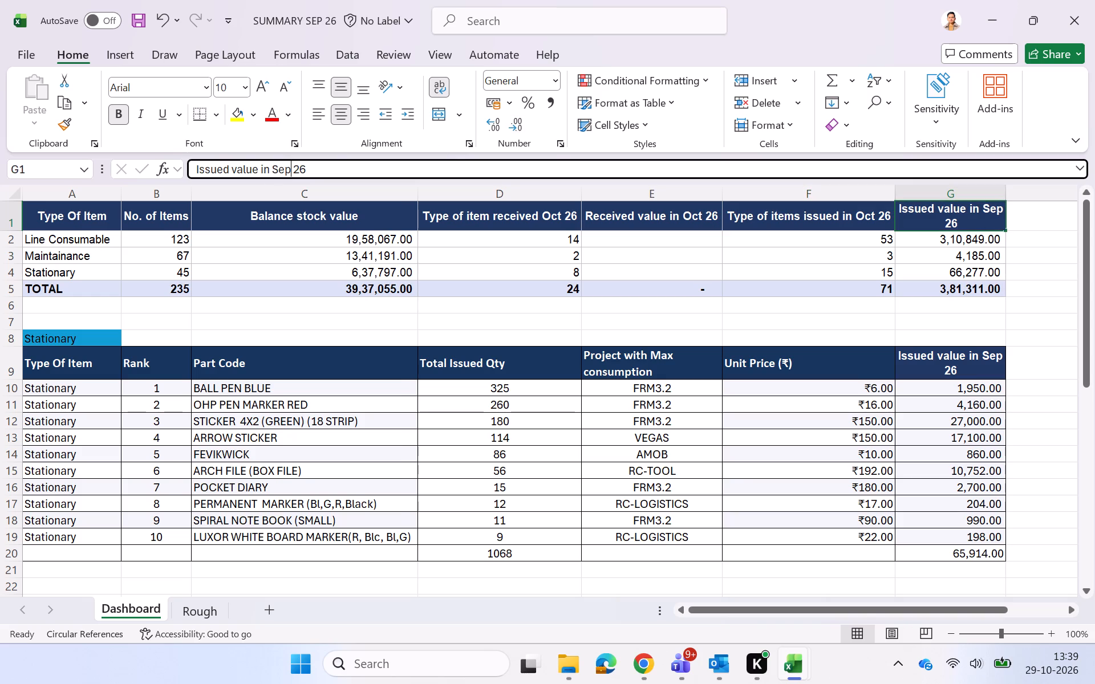
pyautogui.press('BackSpace')
pyautogui.press('BackSpace')
pyautogui.press('BackSpace')
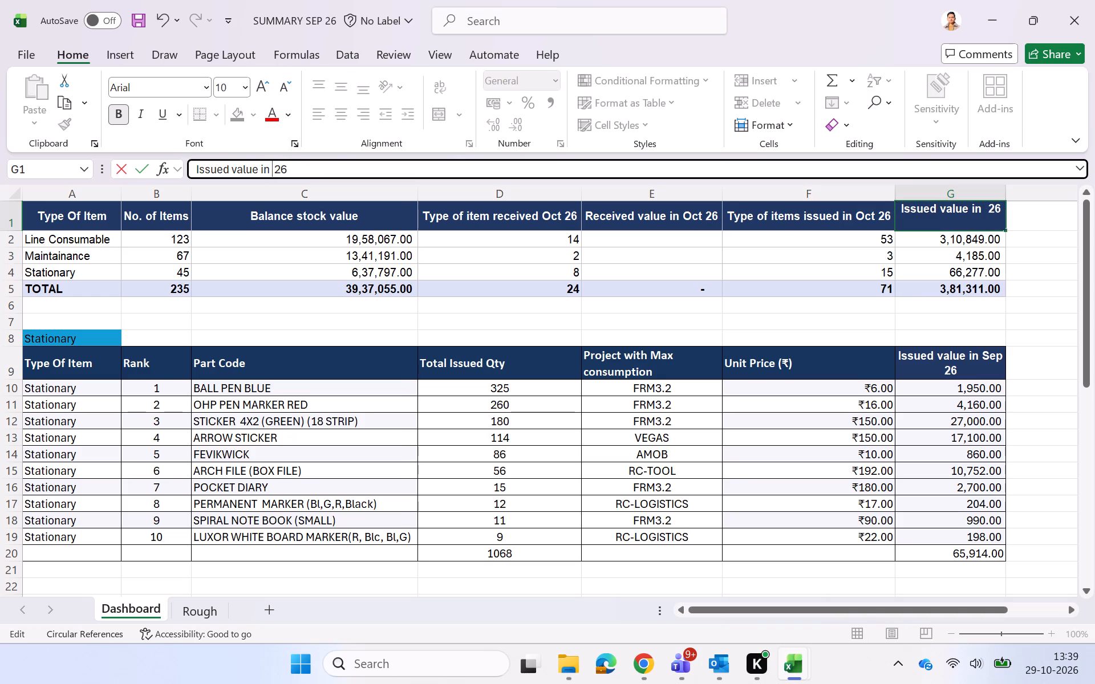
pyautogui.write('Oct')
pyautogui.press('Return')
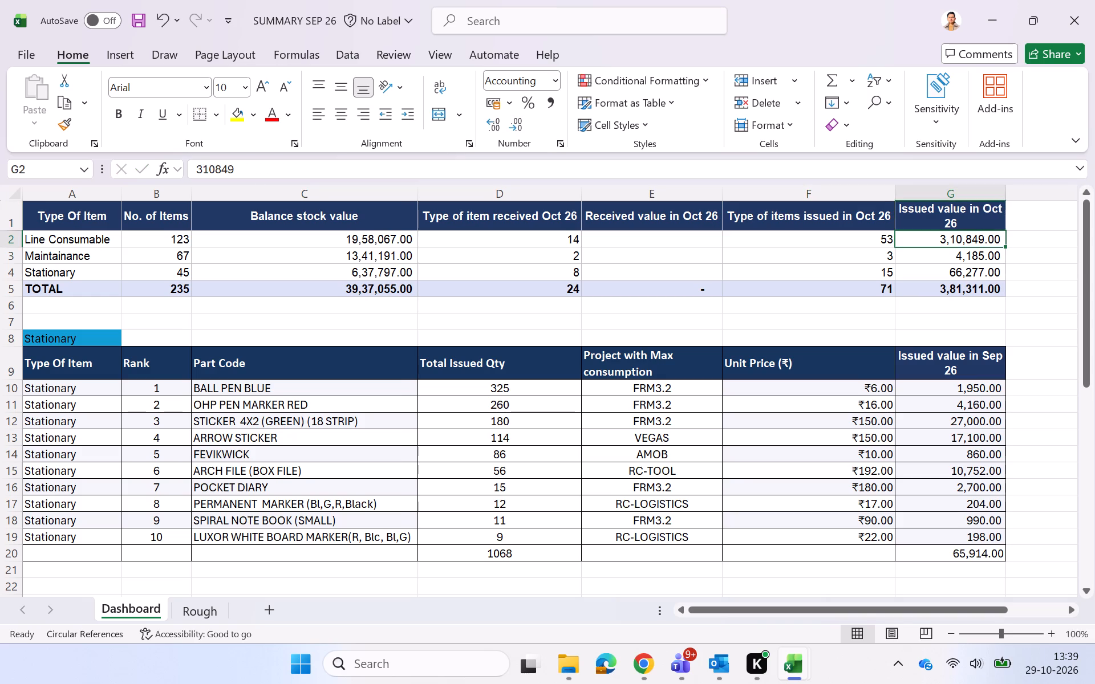
# Save the SUMMARY SEP 26 workbook.
pyautogui.click(743, 324)
pyautogui.hotkey('ctrl', 's')
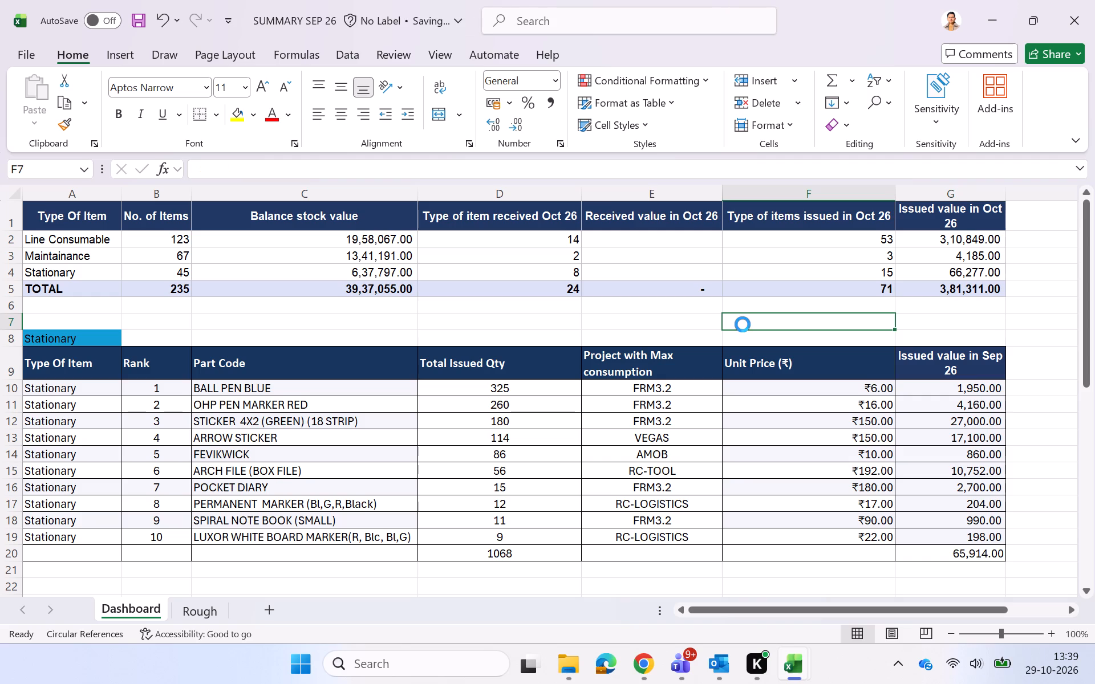